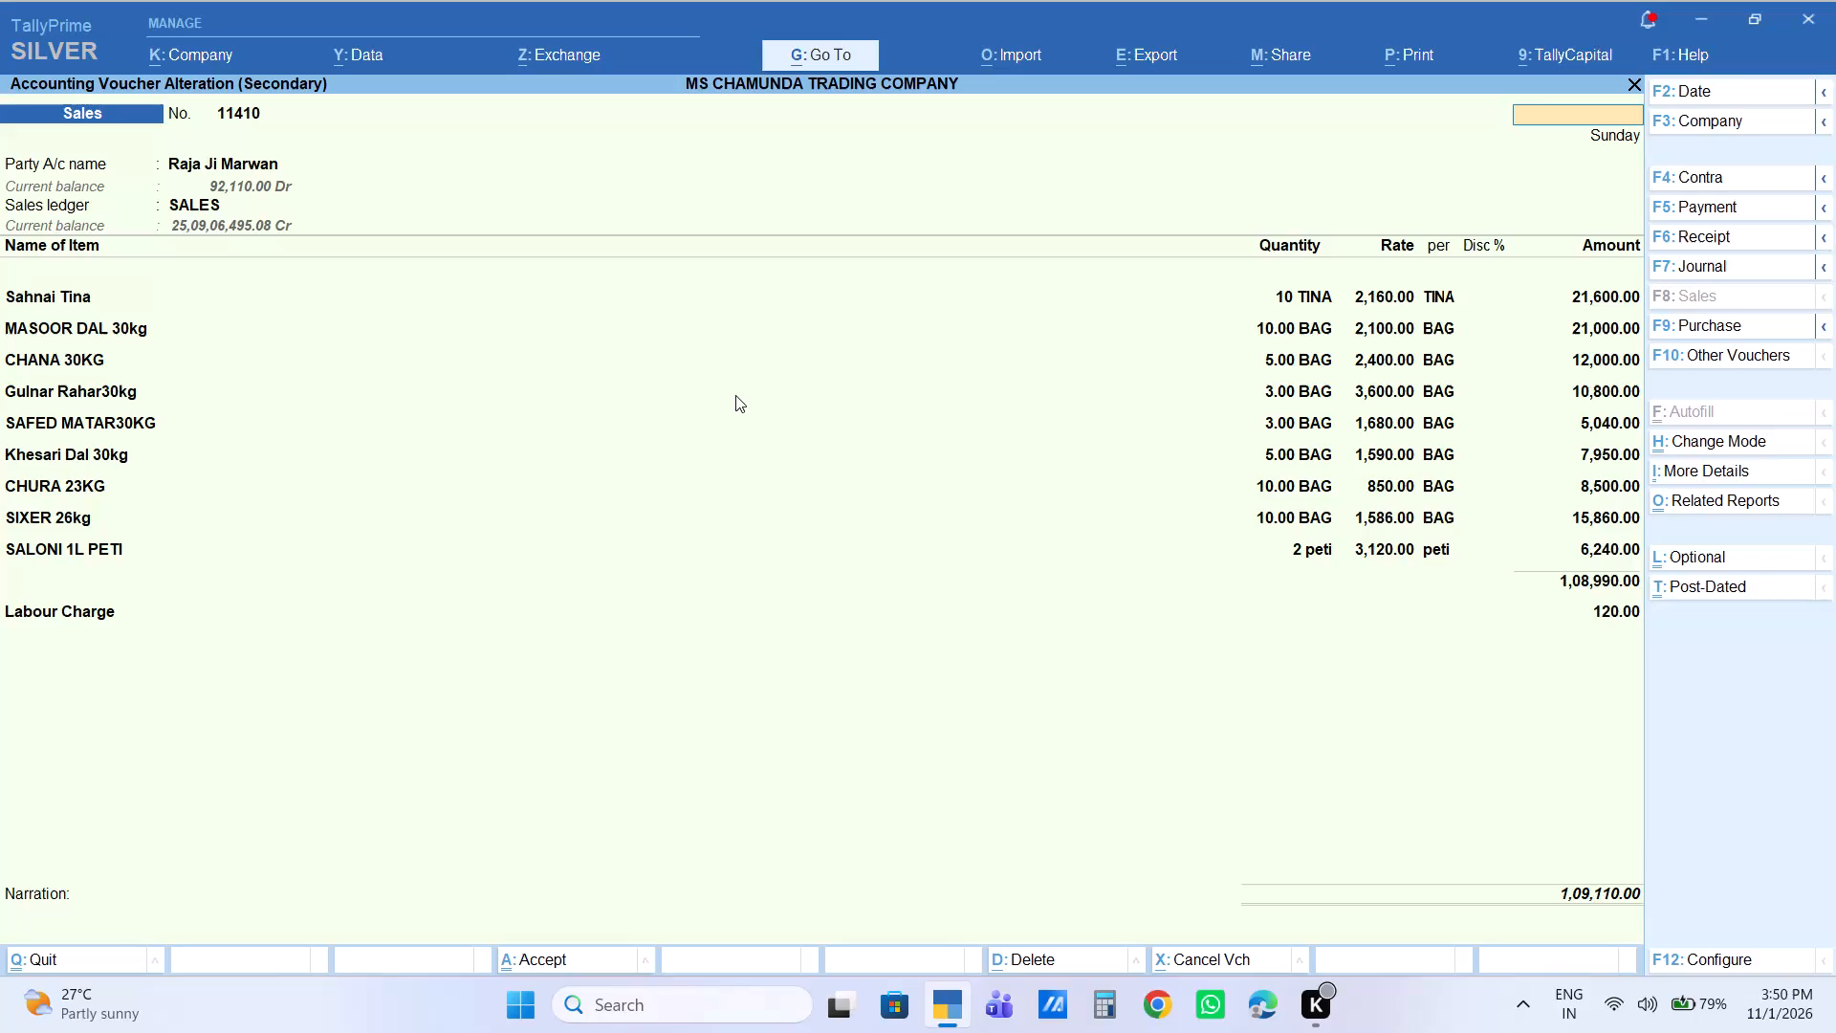
Close sales voucher 11410 without editing it and return to the Gateway of Tally.
key(Escape)
key(Escape)
key(Escape)
key(Escape)
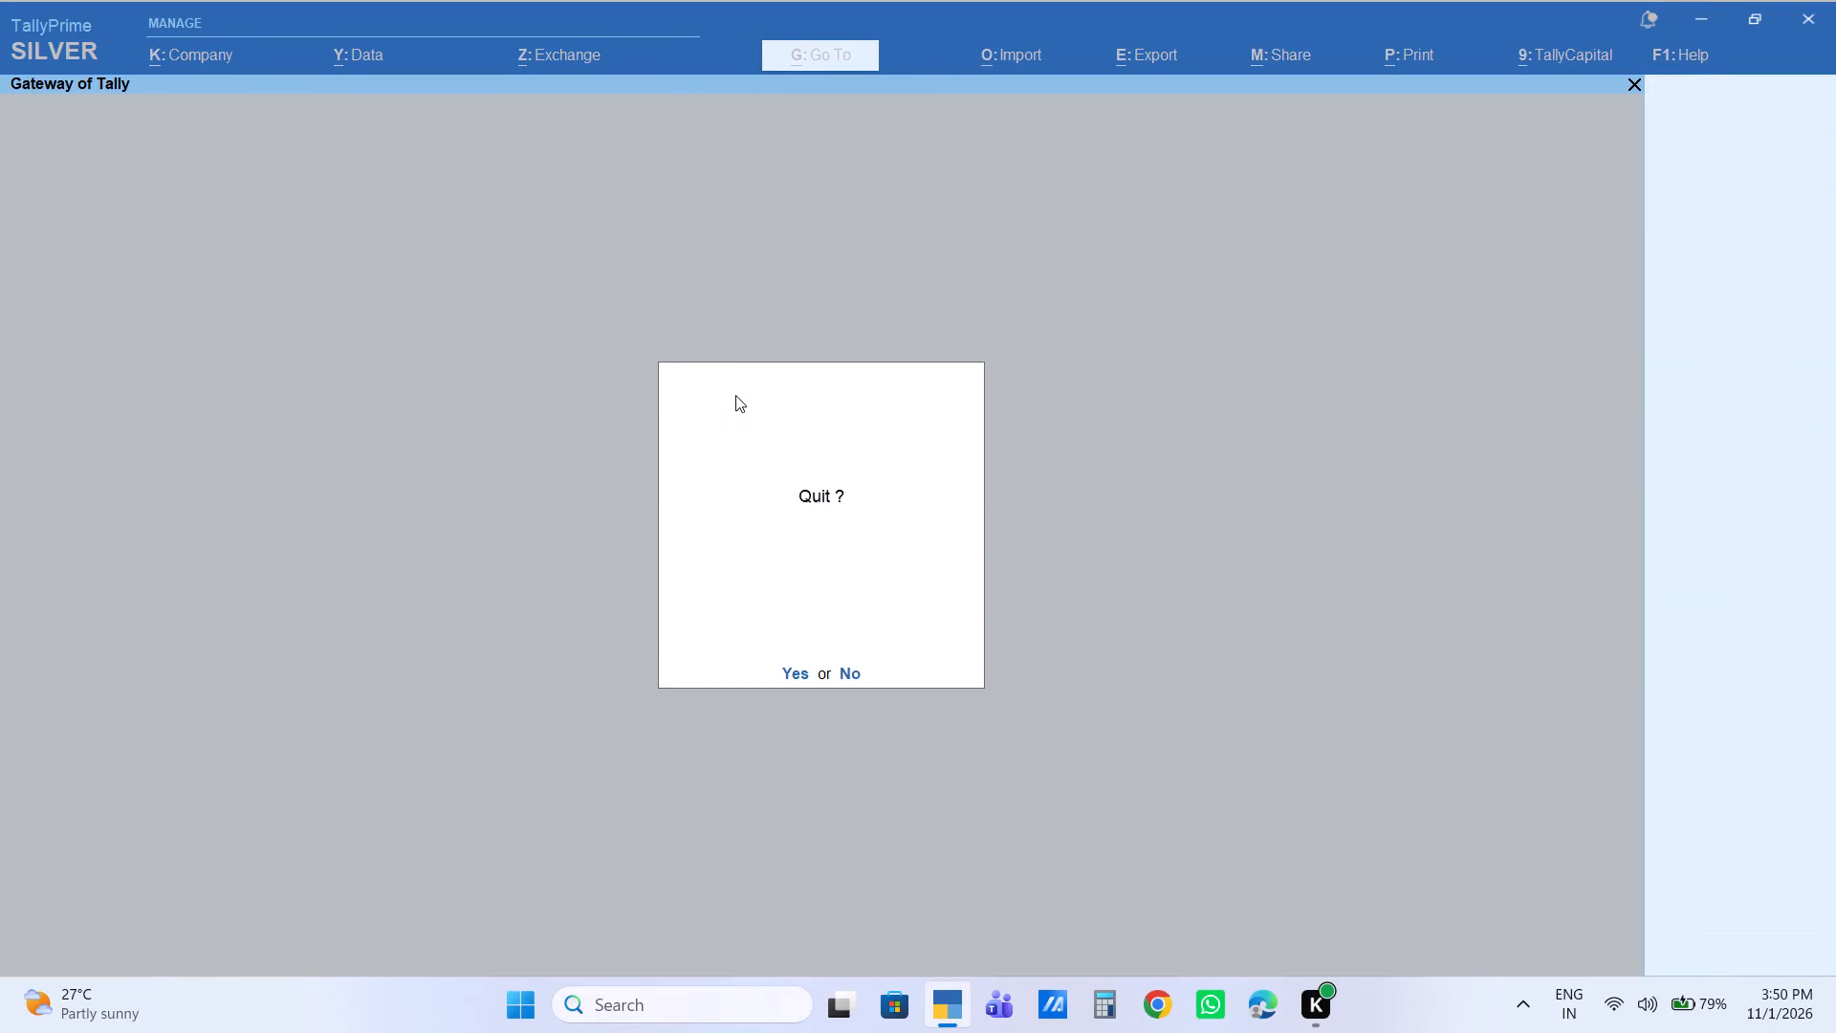
key(Escape)
Open the inventory books' monthly summary for the stock item Ripuraj Mahashakti 26kg, searching the items for "maha".
key(d)
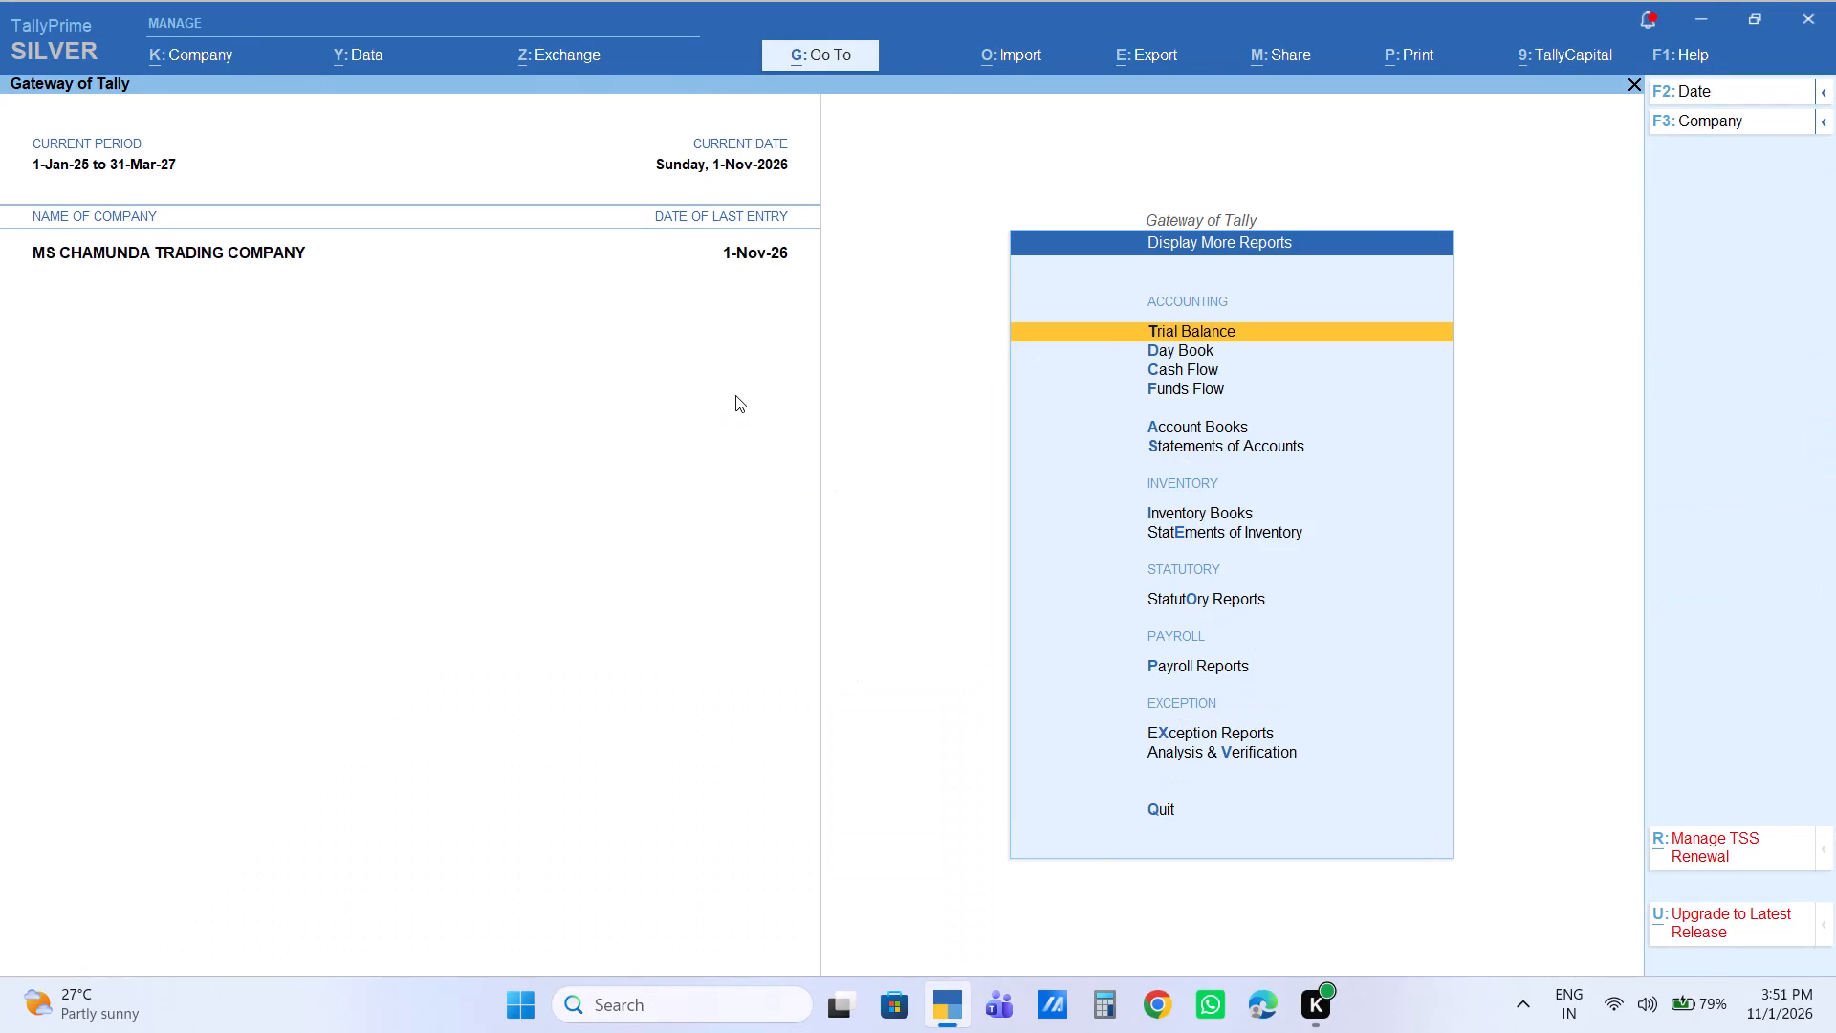
key(i)
key(Return)
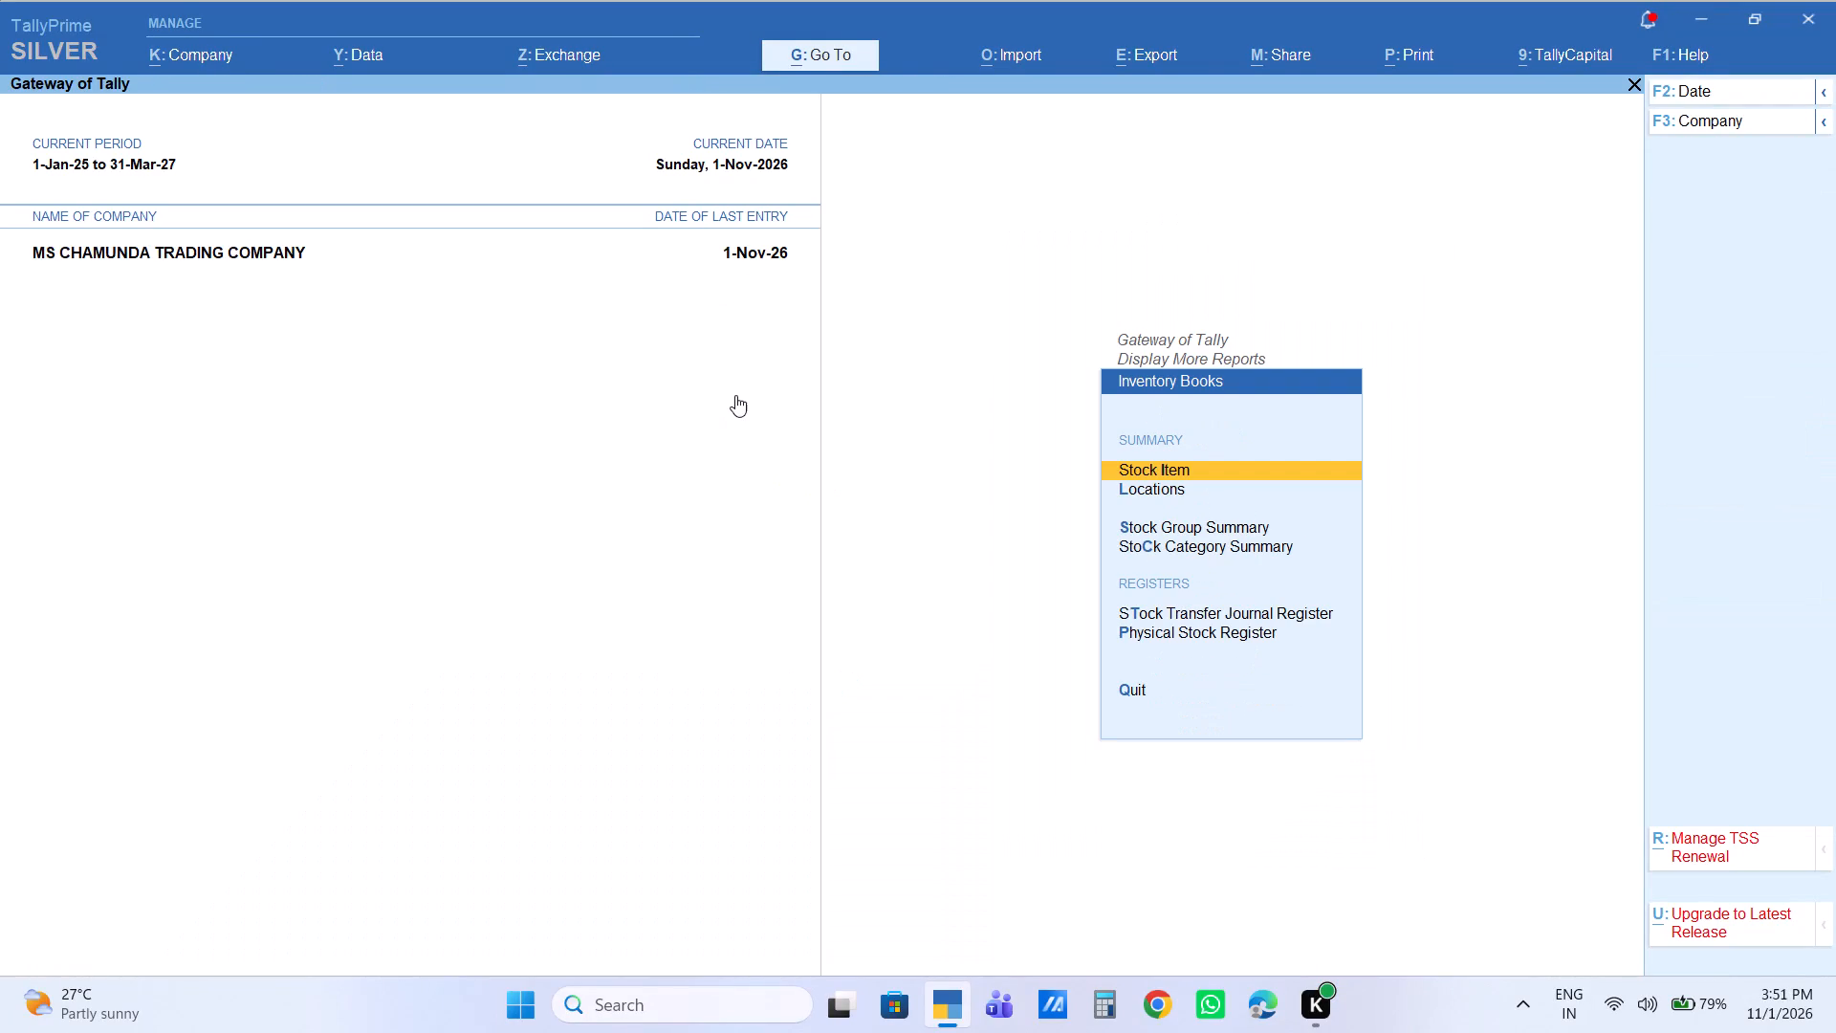
text(maha)
key(Down)
key(Down)
key(Down)
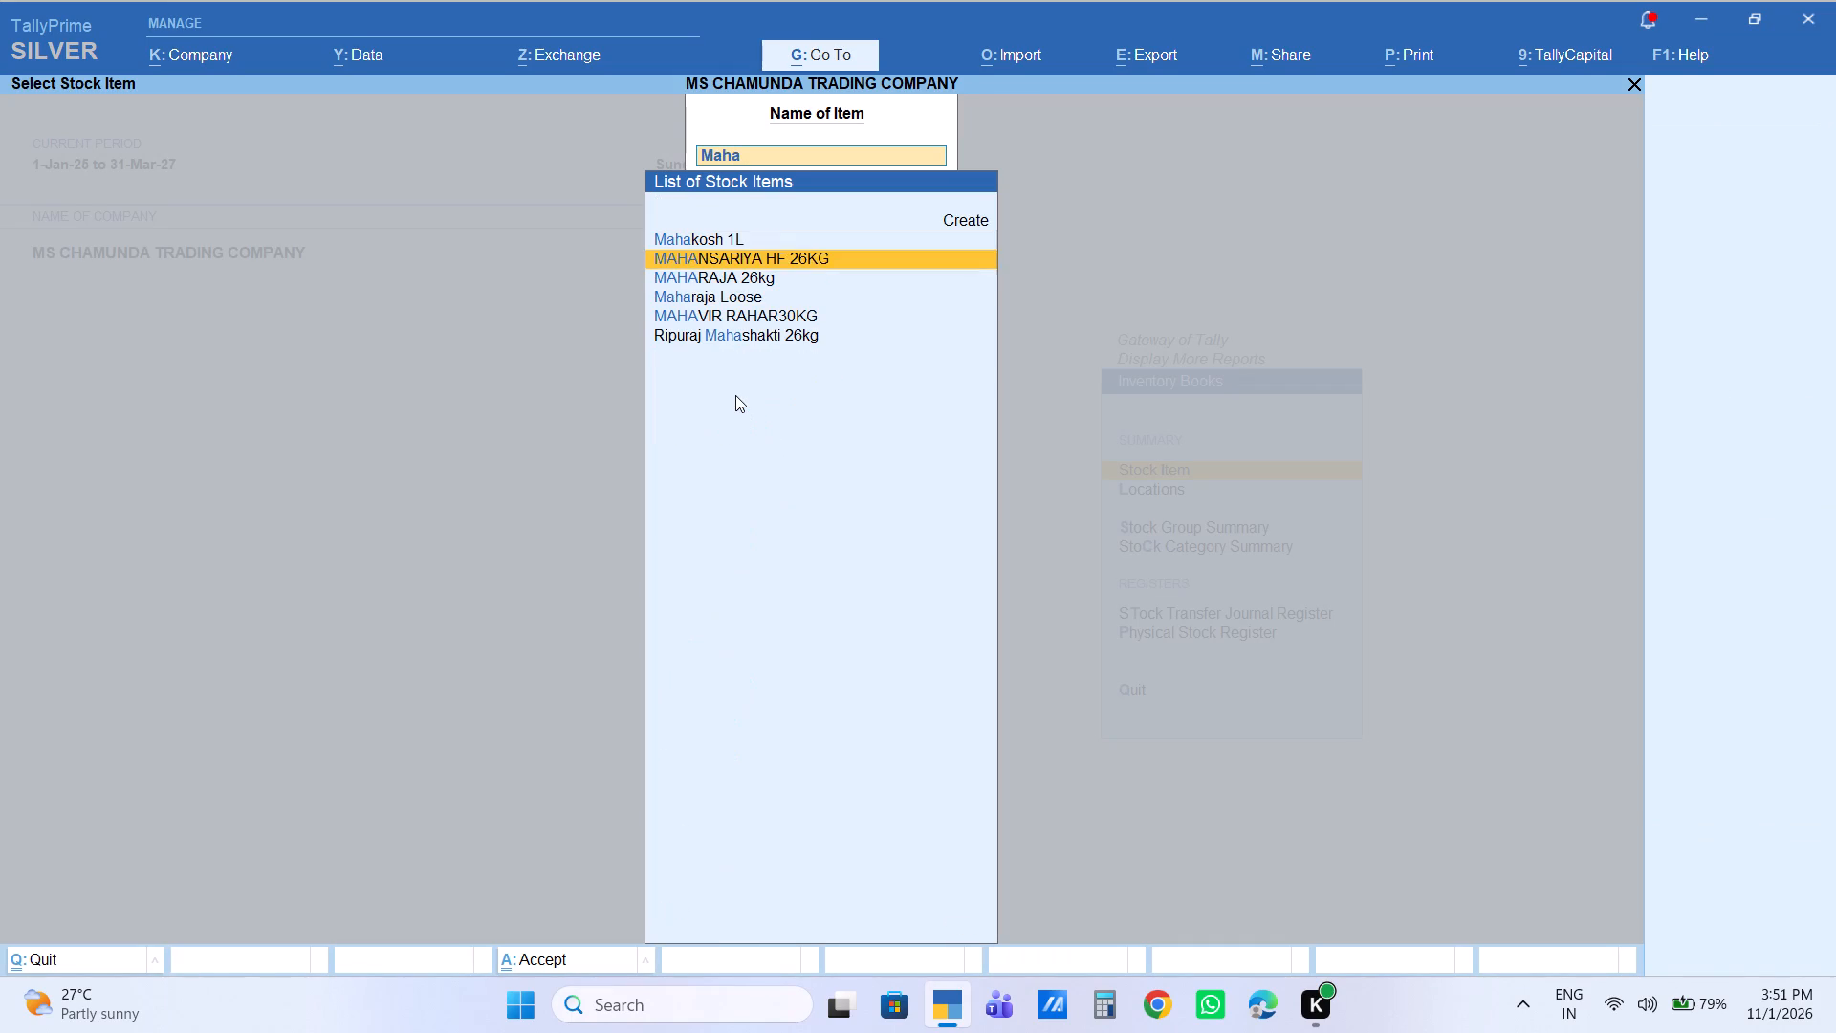
key(Down)
key(Down)
key(Down)
key(Return)
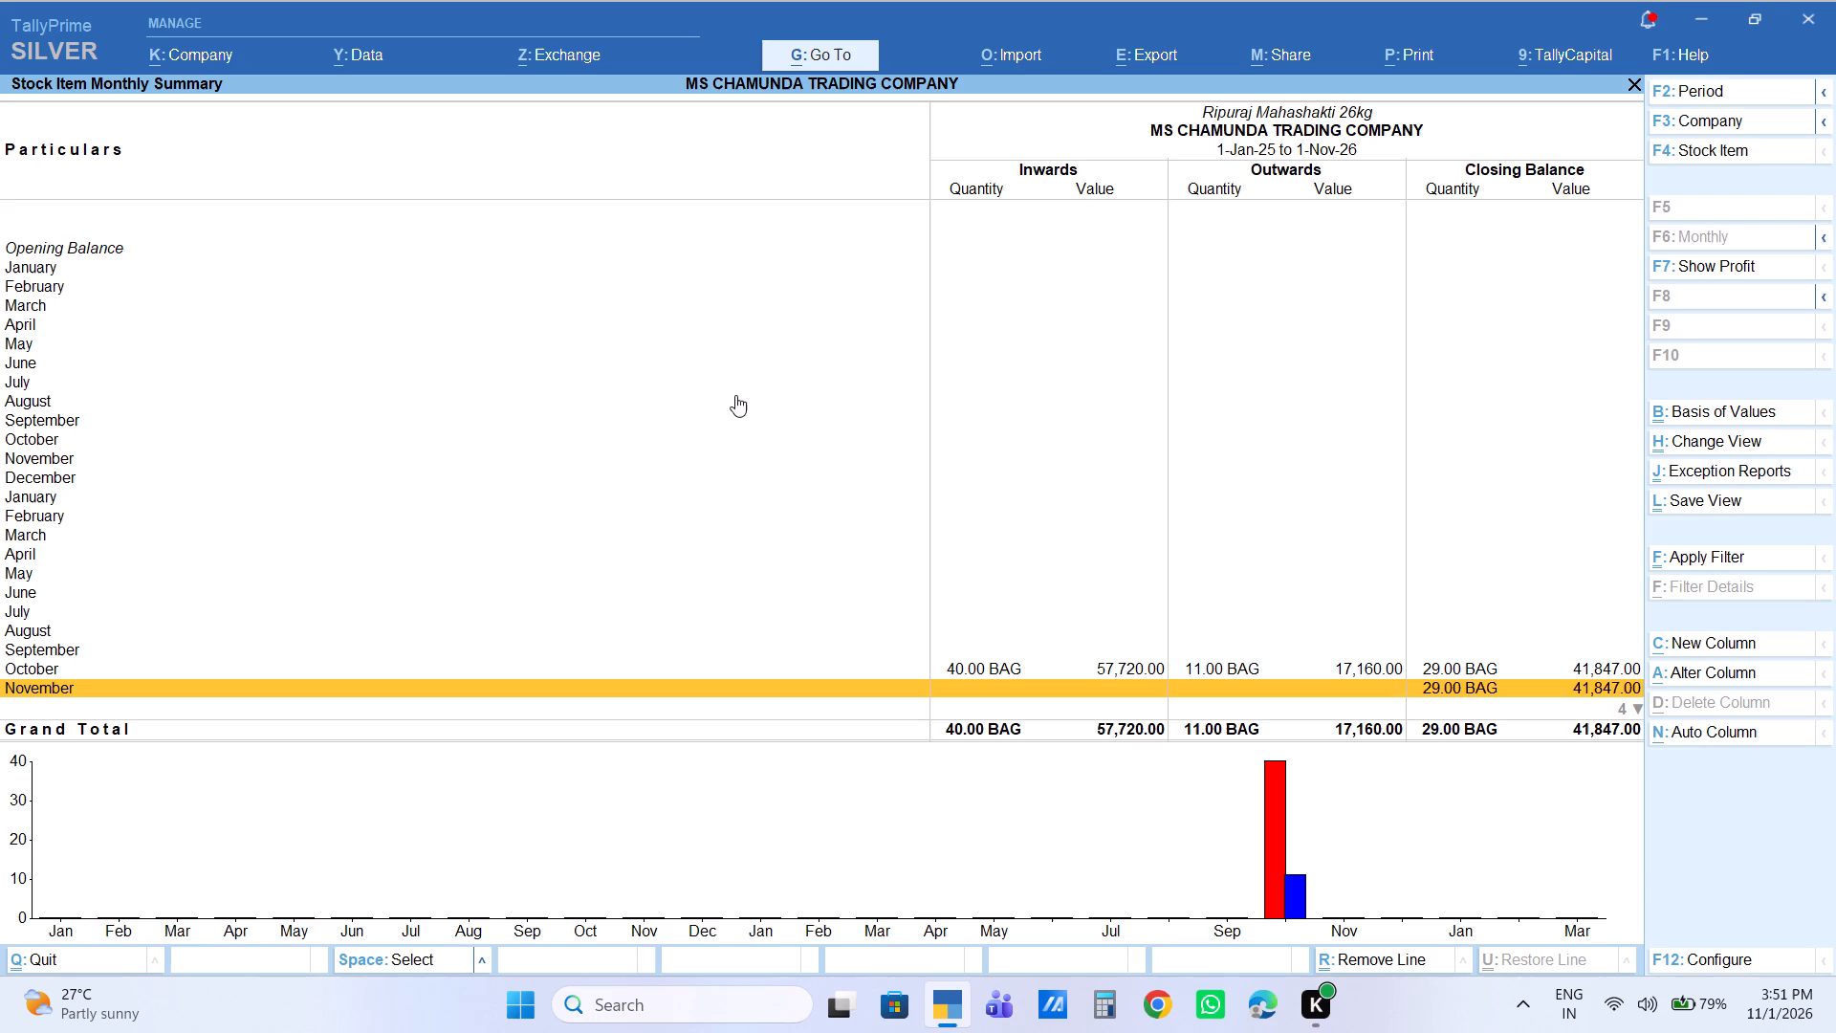
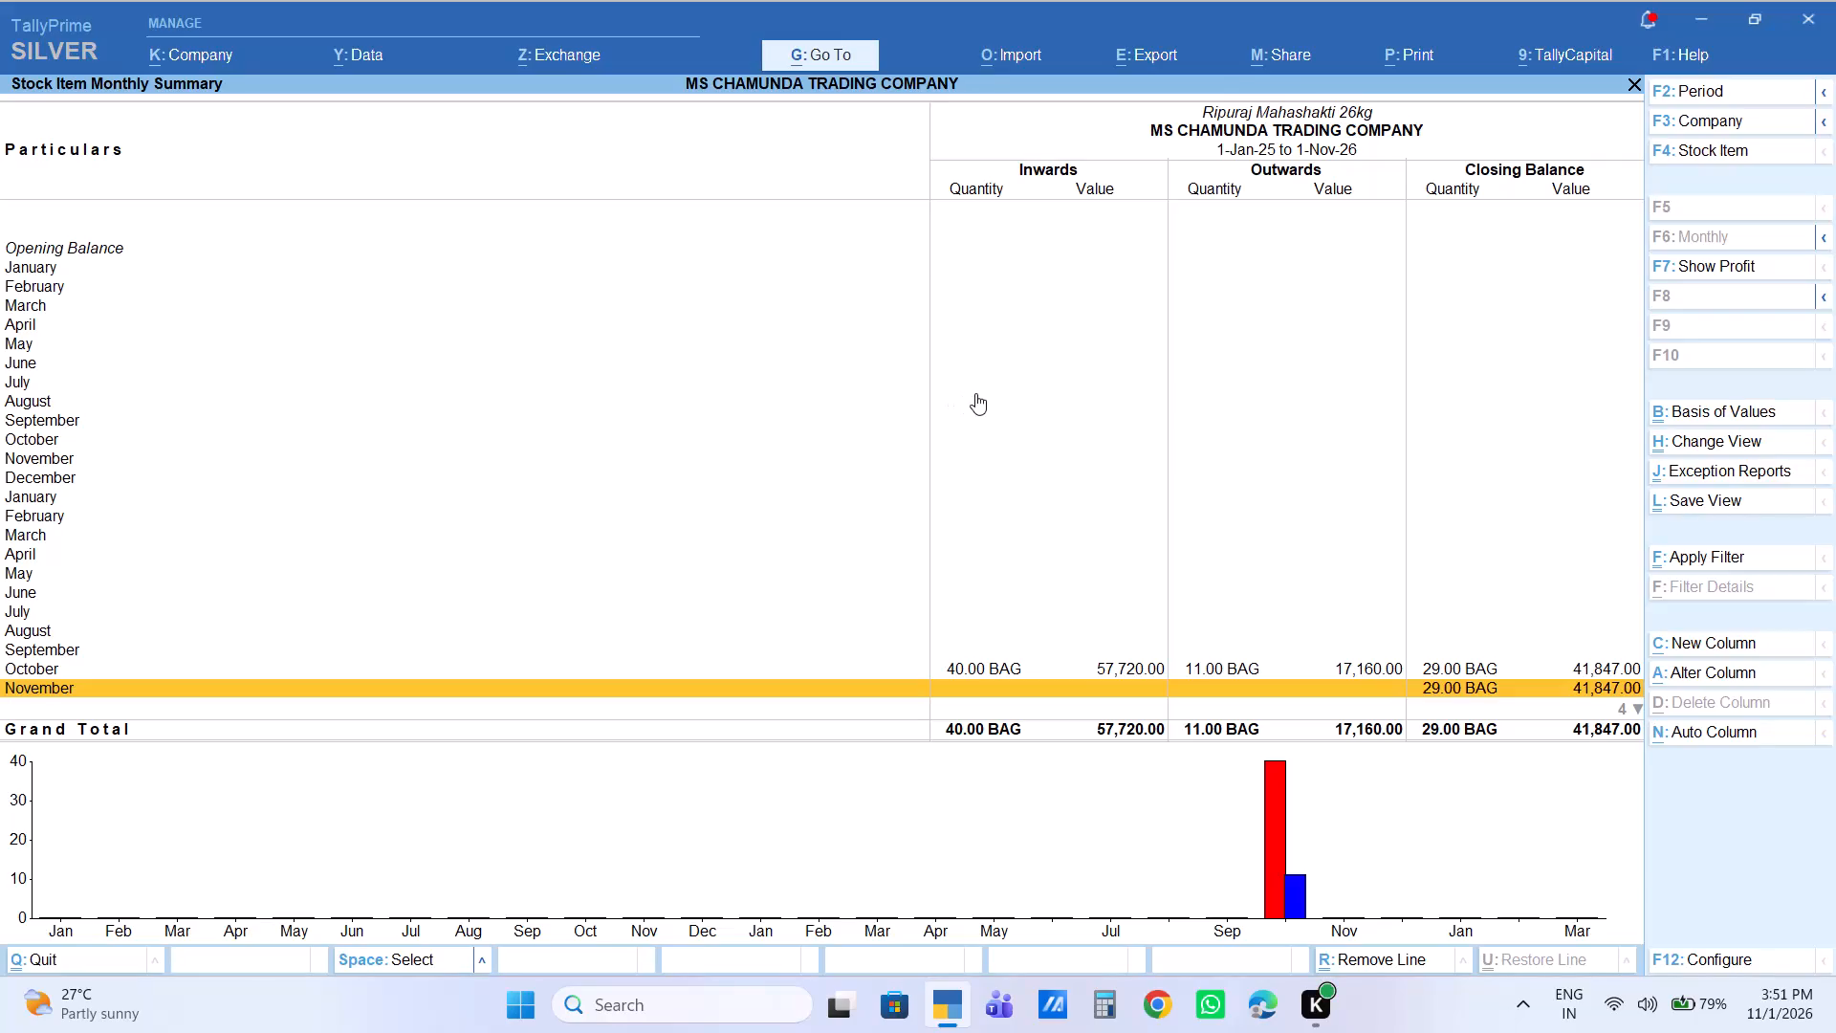
Close the stock item's monthly summary and return to the Gateway of Tally.
key(Escape)
key(Escape)
key(Escape)
key(Escape)
key(Escape)
key(Escape)
key(Escape)
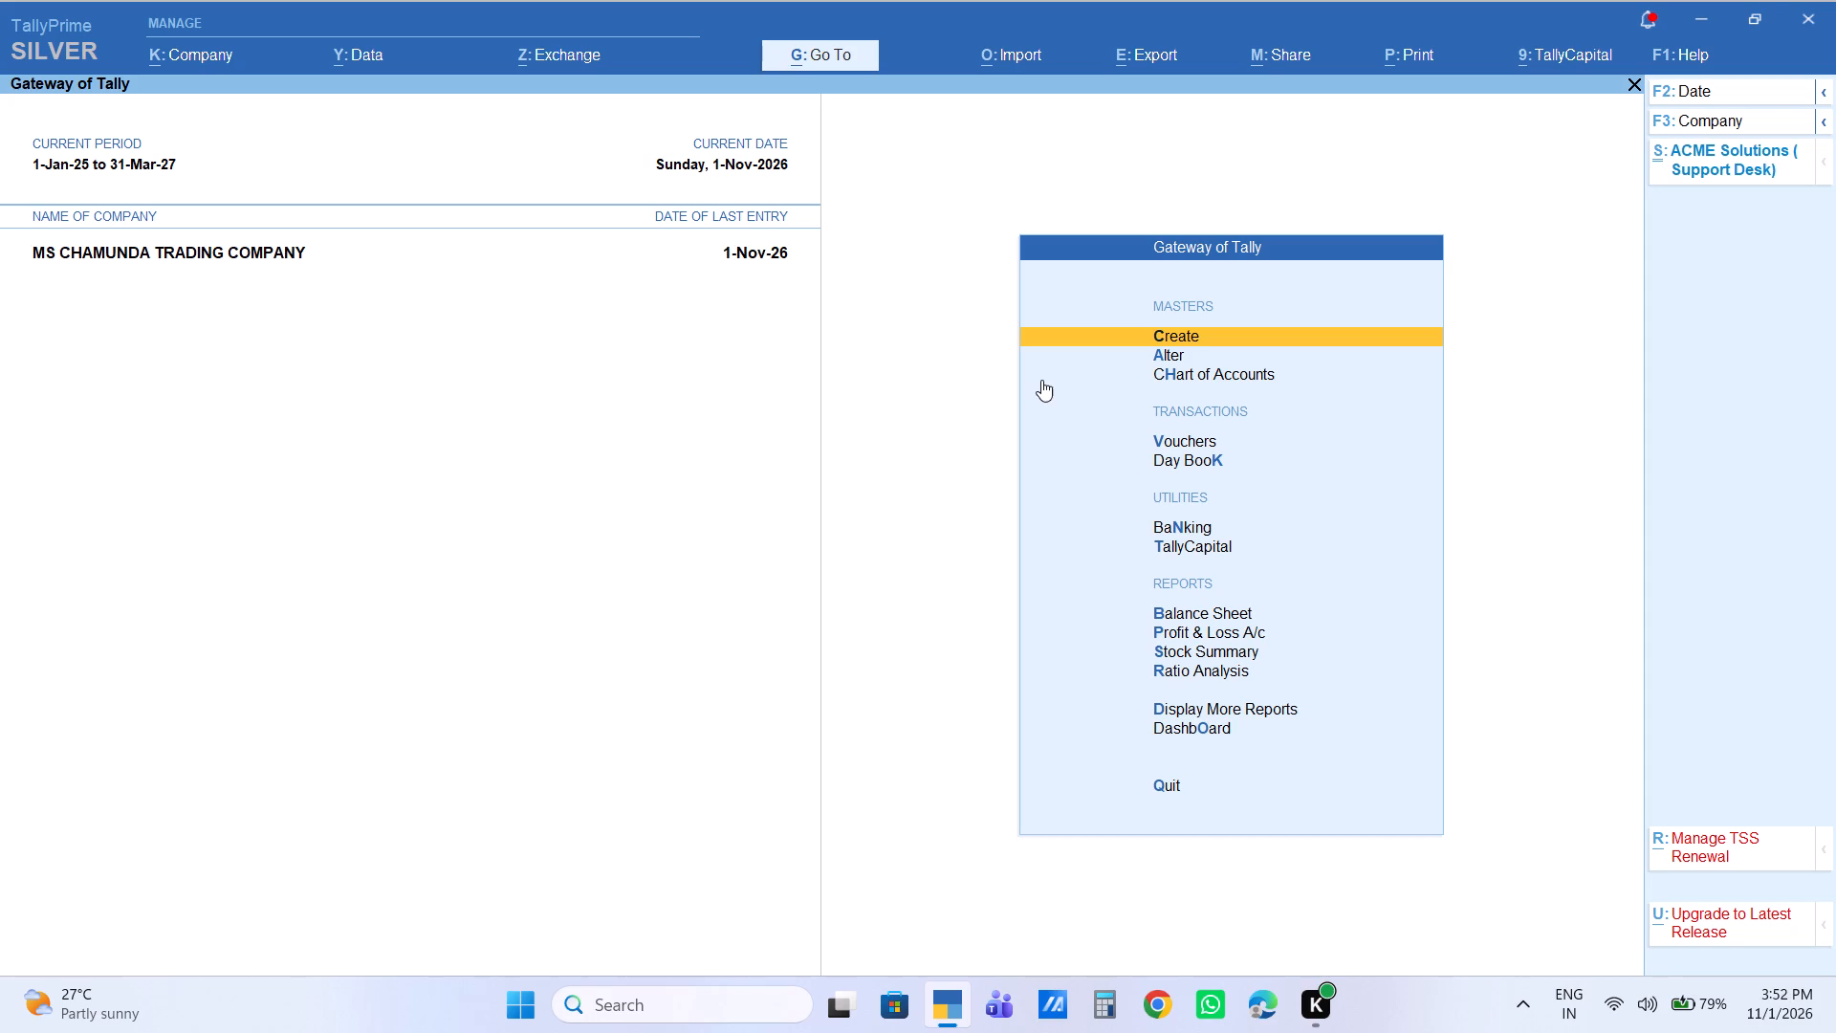
Start a new sales voucher from the Gateway of Tally's transactions.
key(Down)
key(Down)
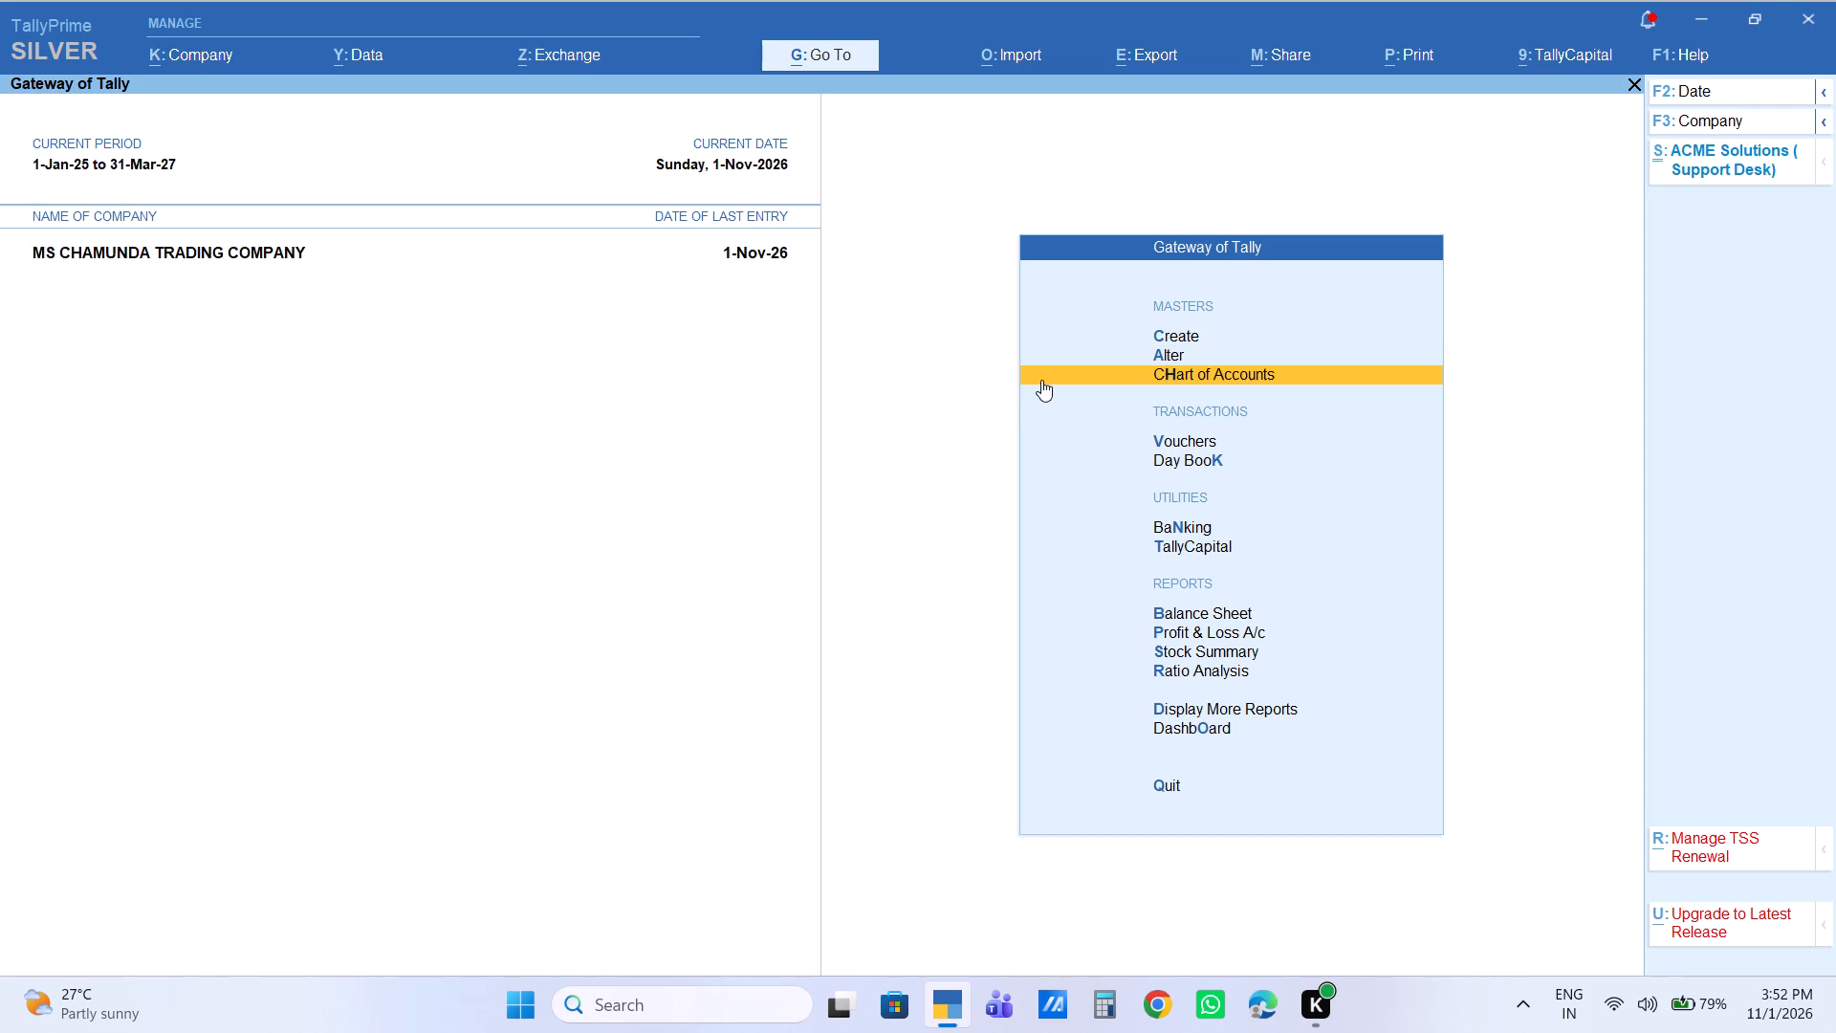
key(Down)
key(Down)
key(Up)
key(Return)
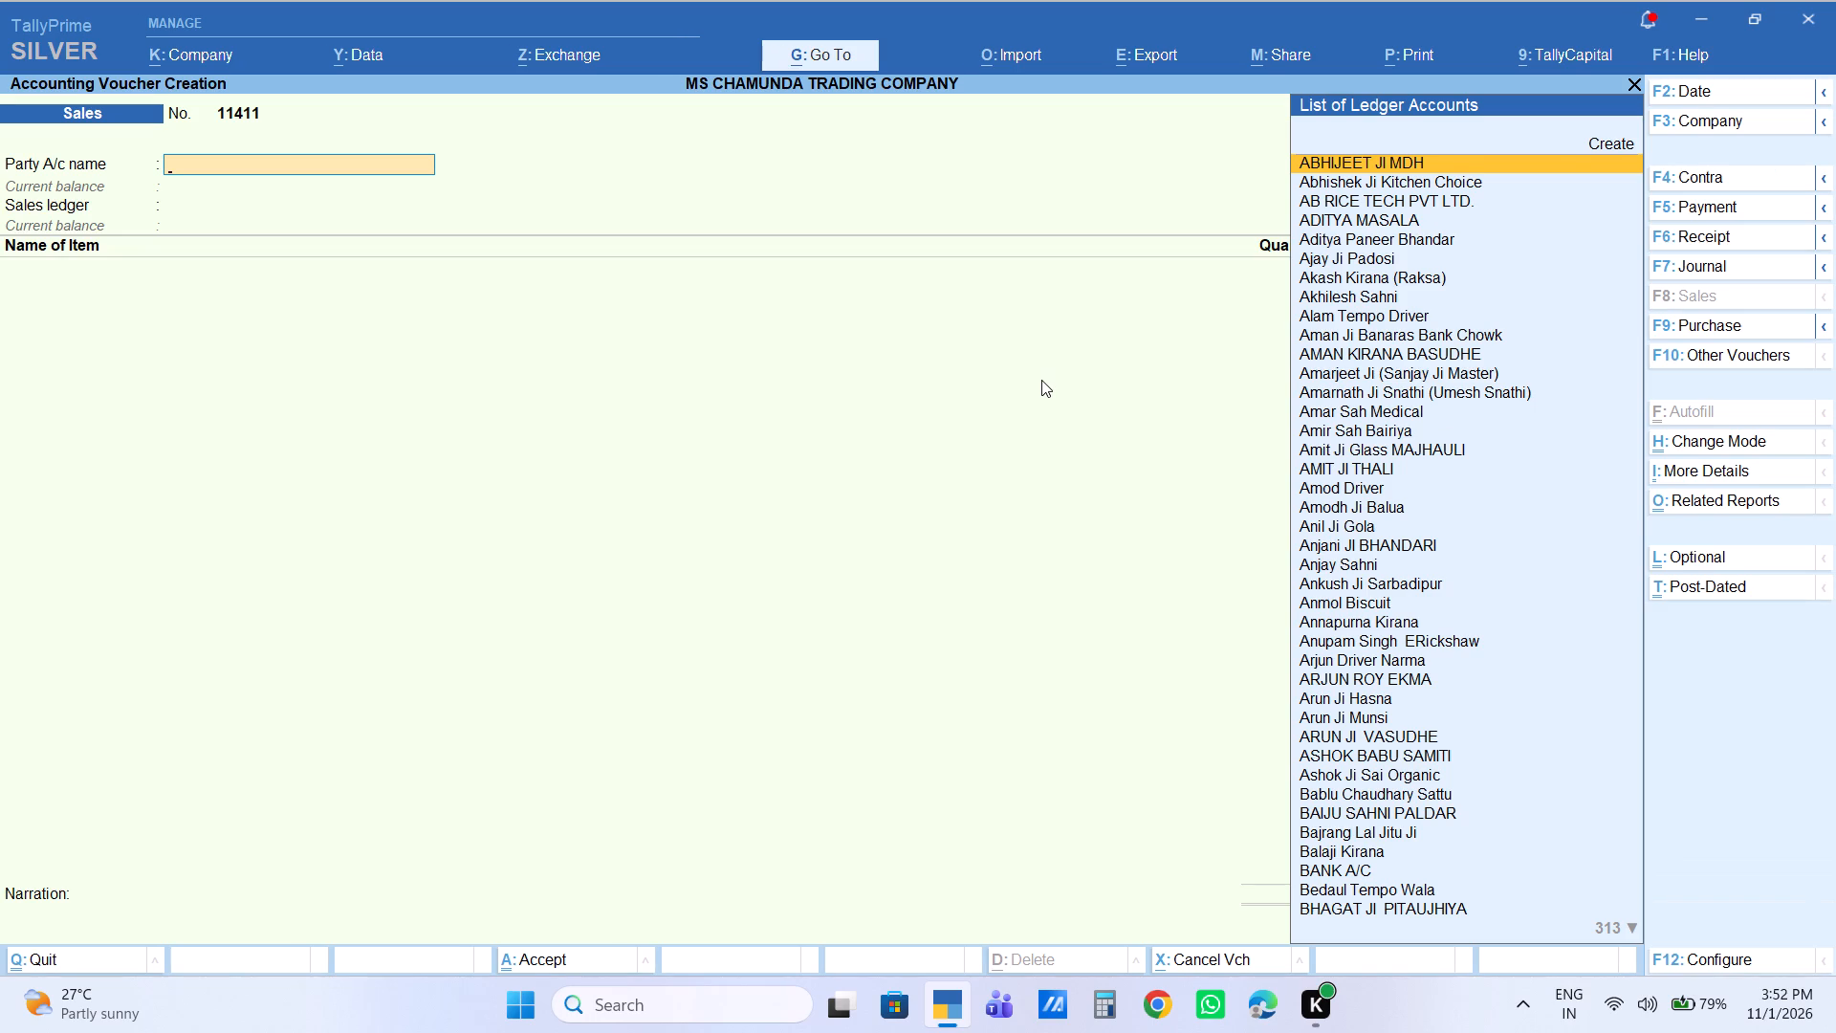
Choose the customer ledger from Marwan as the sales voucher's party account, searching the ledger accounts for "rajaj".
key(Return)
key(BackSpace)
text(rajaj)
key(Return)
key(Return)
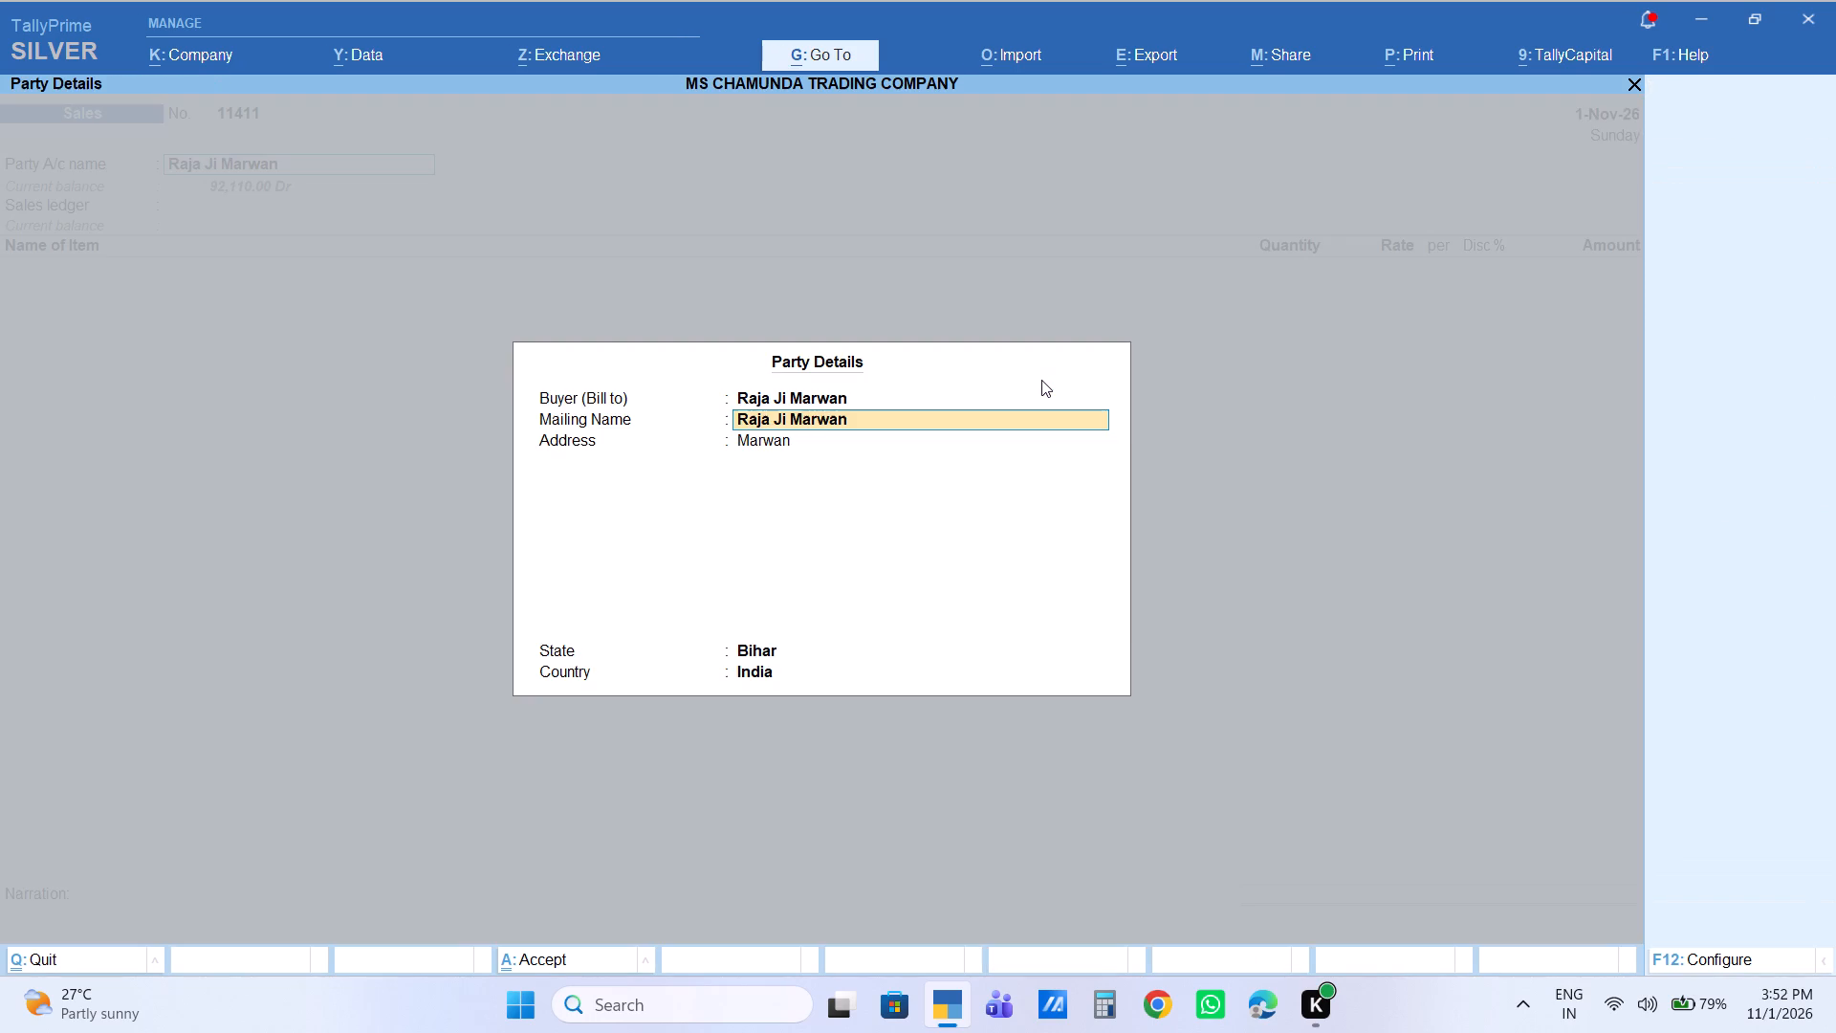
Leave the party details and reopen the party account selection of the sales voucher.
key(BackSpace)
key(BackSpace)
key(BackSpace)
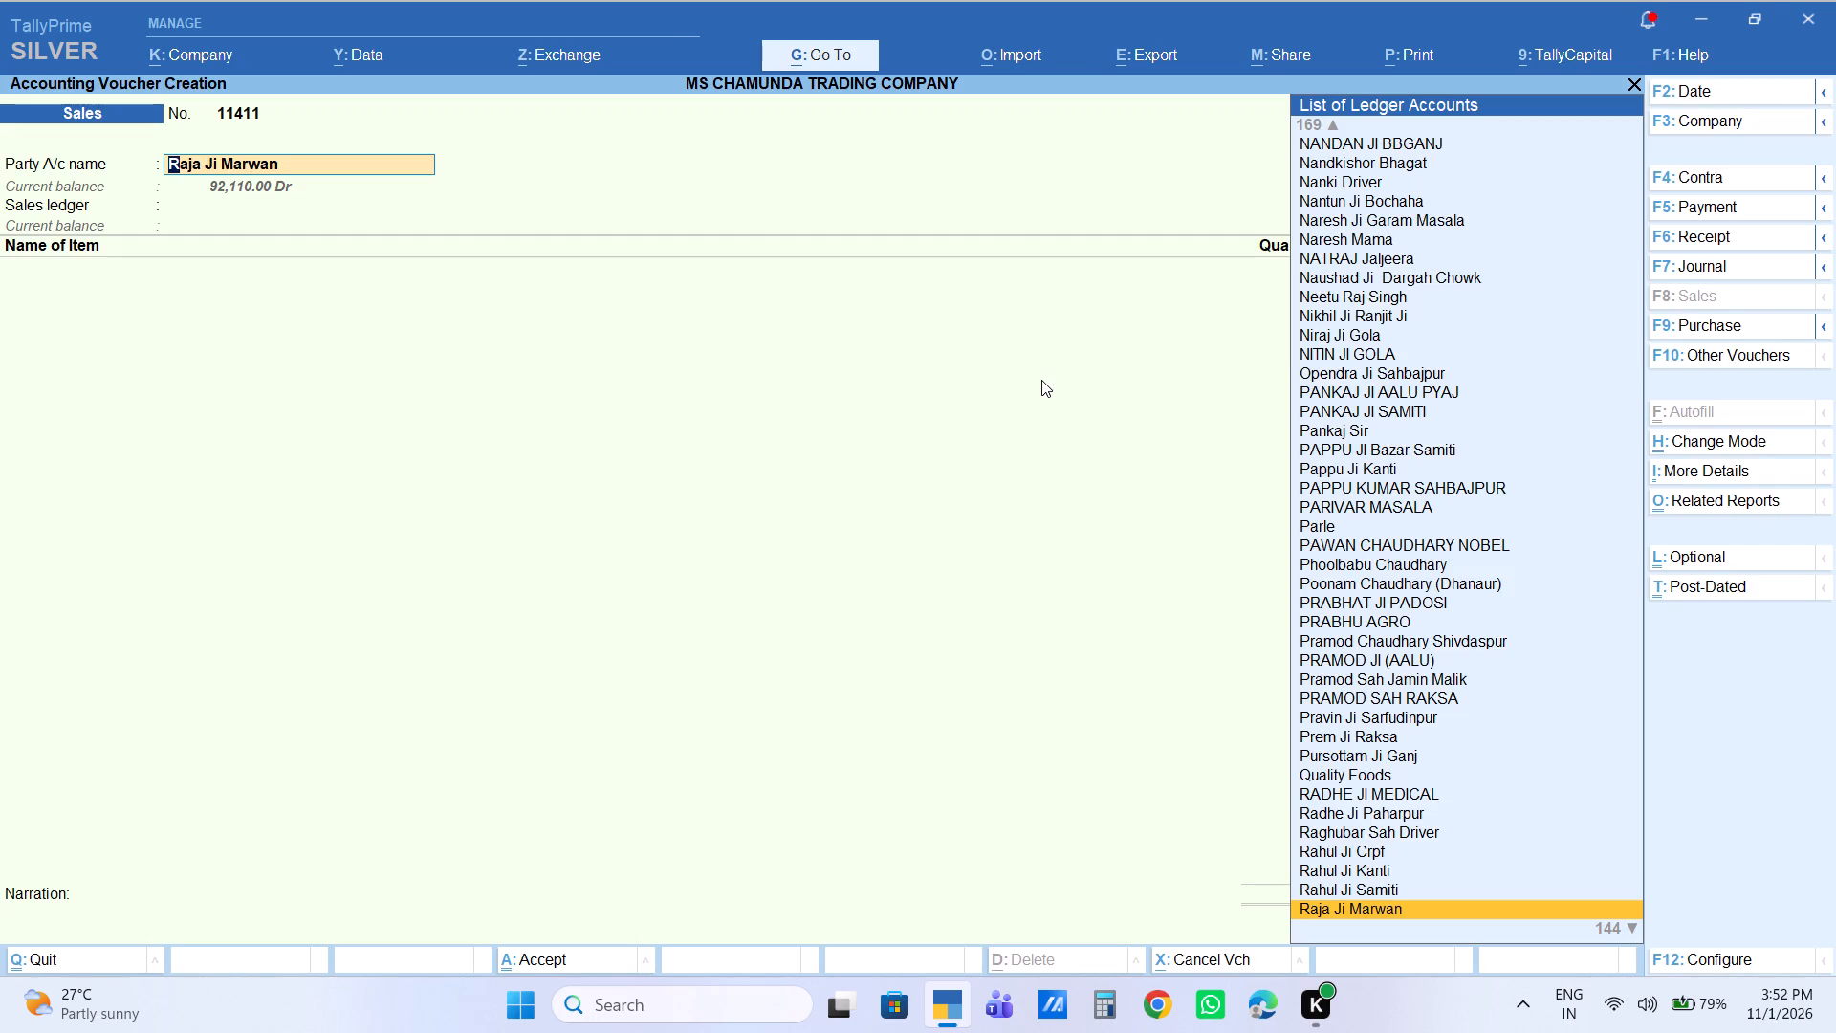
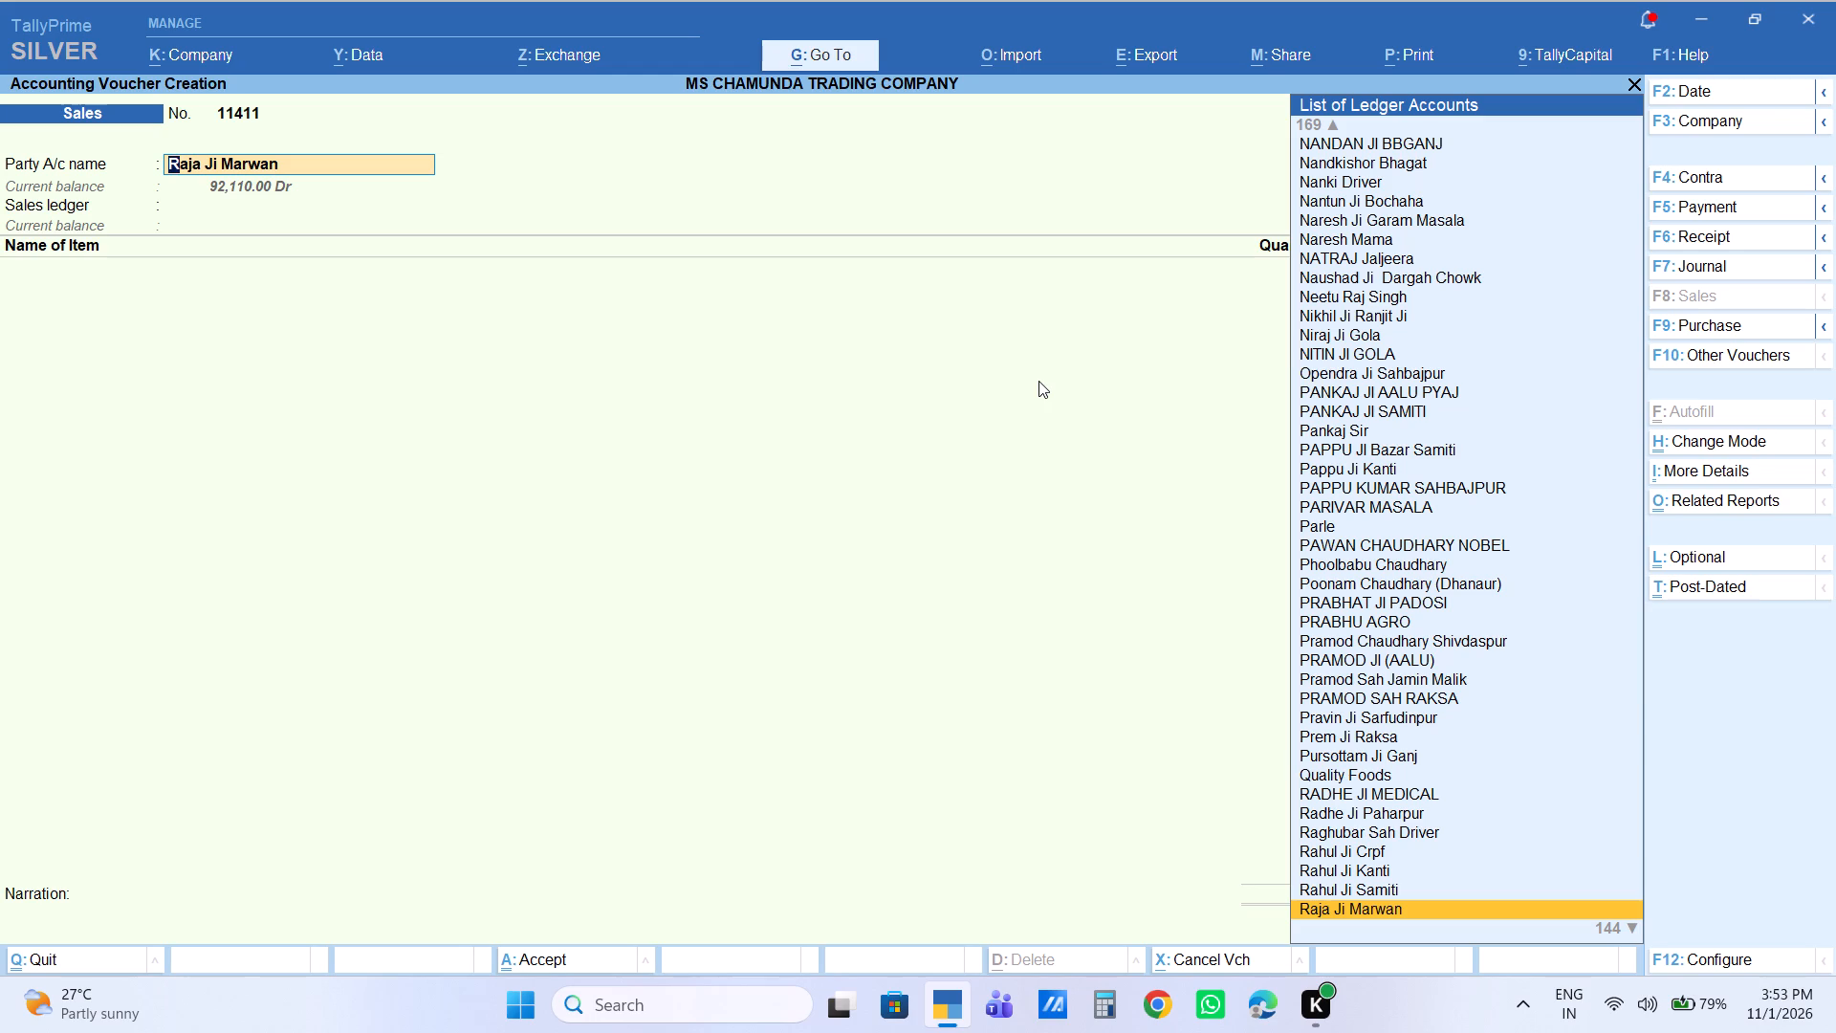
Set Cash as the sales voucher's party account, keep its party details, and accept SALES as the sales ledger.
text(cas)
key(Return)
key(Return)
key(Return)
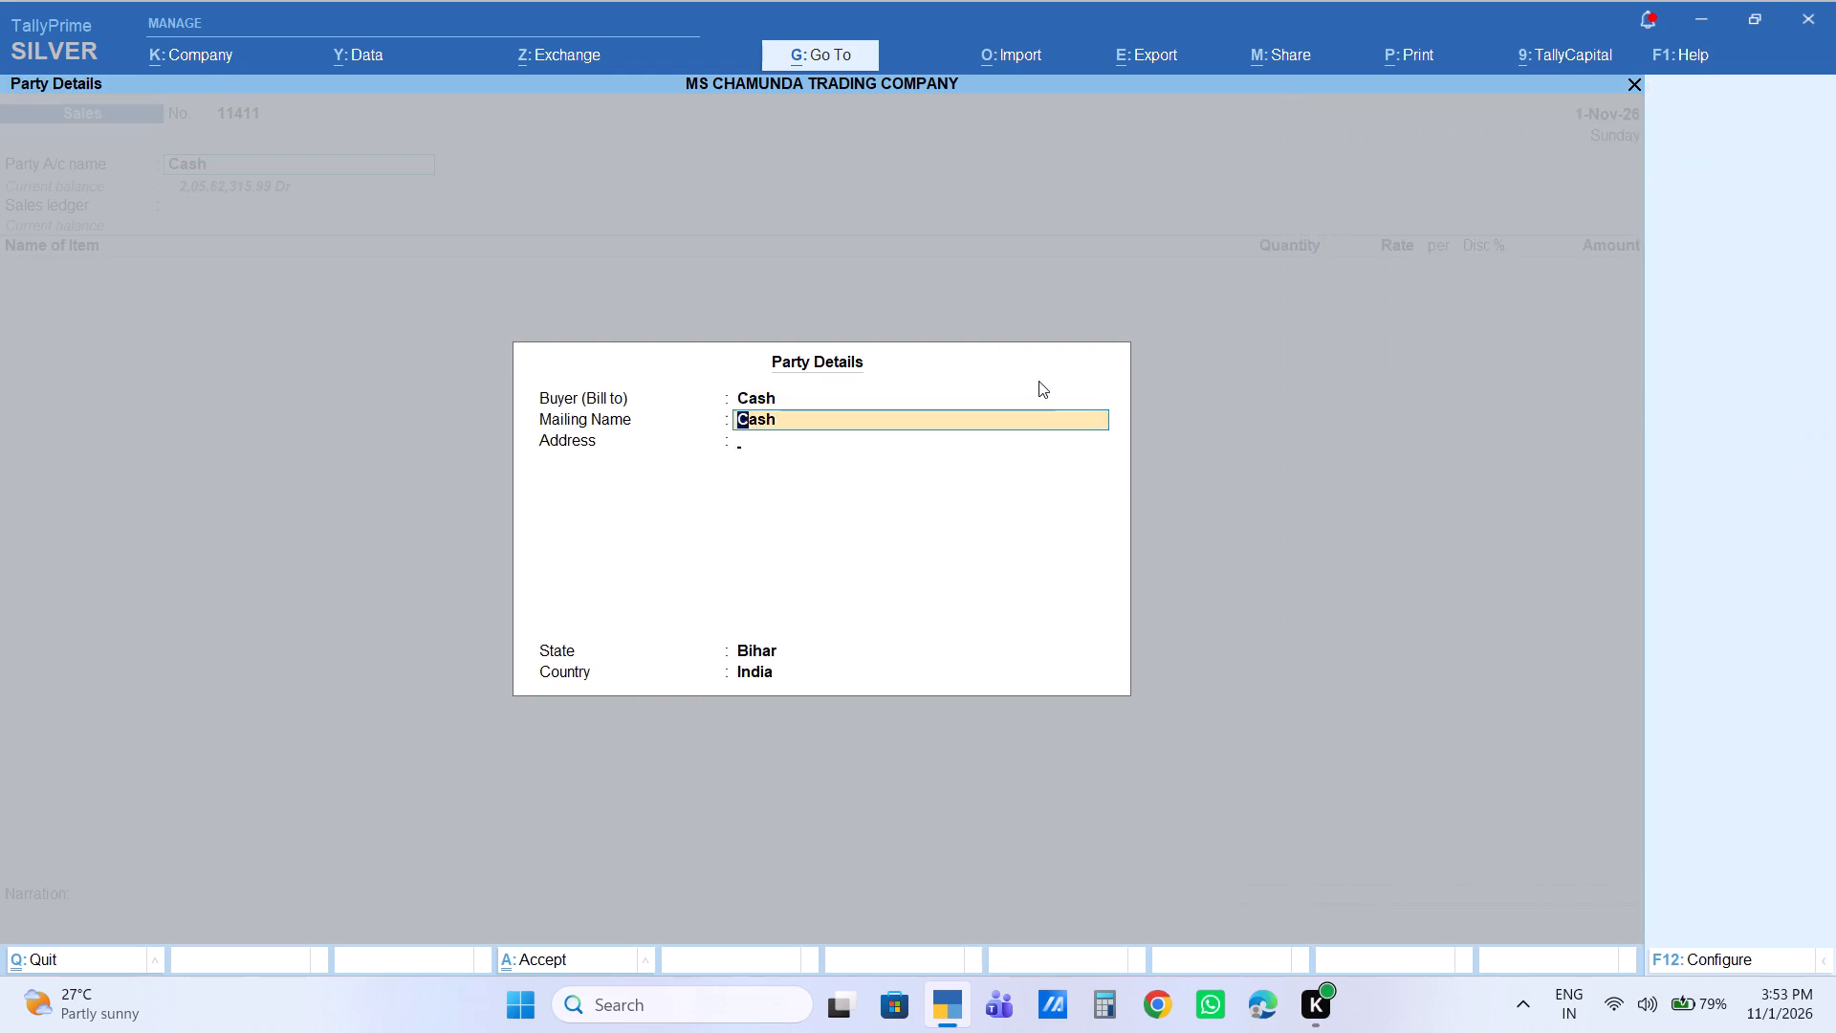
key(Return)
key(Return)
key(Return)
Add the stock item Chokar to the voucher with a quantity of 2 bags at the rate of 1,025.
text(chokar)
key(Down)
key(Down)
key(Up)
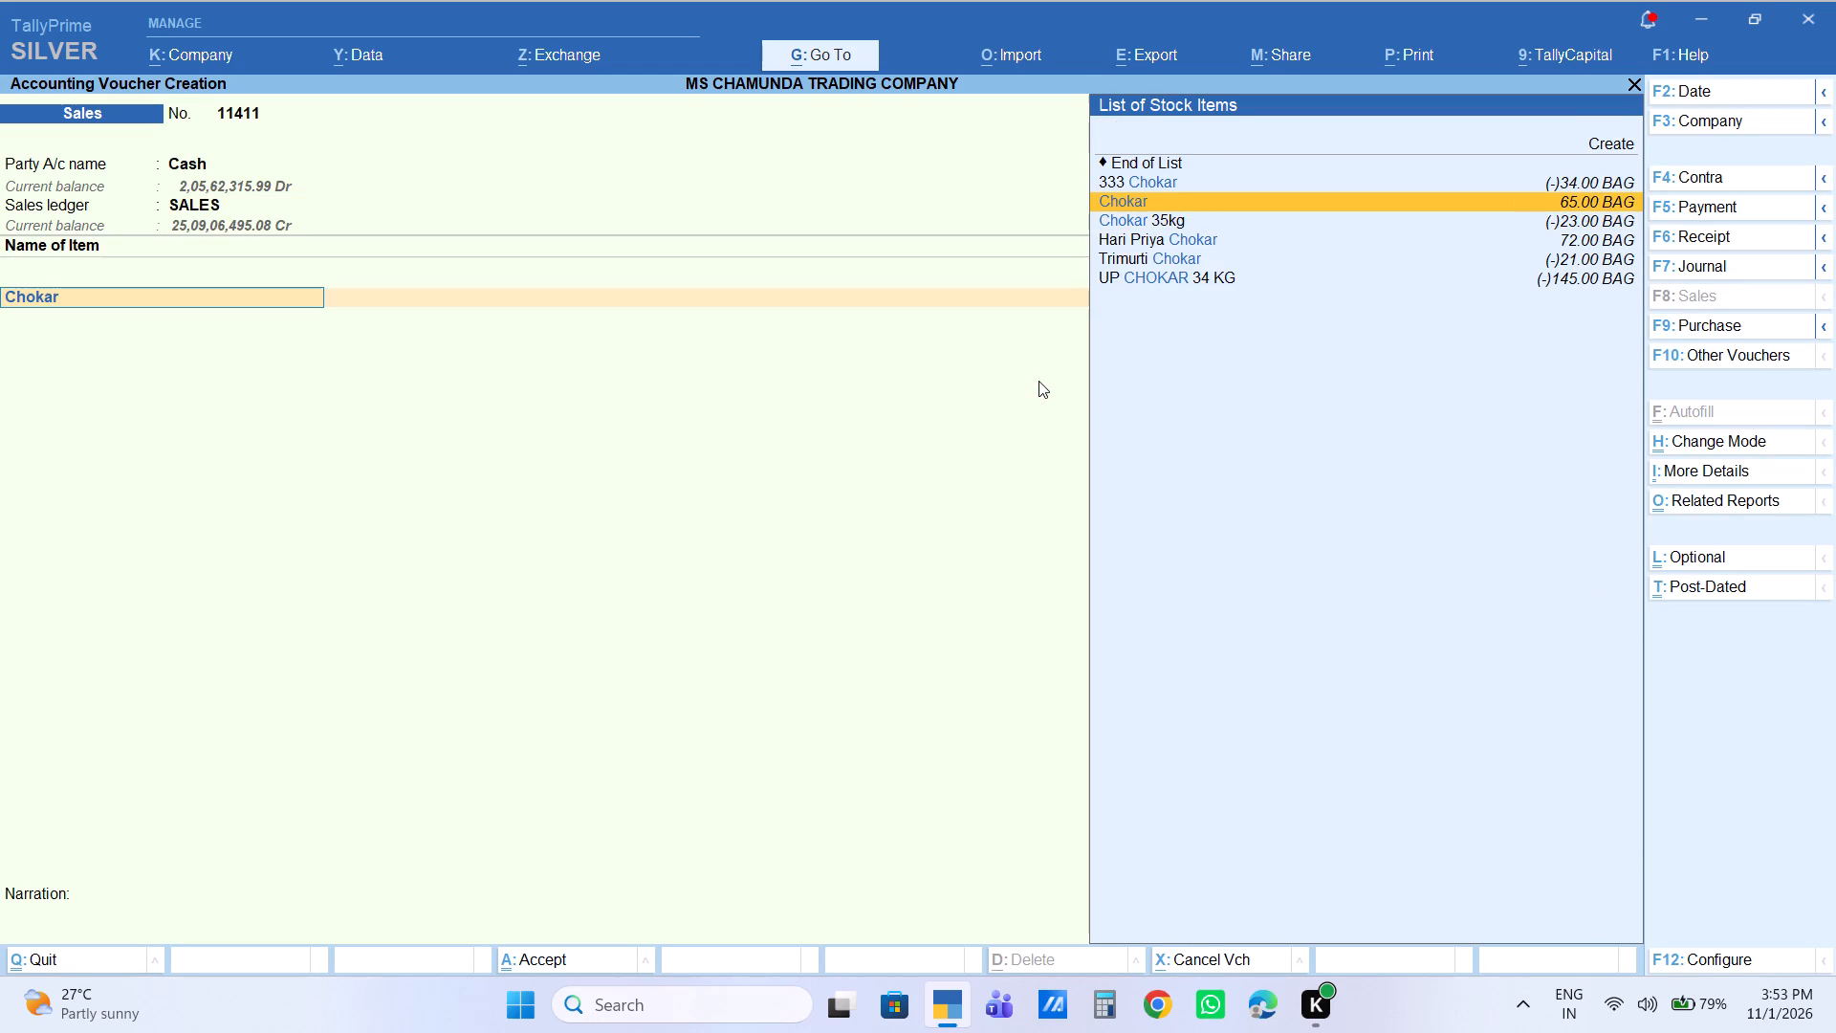
key(Return)
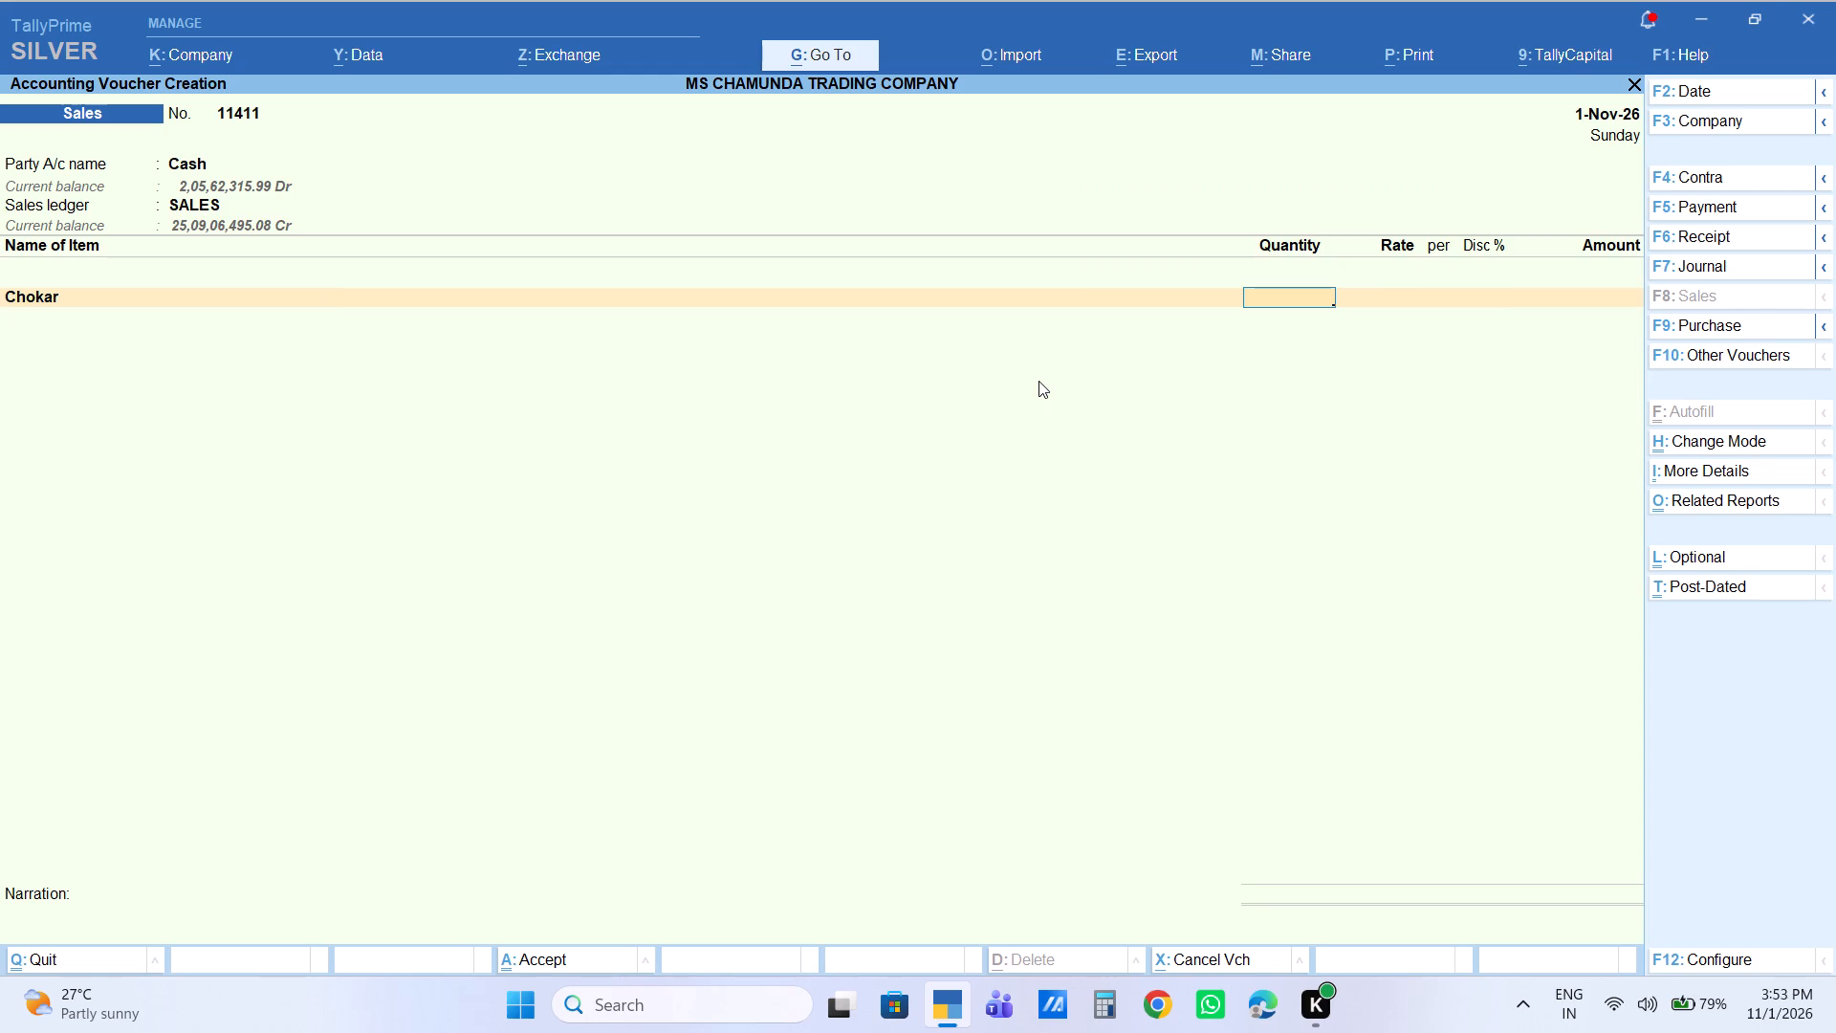
key(2)
key(Return)
key(Return)
key(Return)
key(Return)
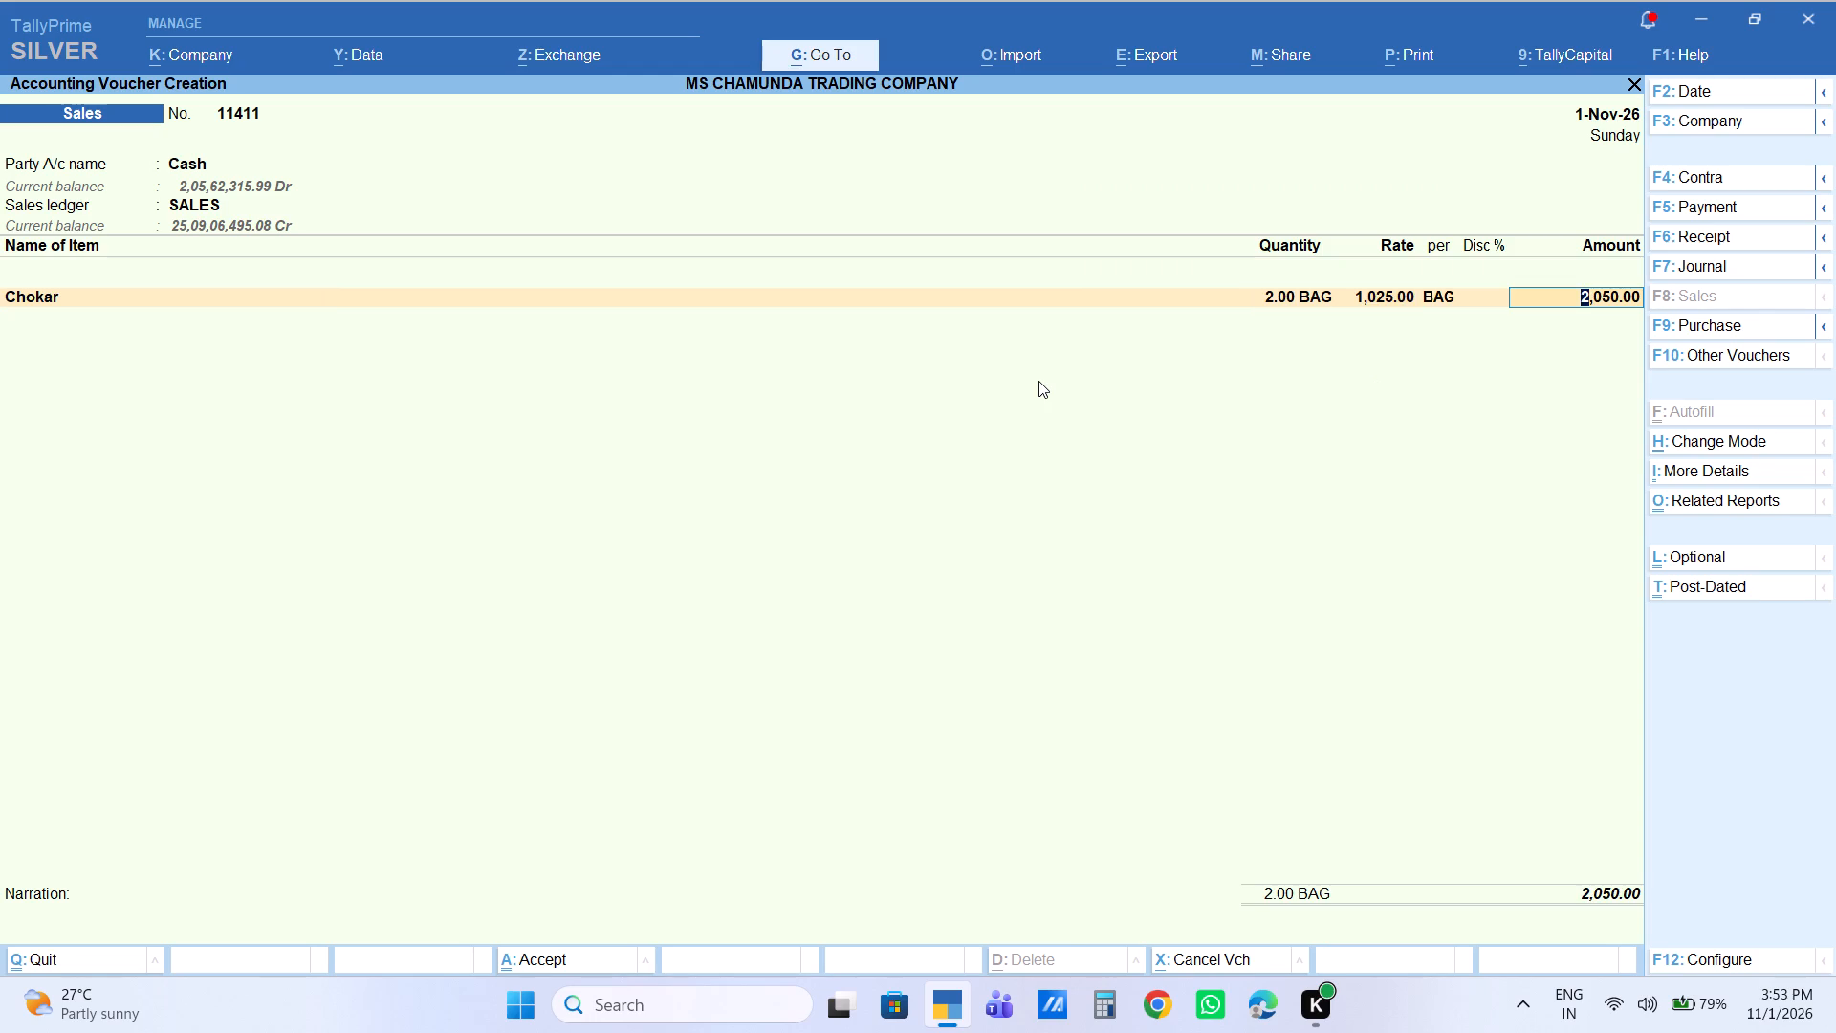
key(Return)
End the item list, add a Labour Charge of 10 and save the sales voucher.
key(Return)
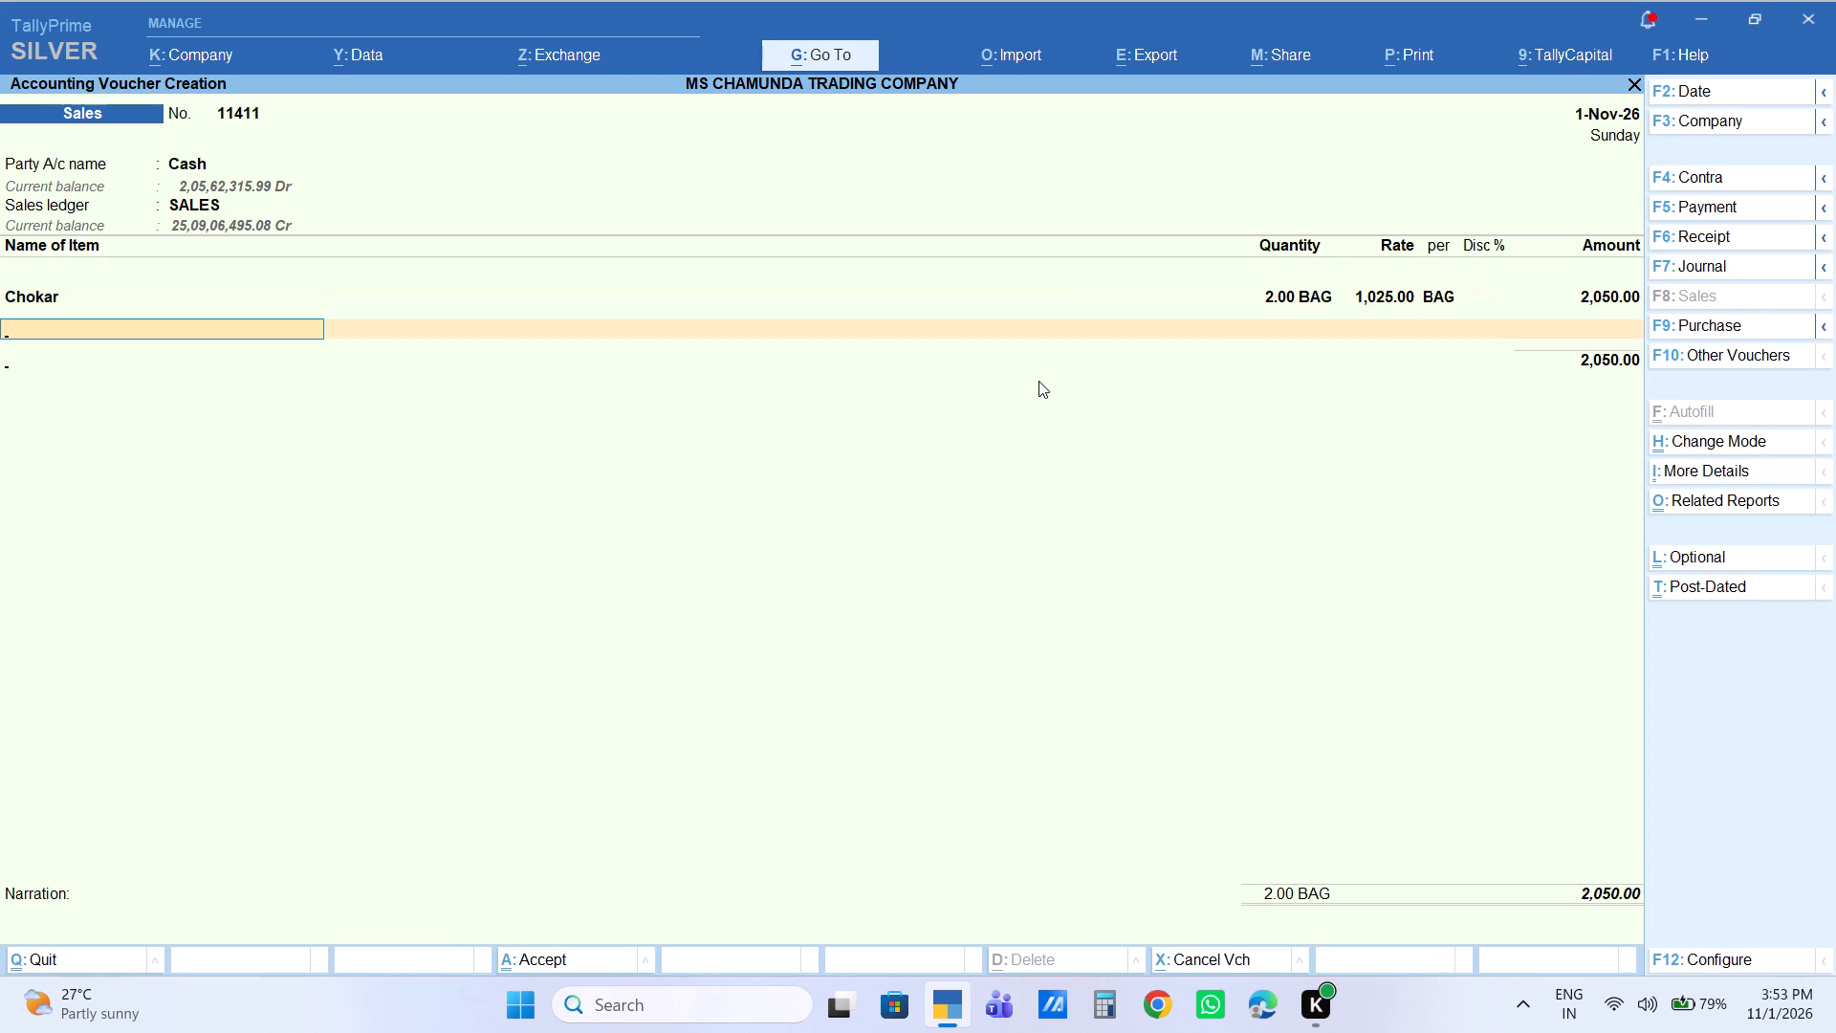
text(la)
key(Return)
key(Return)
text(10)
key(Return)
key(Return)
key(Return)
key(Return)
key(Return)
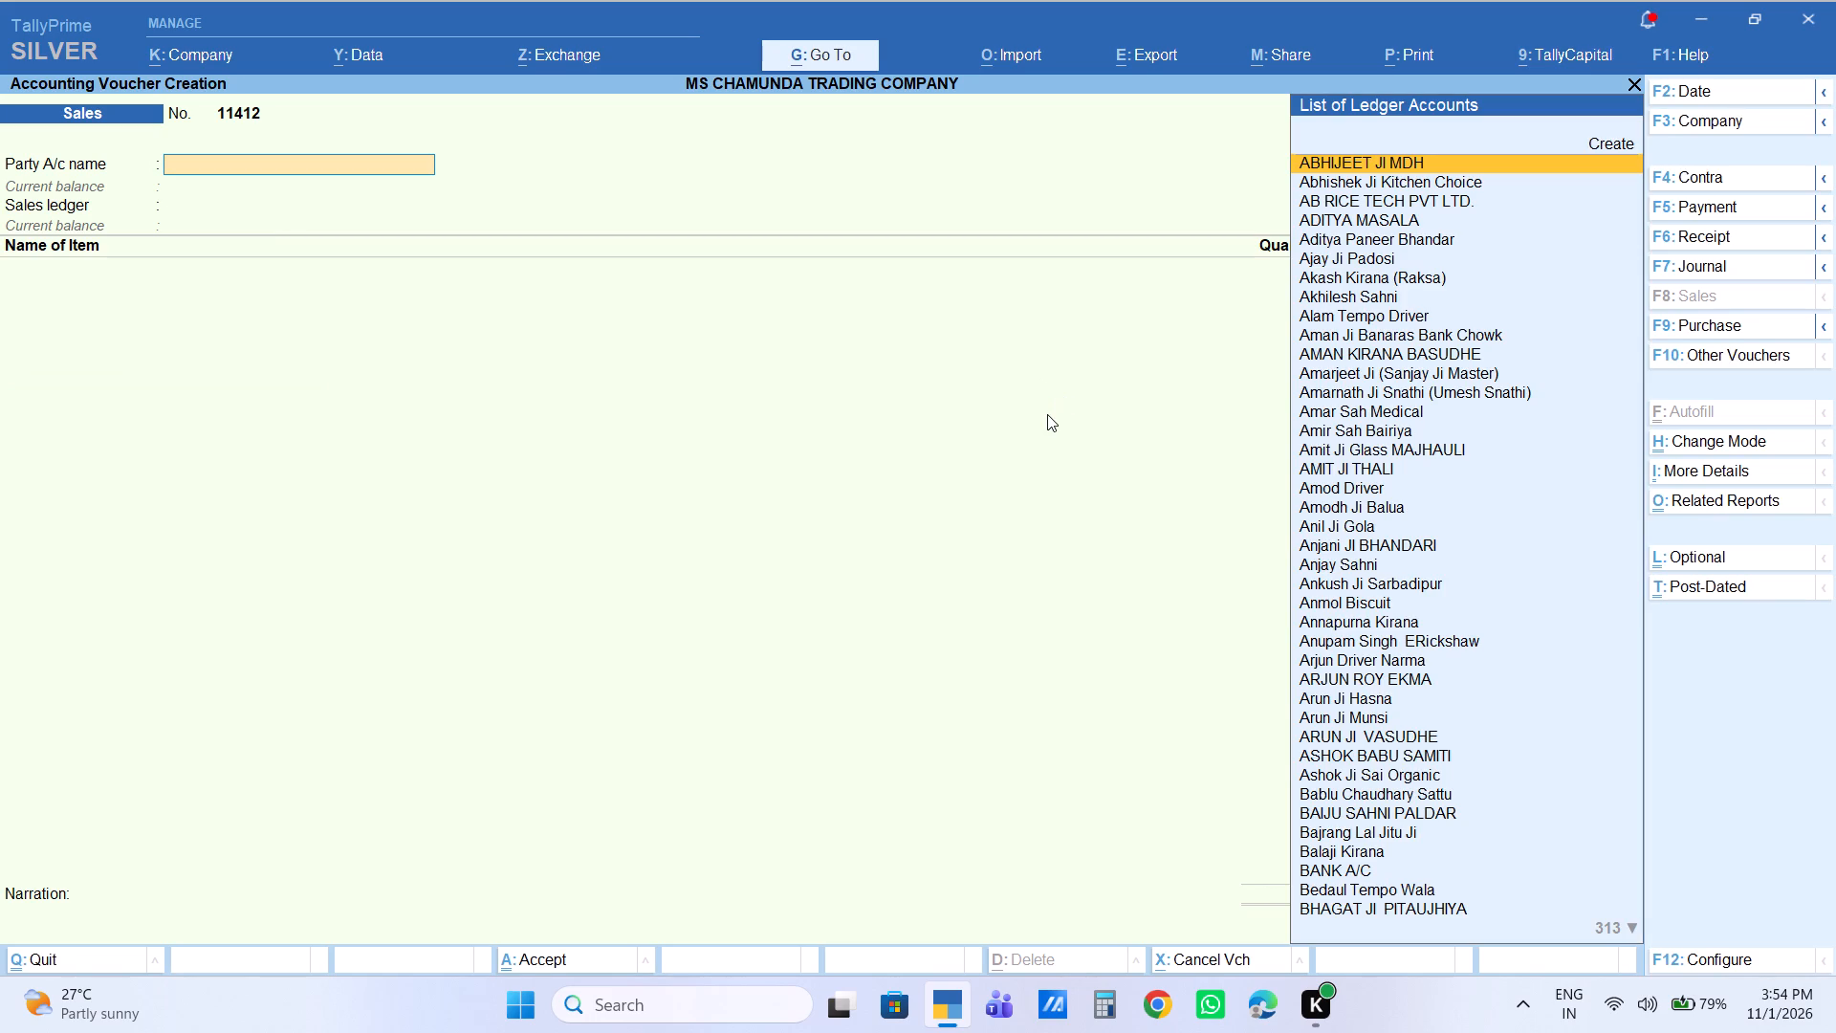
Set Cash as the party account of the new sales voucher and SALES as its sales ledger, keeping the party details.
text(cas)
key(Return)
key(Return)
key(Return)
key(Return)
key(Return)
key(Return)
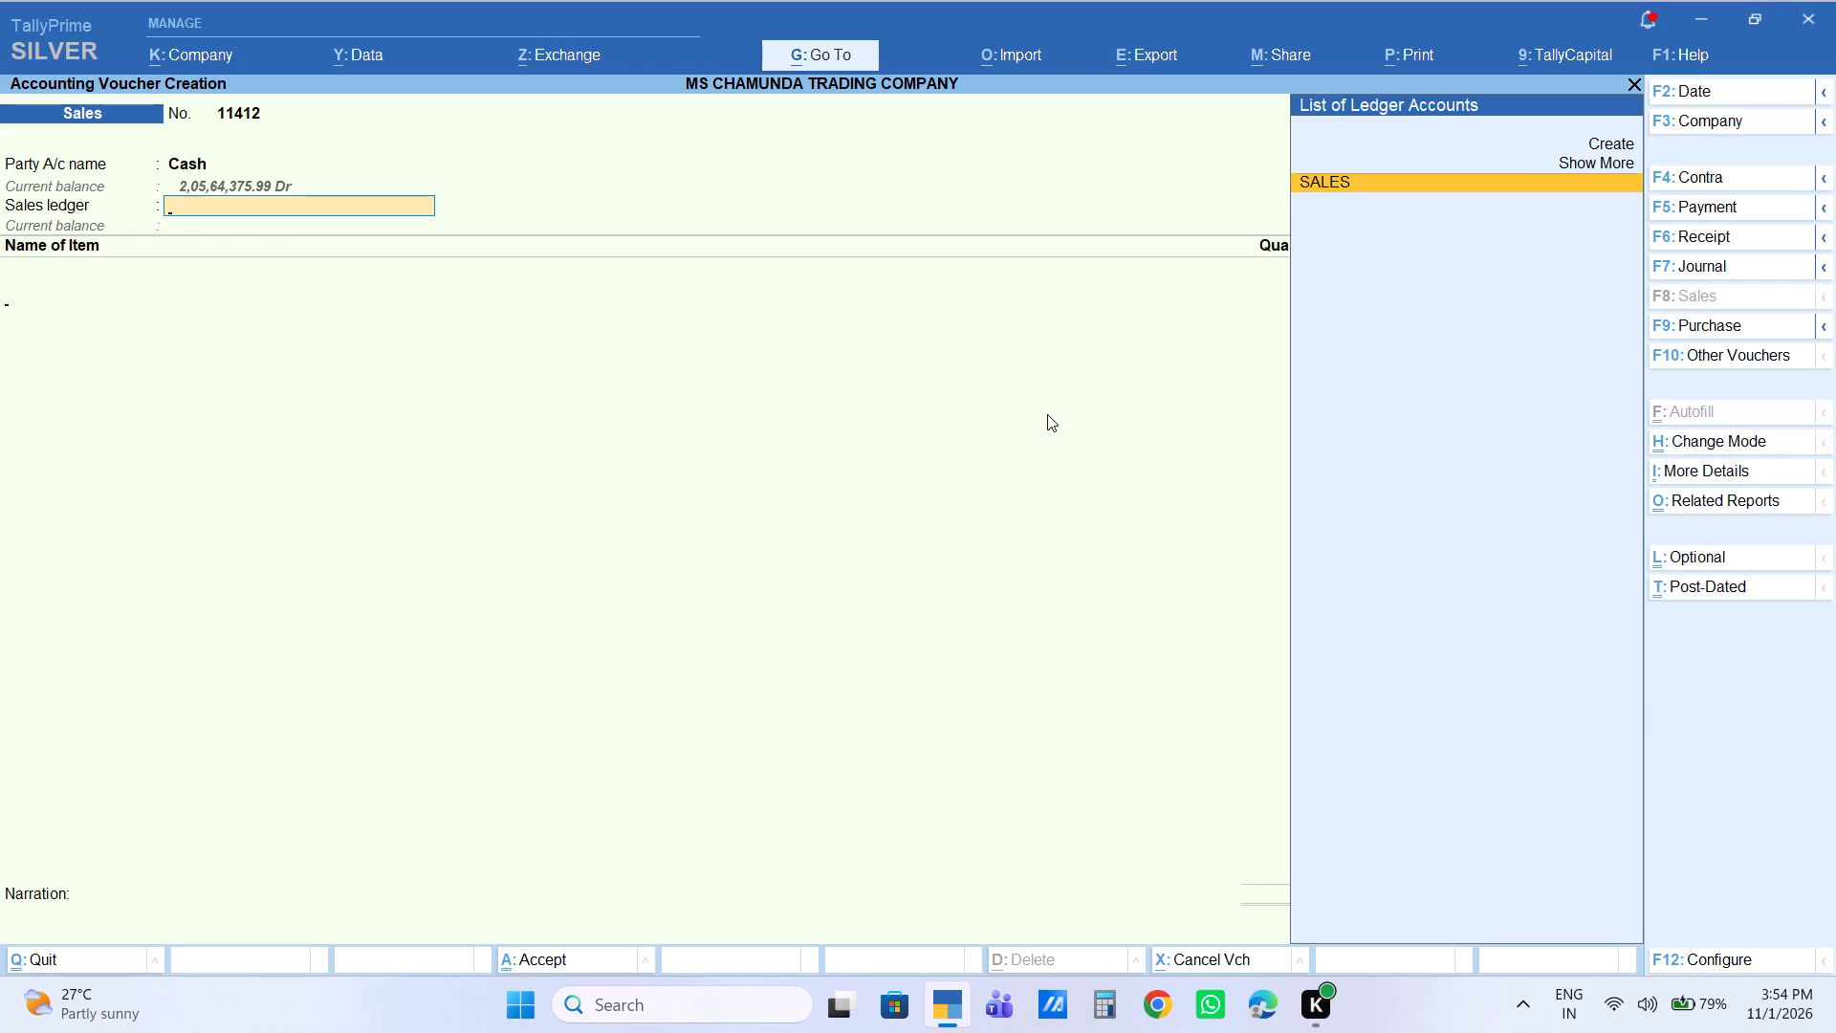
Add R Gold Chai250g to the voucher with a quantity of 2 KG and an amount of 970.
text(r go)
key(Return)
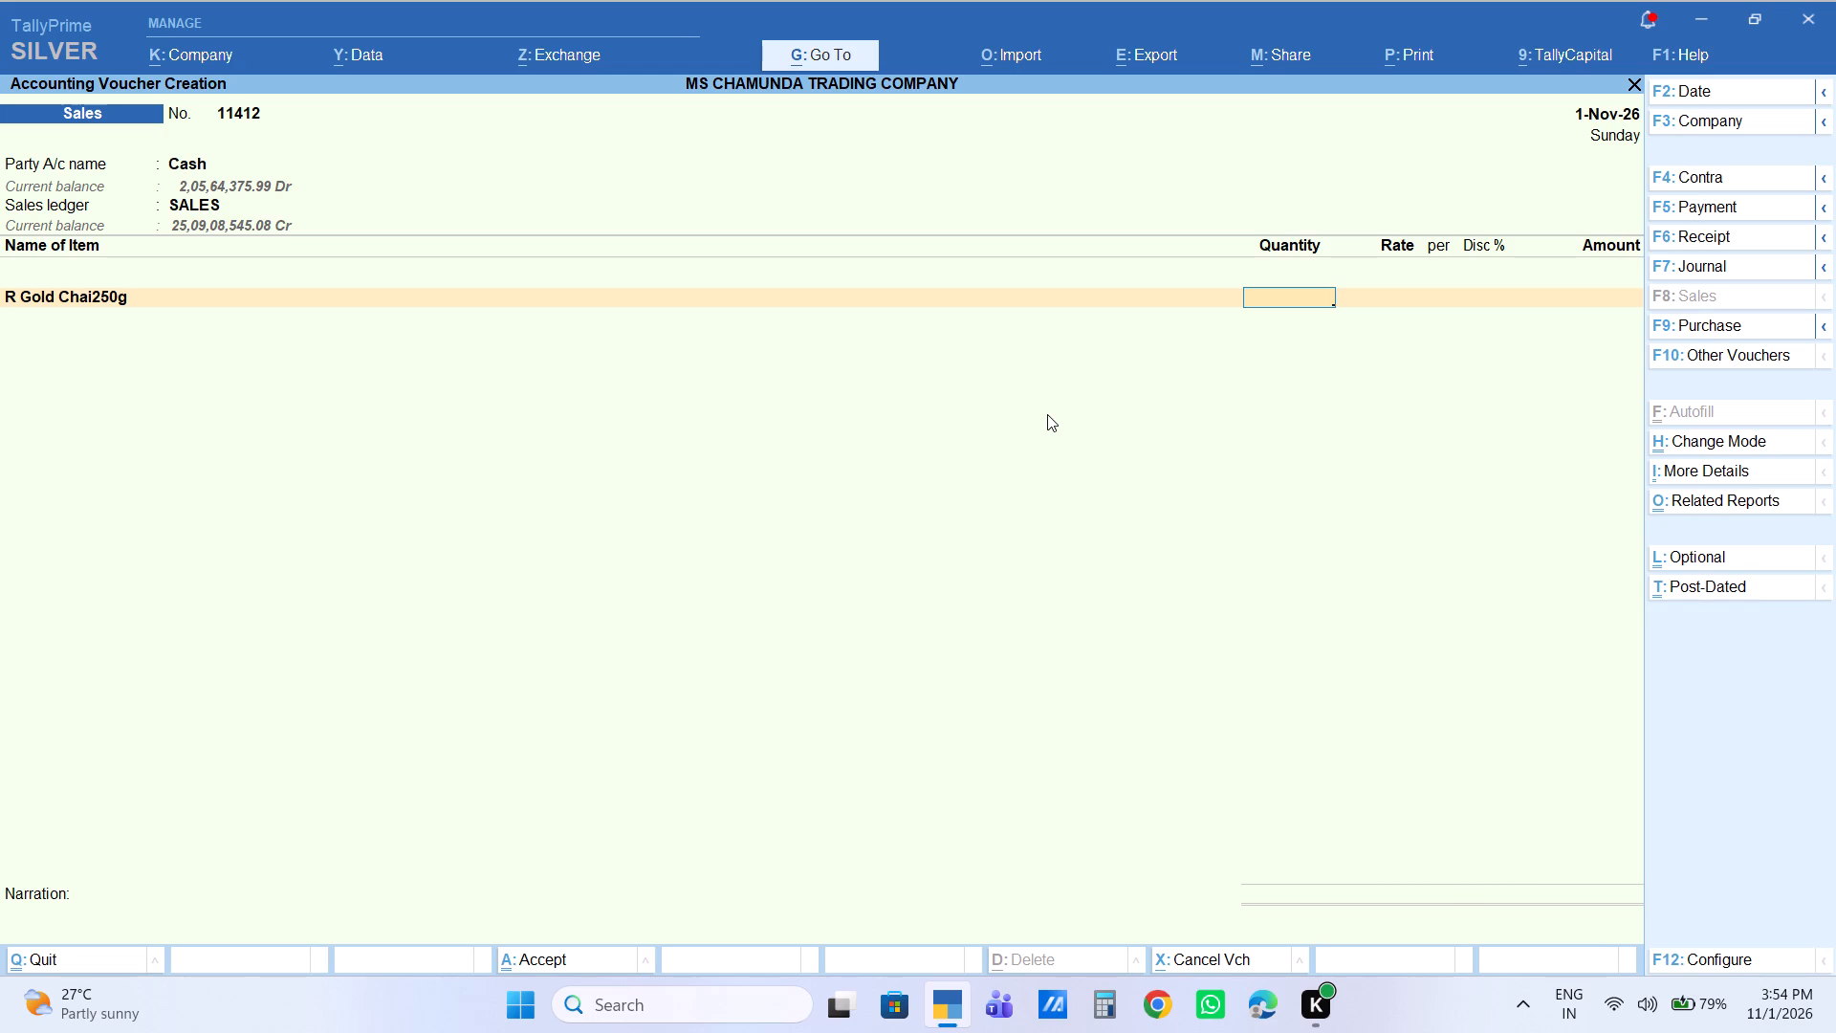
key(2)
key(Return)
key(Return)
key(Return)
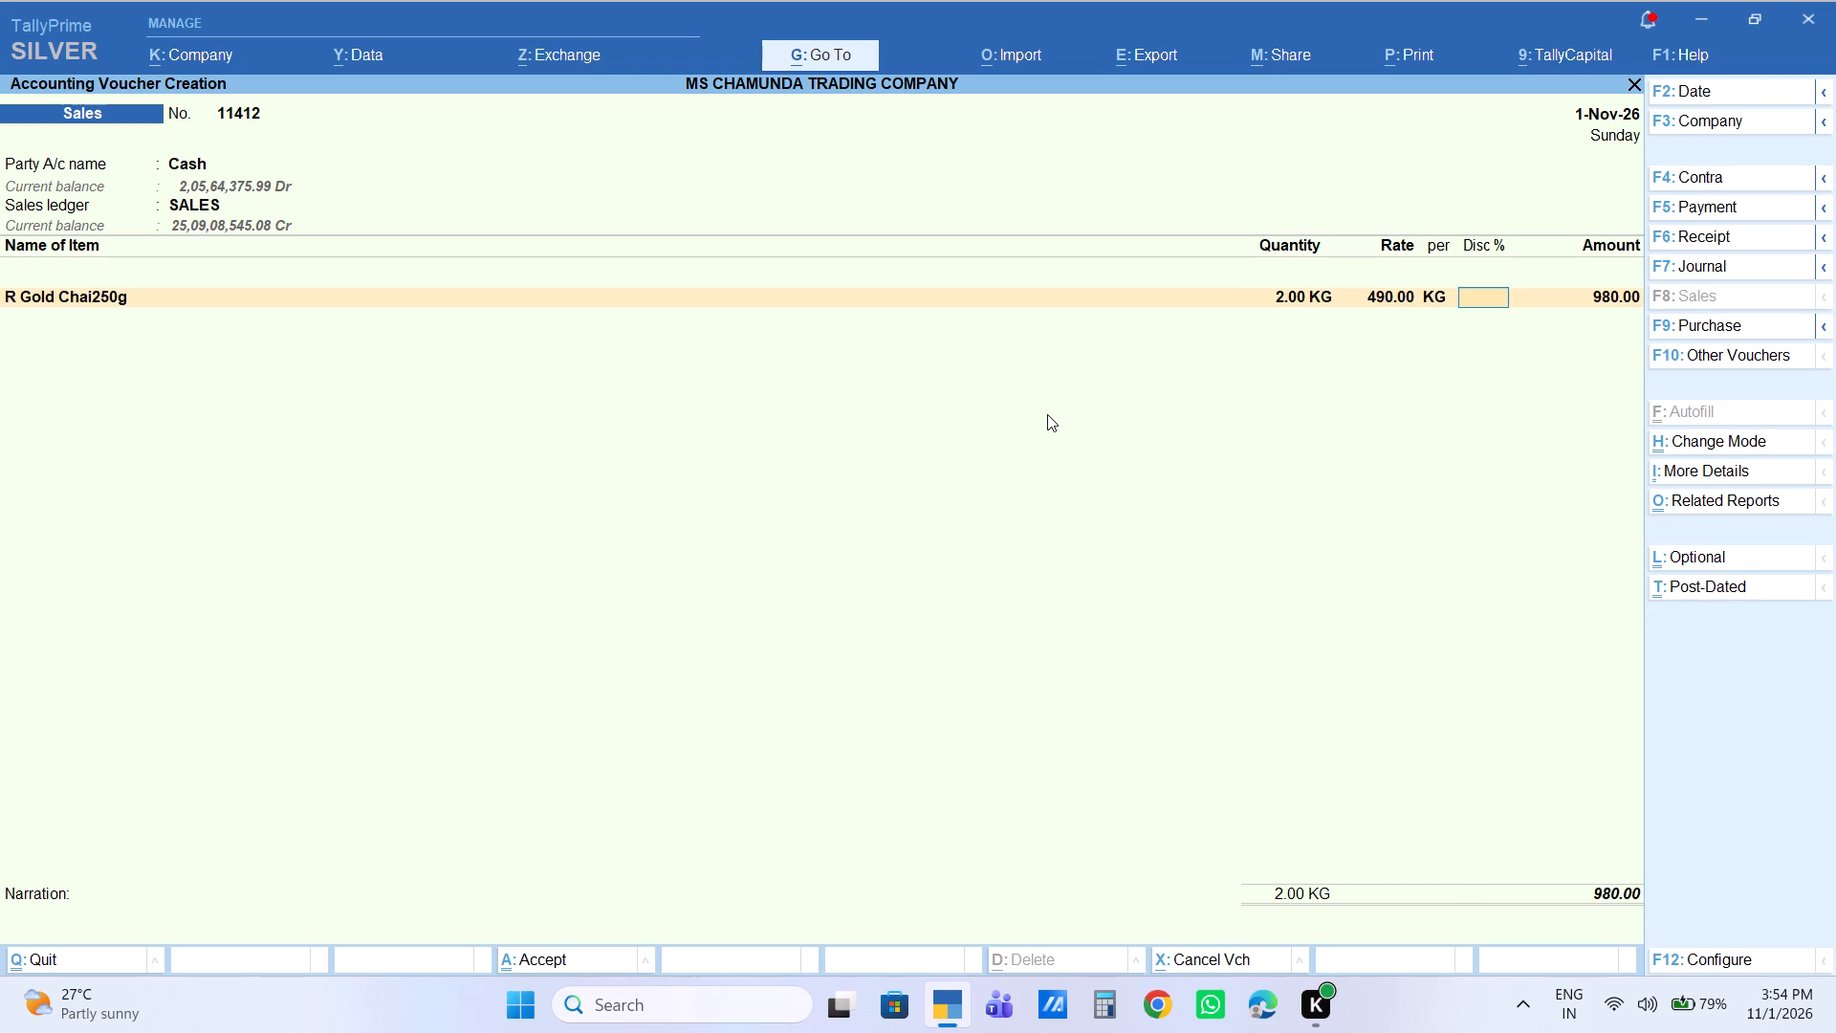
key(Return)
text(970)
key(Return)
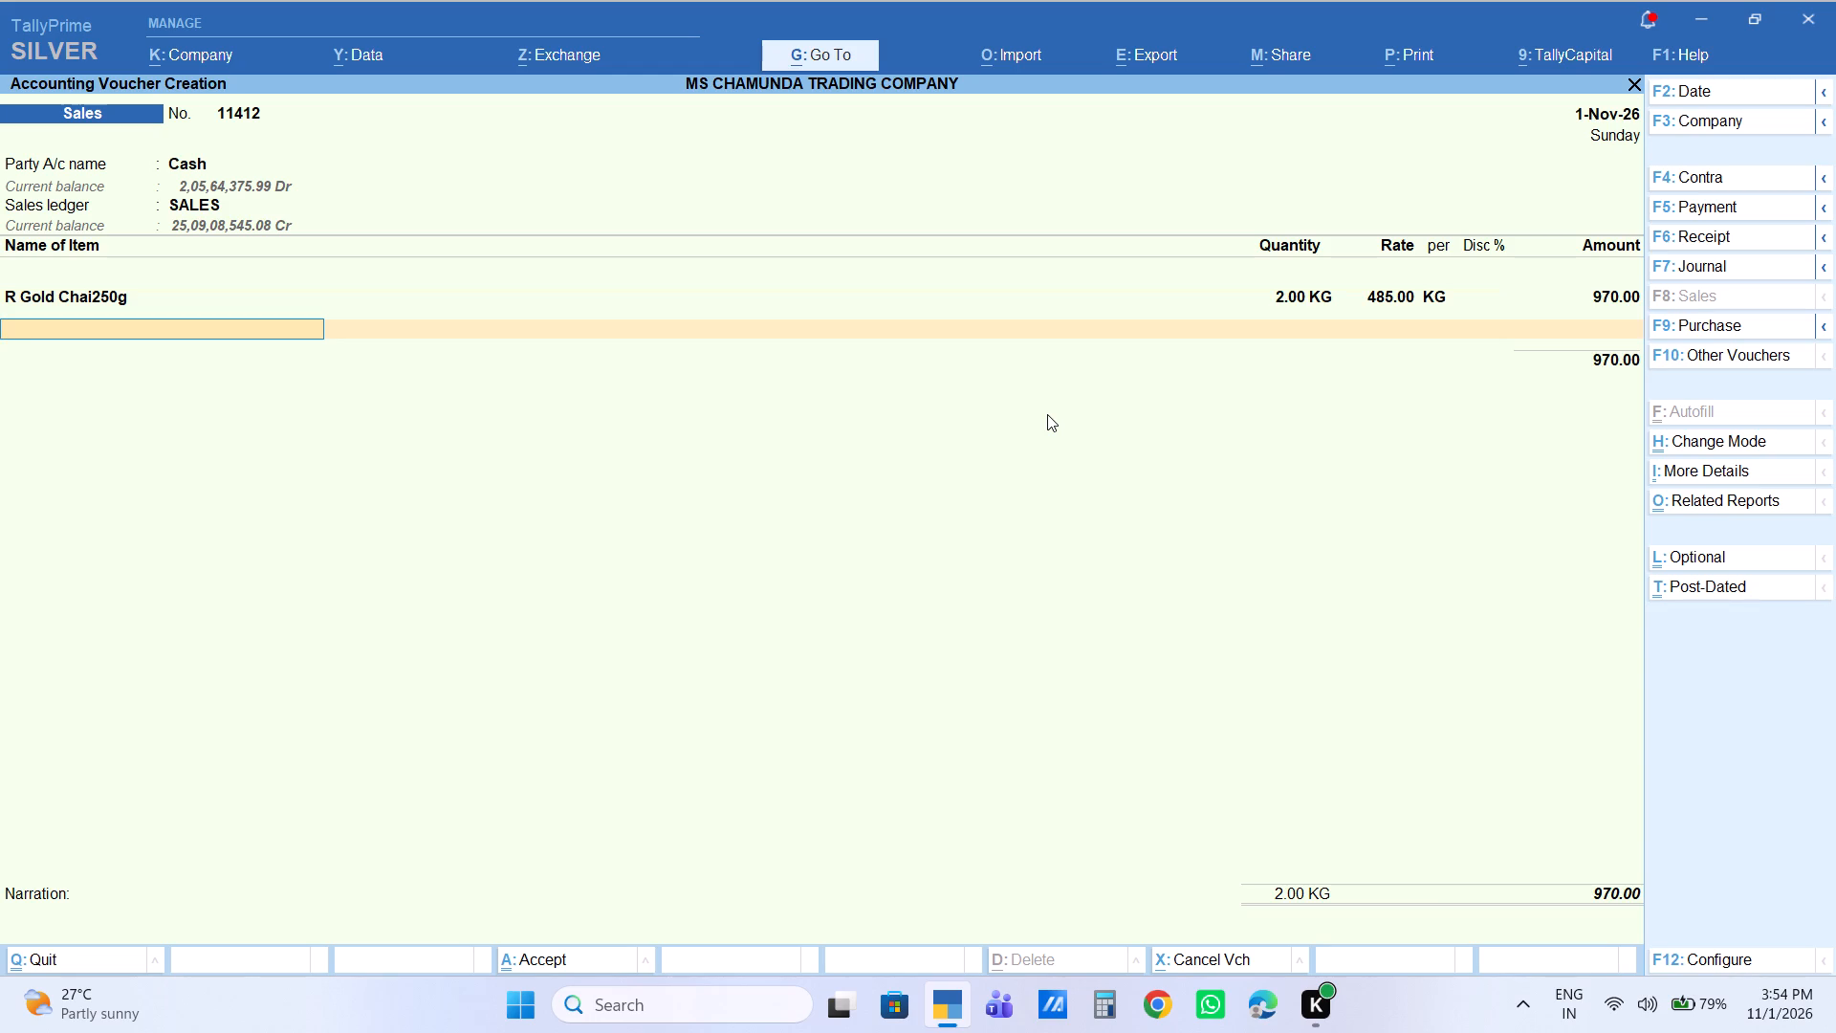
Add M Kashmiri 100g Pcs to the voucher with a quantity of 6 PCS at the rate of 125.
text(m kas)
key(Down)
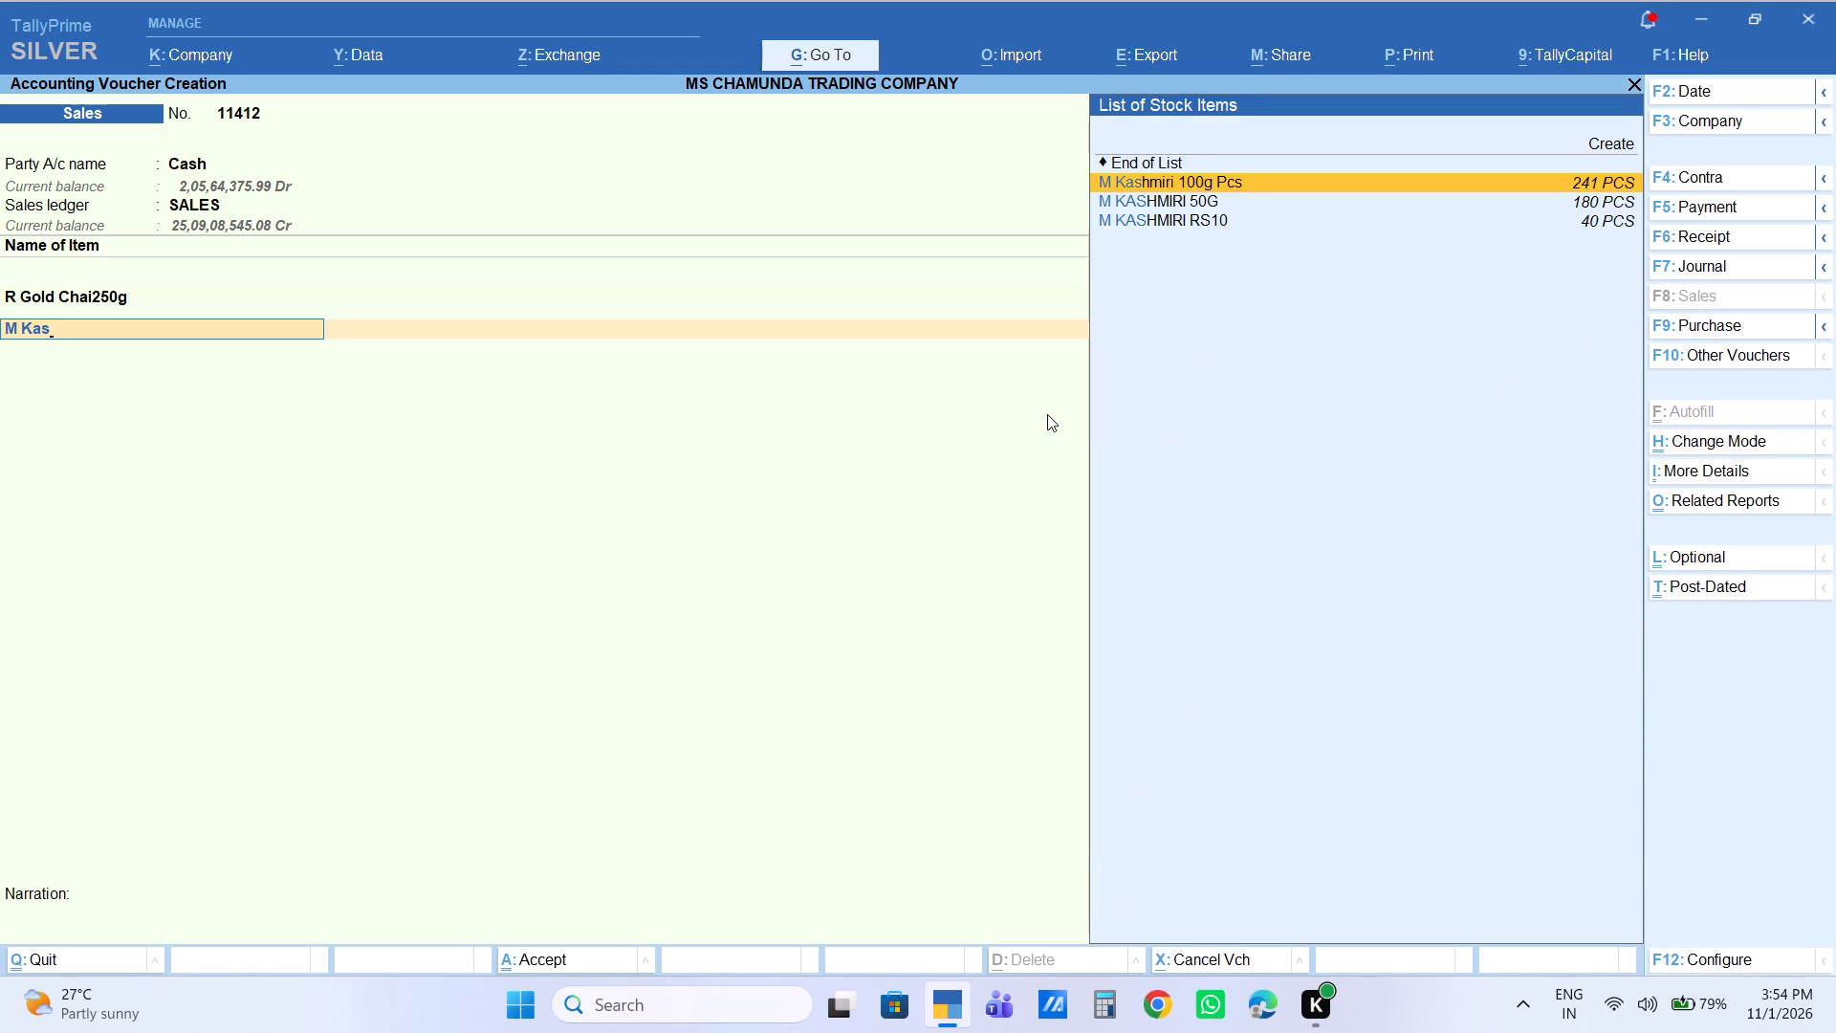
key(Return)
key(6)
key(Return)
key(Return)
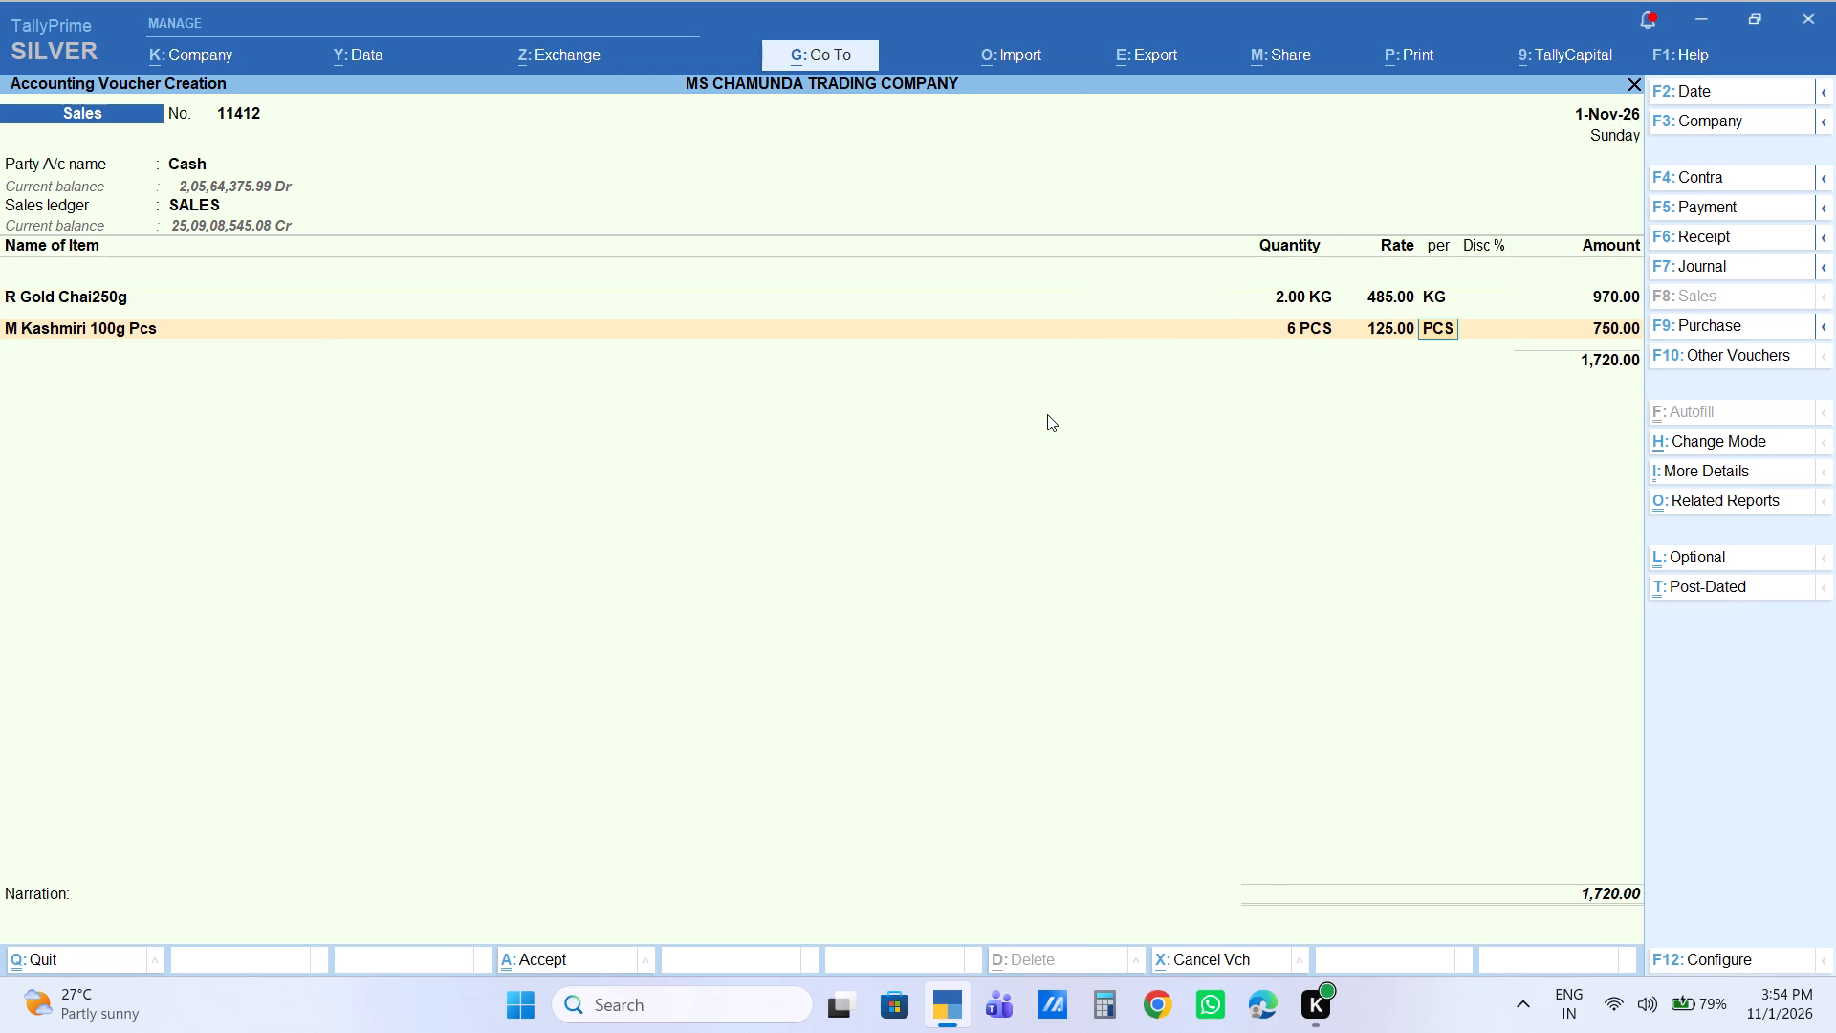
key(Return)
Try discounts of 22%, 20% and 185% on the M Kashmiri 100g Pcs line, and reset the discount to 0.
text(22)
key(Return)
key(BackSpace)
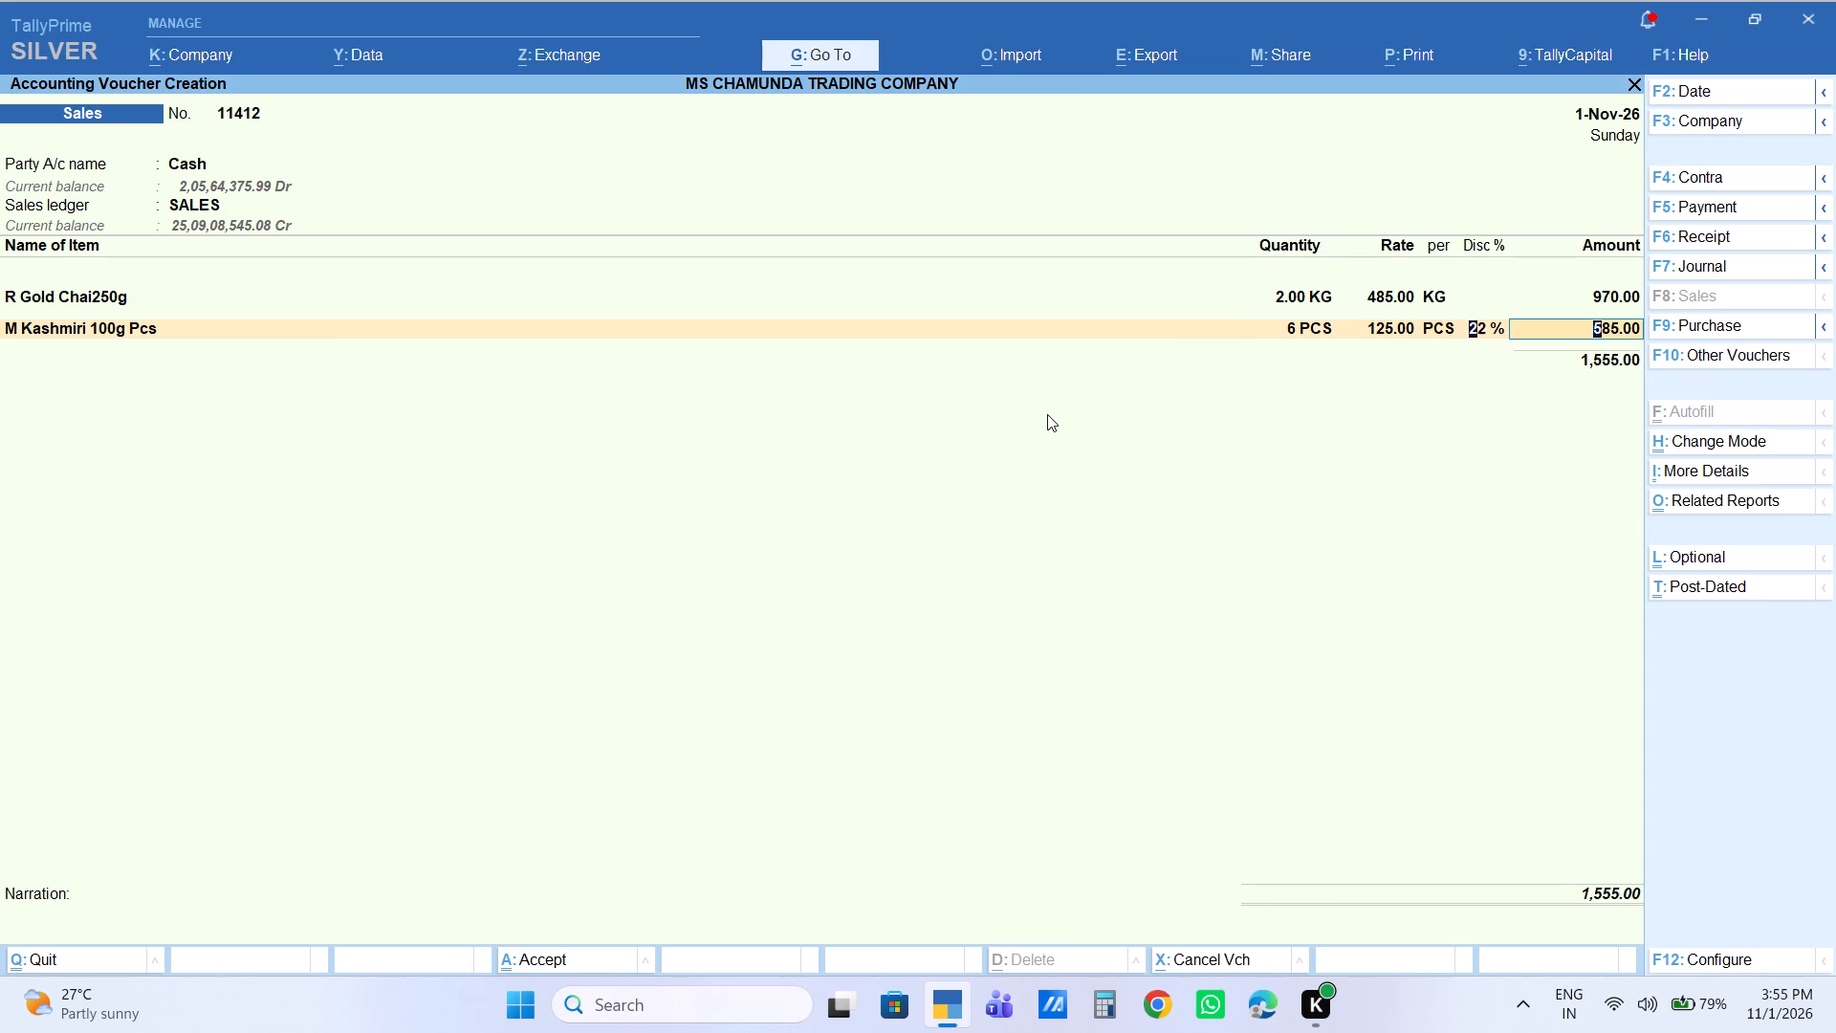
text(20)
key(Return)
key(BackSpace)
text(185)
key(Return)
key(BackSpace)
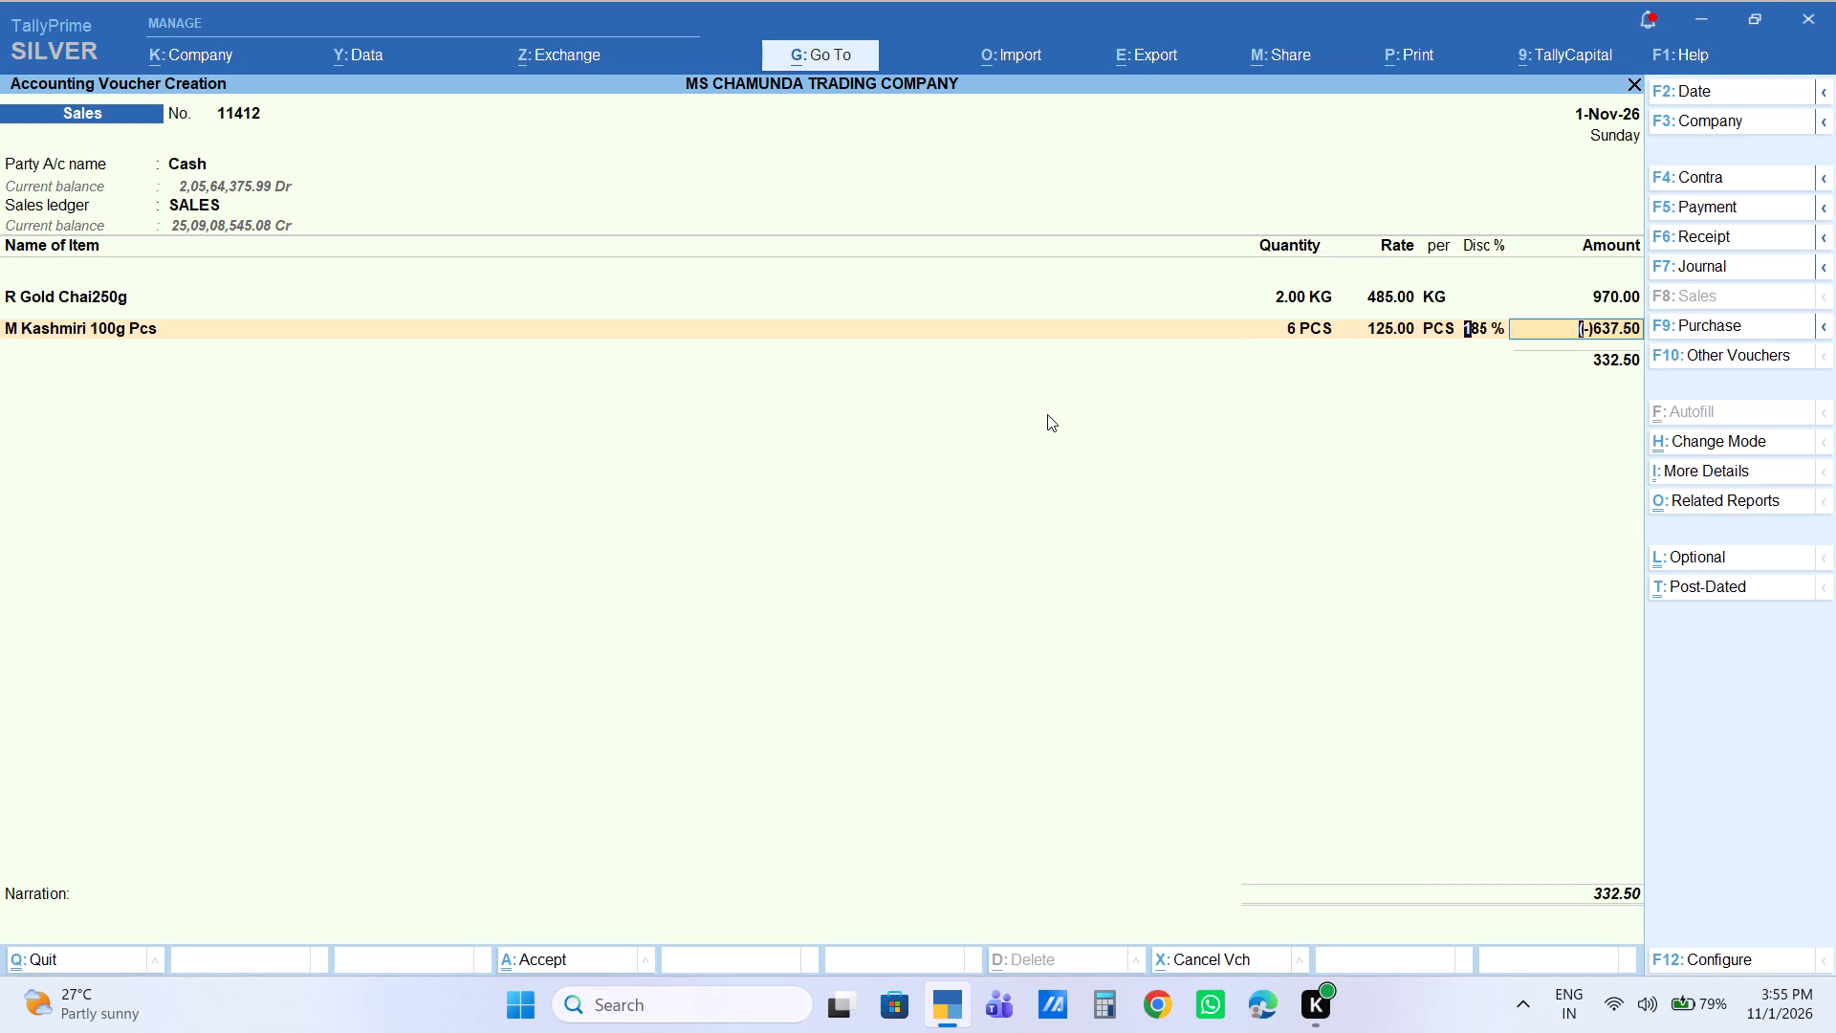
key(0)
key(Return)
Set the amount of the M Kashmiri 100g Pcs line to 625.
key(Return)
key(BackSpace)
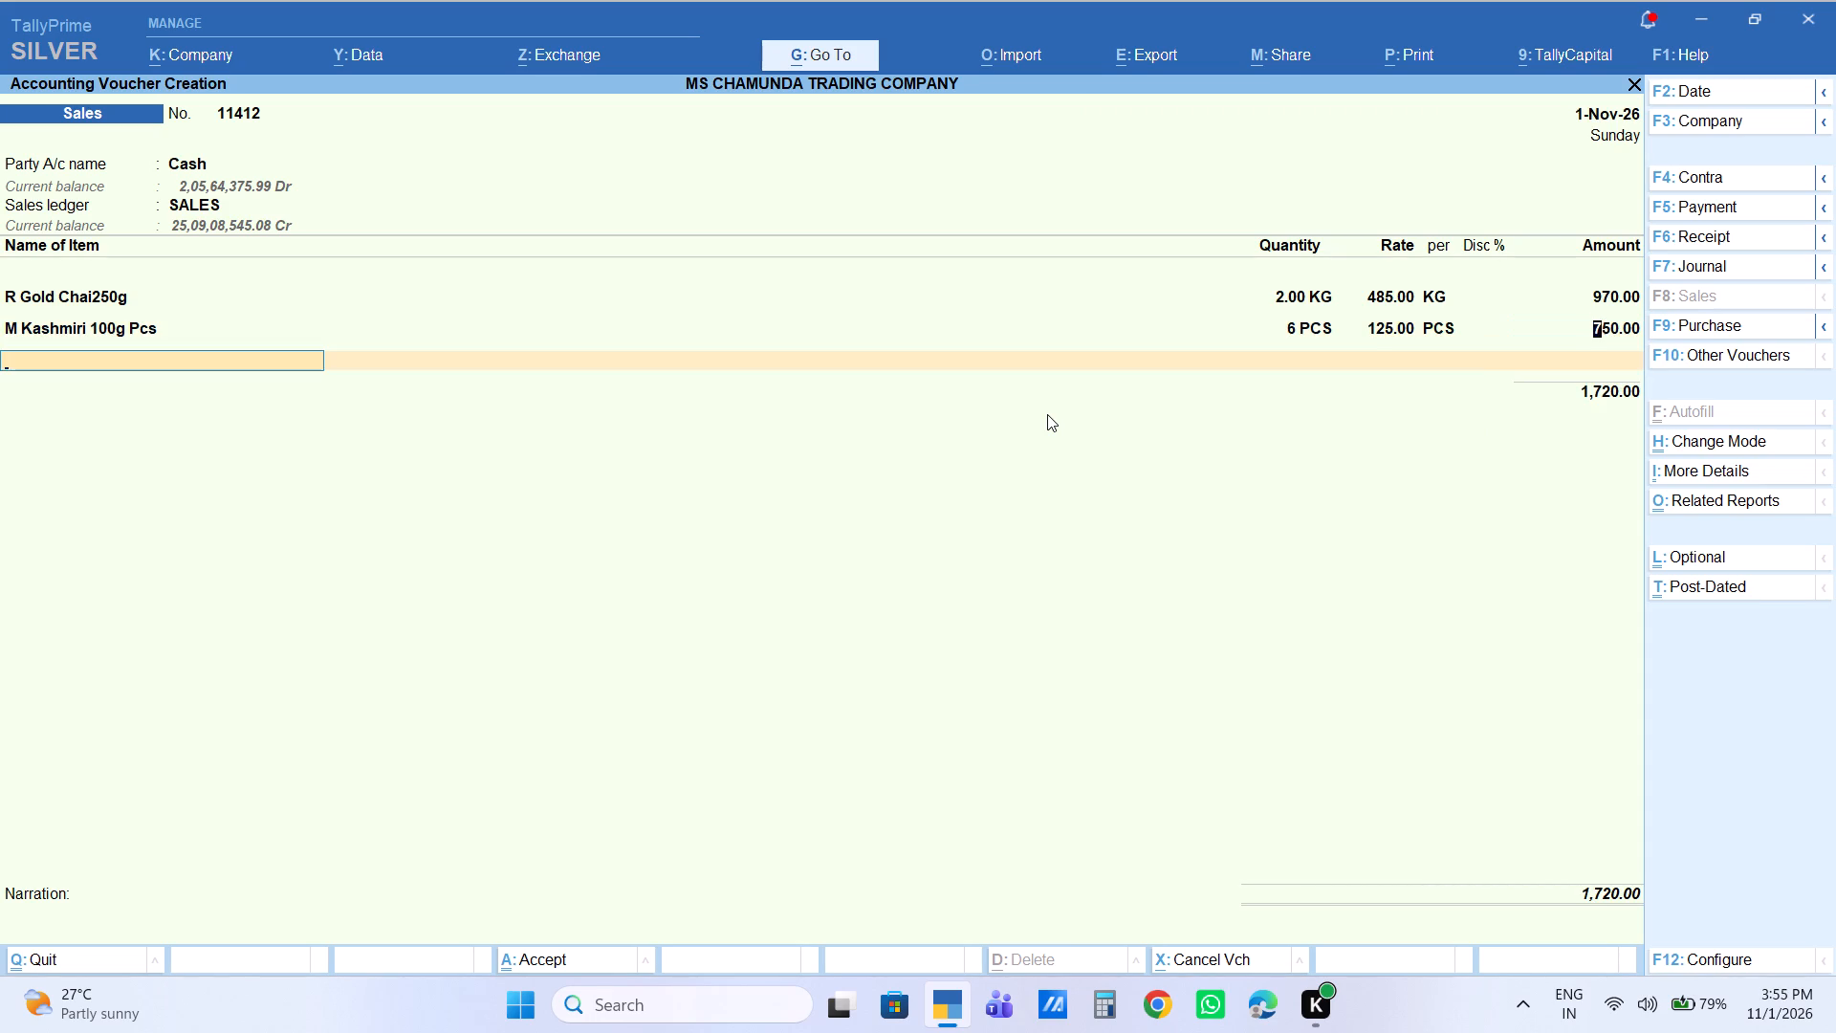
text(625)
key(Return)
key(Return)
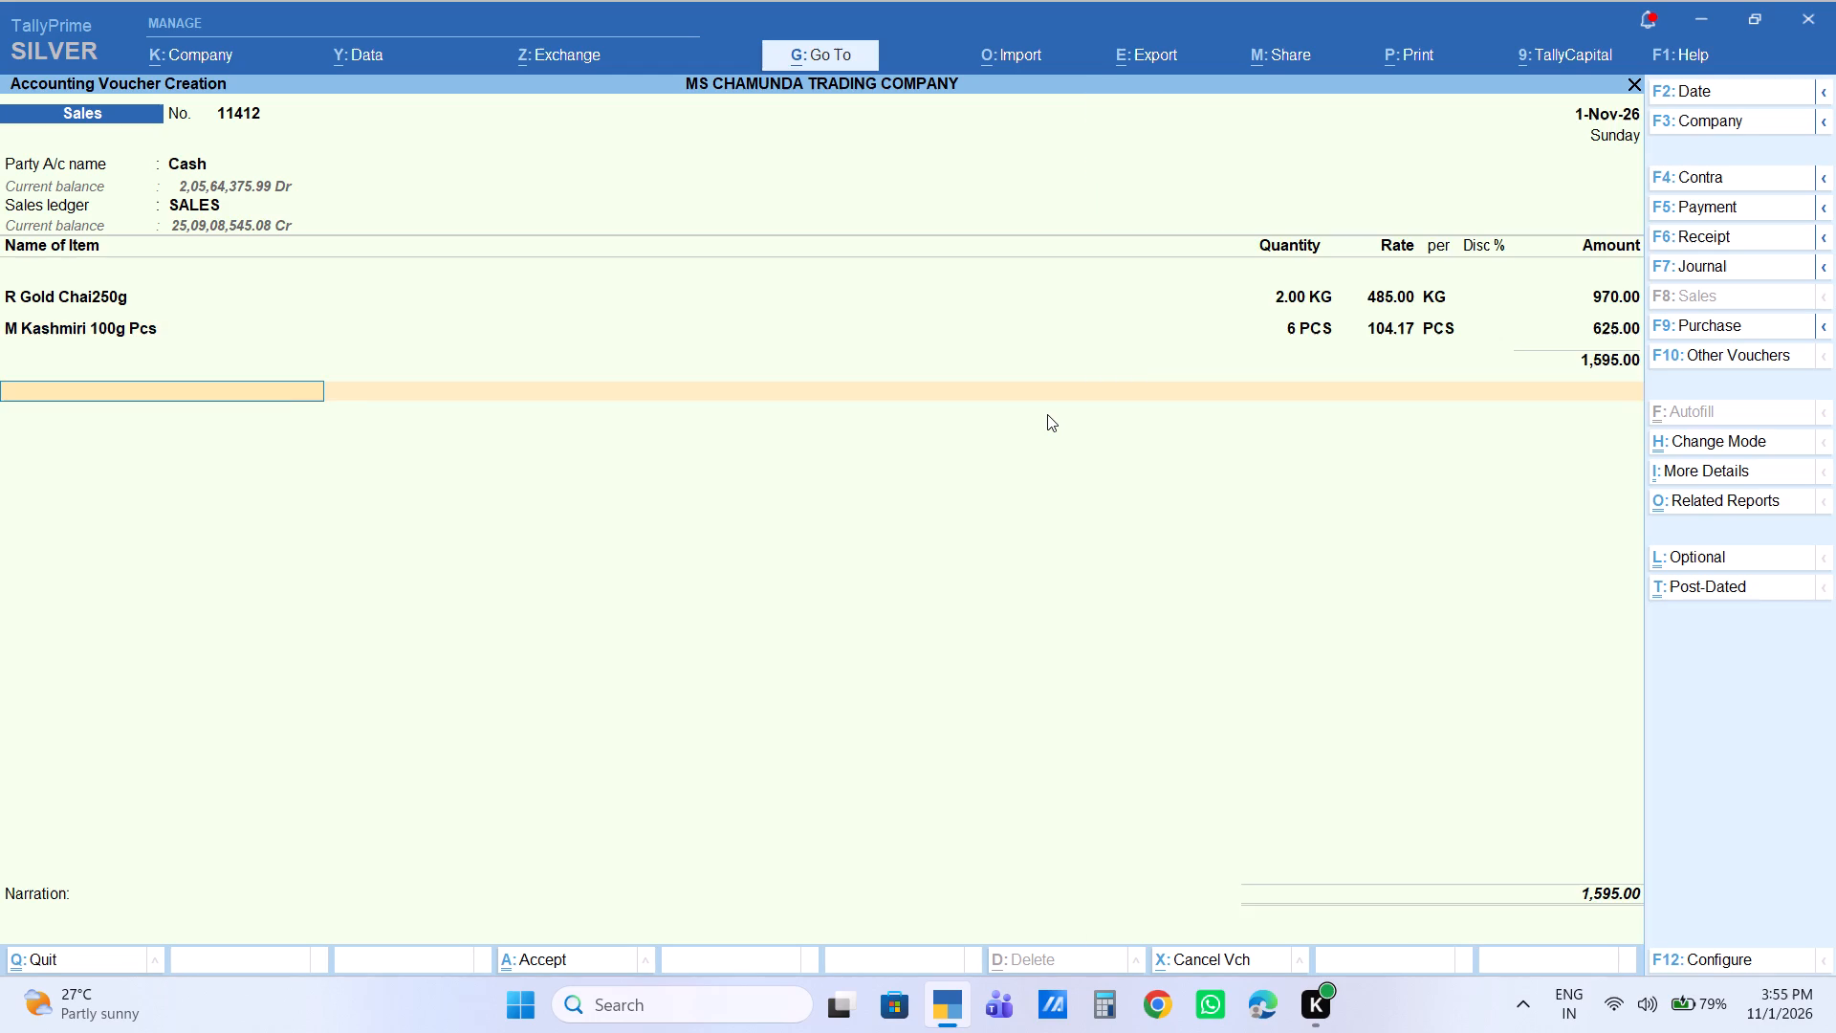
key(BackSpace)
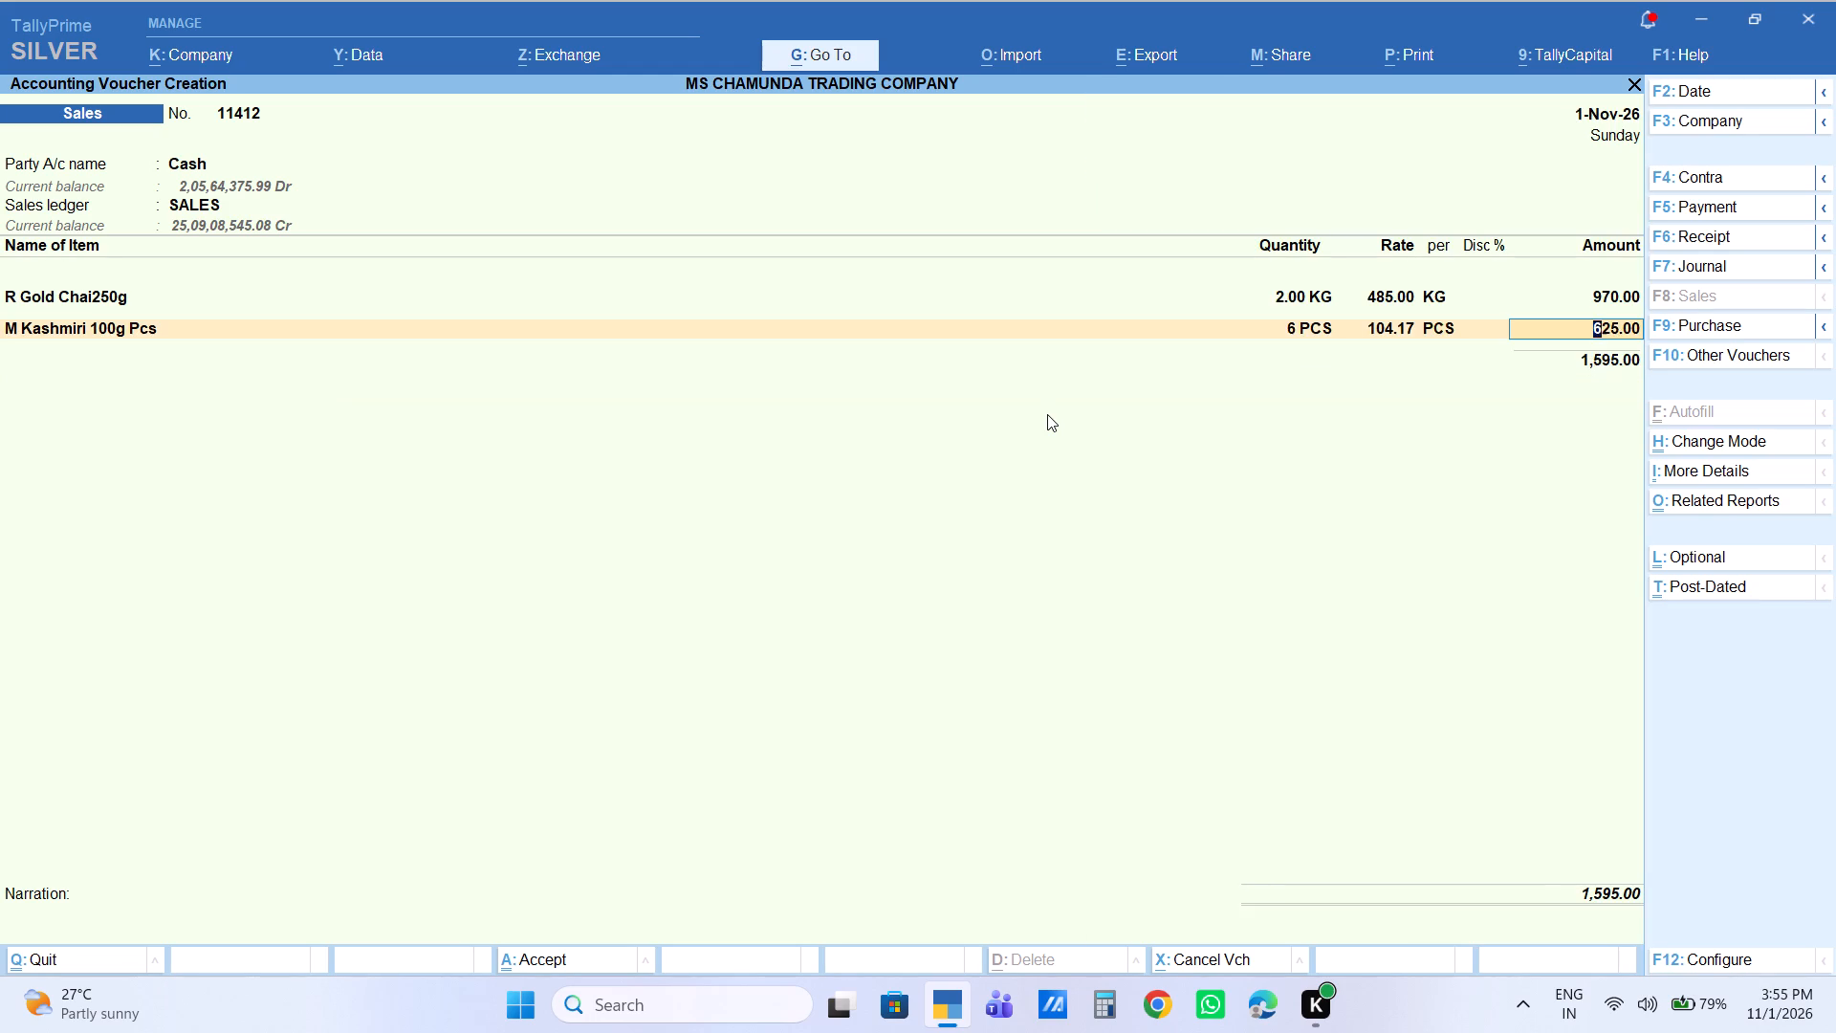
key(Return)
Add Aanand Aata 5kg to the voucher with a quantity of 1 bag at the rate of 1,050.
text(aata)
key(Down)
key(Up)
key(Return)
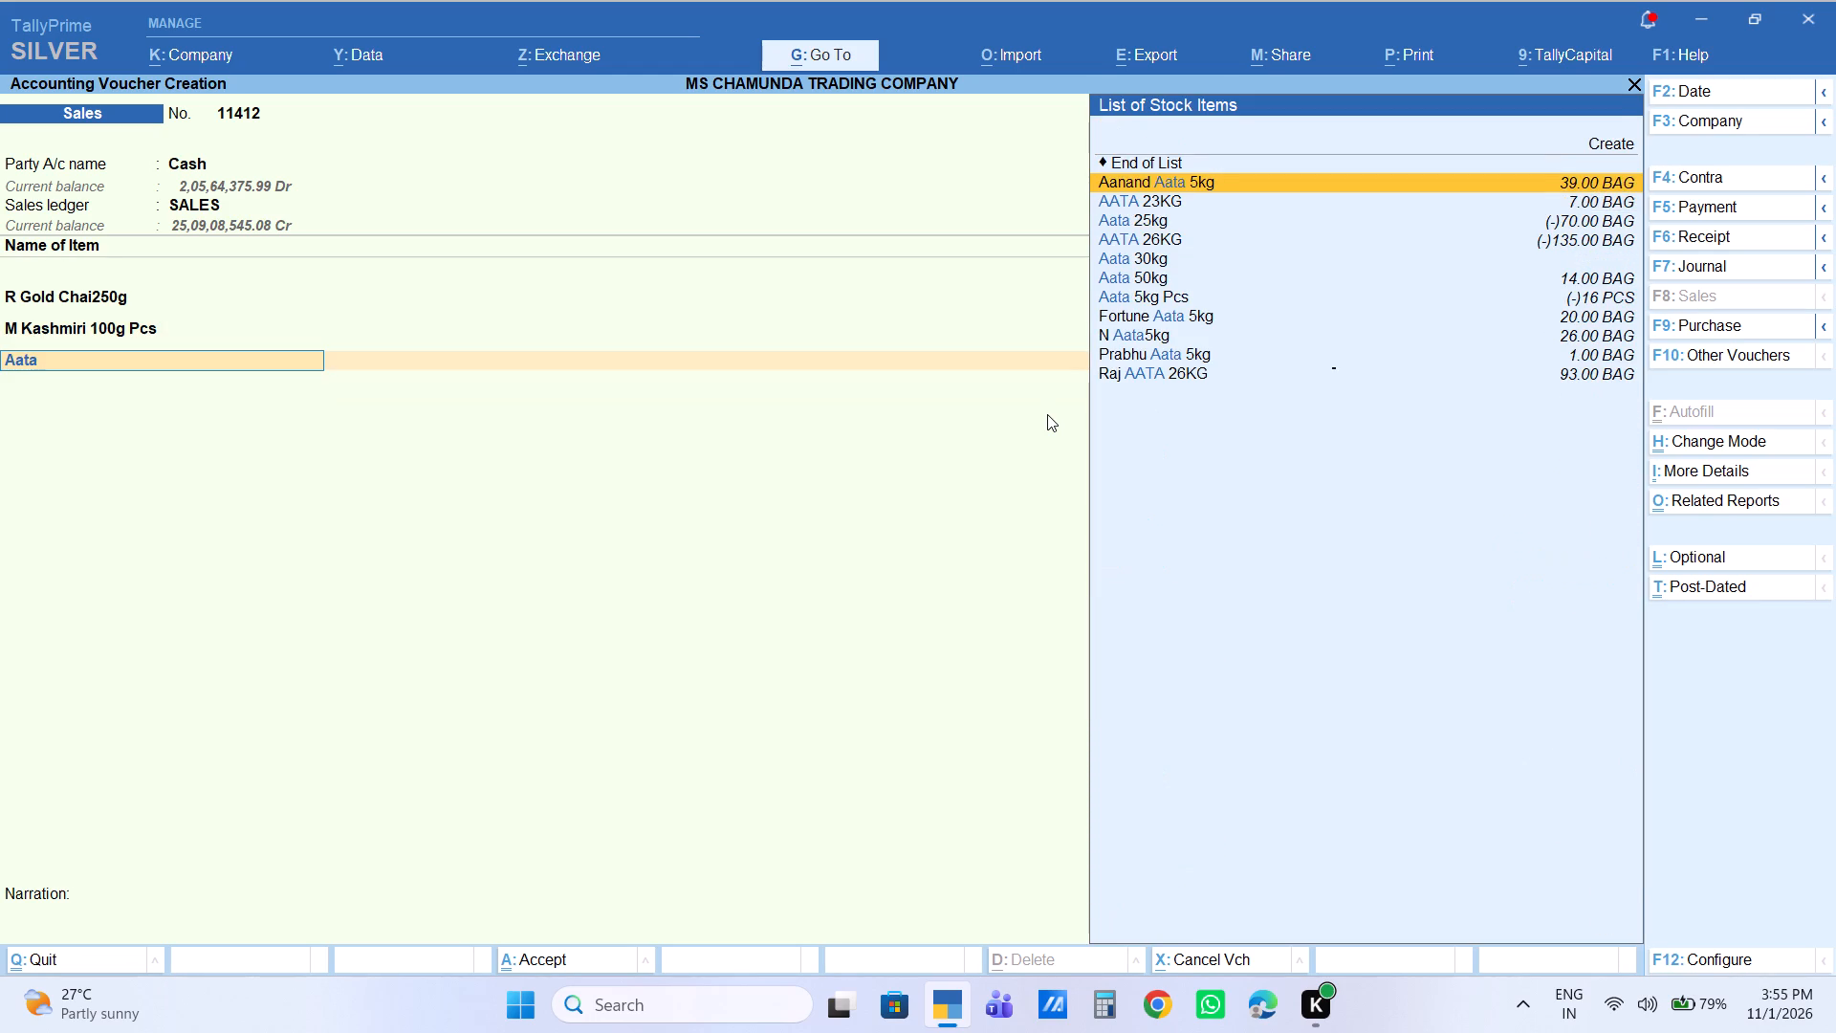
key(1)
key(Return)
key(Return)
key(Return)
key(Return)
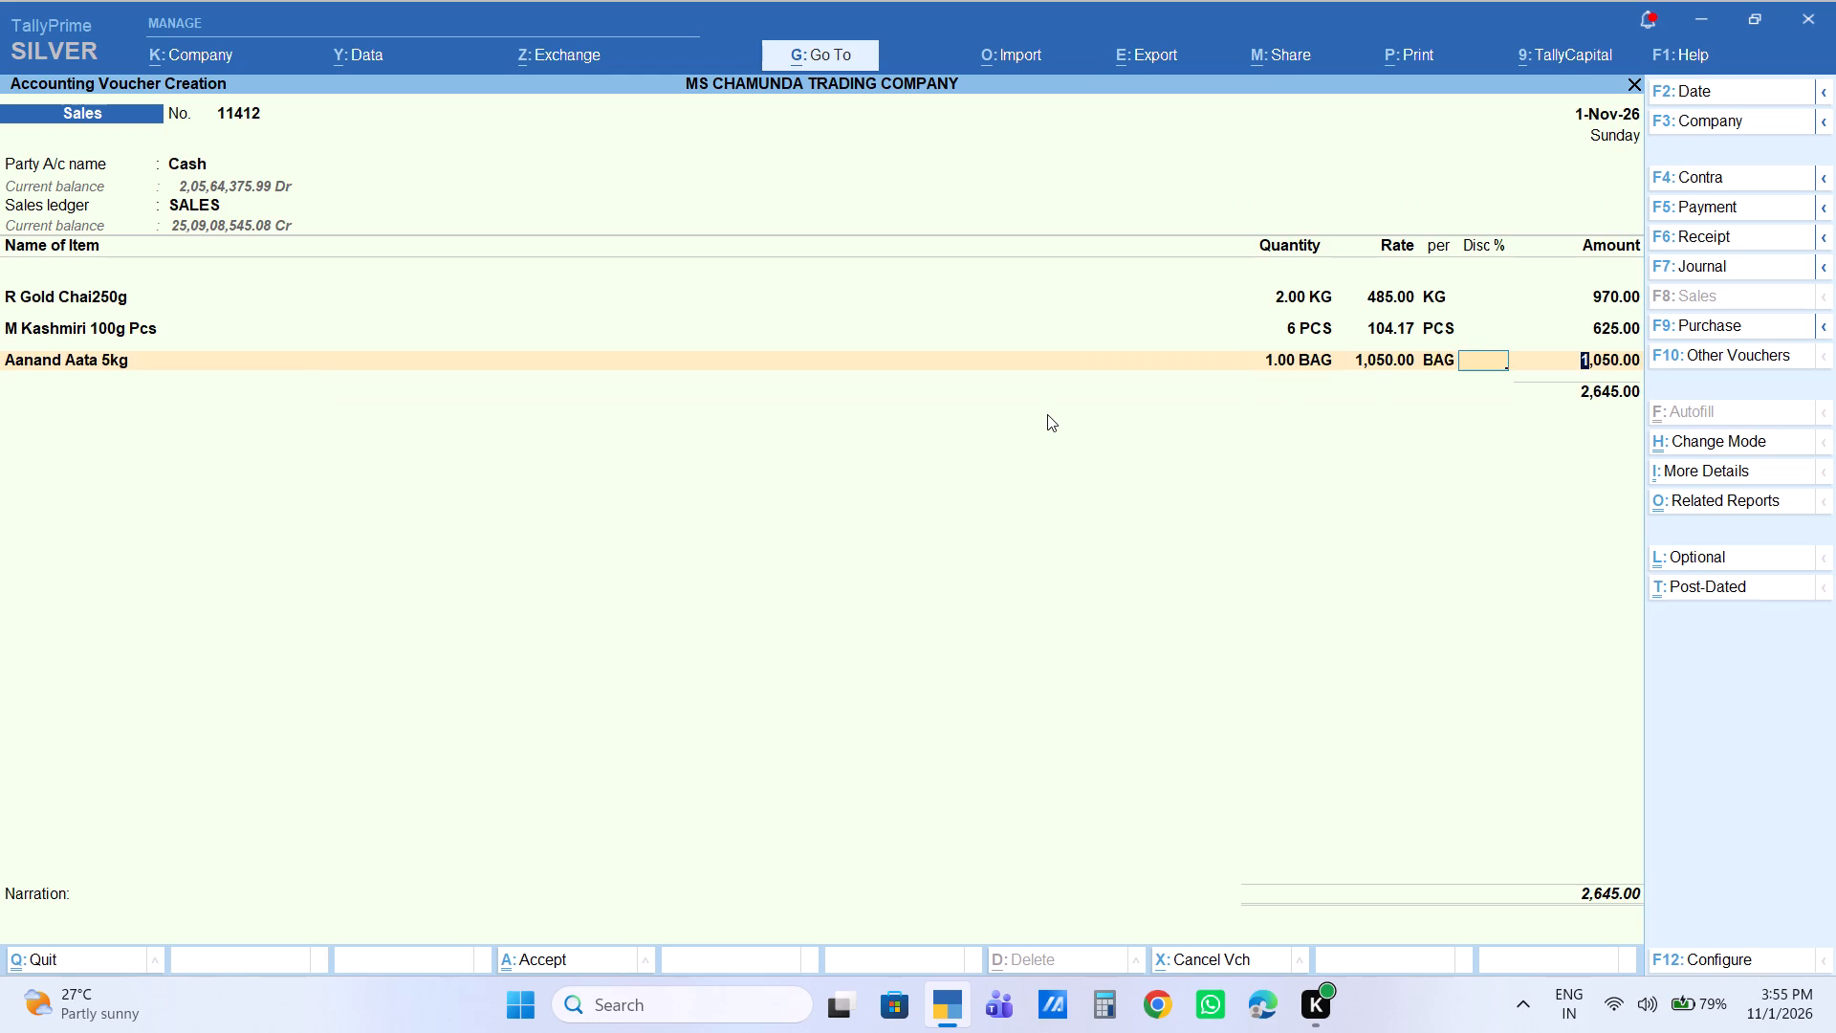
key(Return)
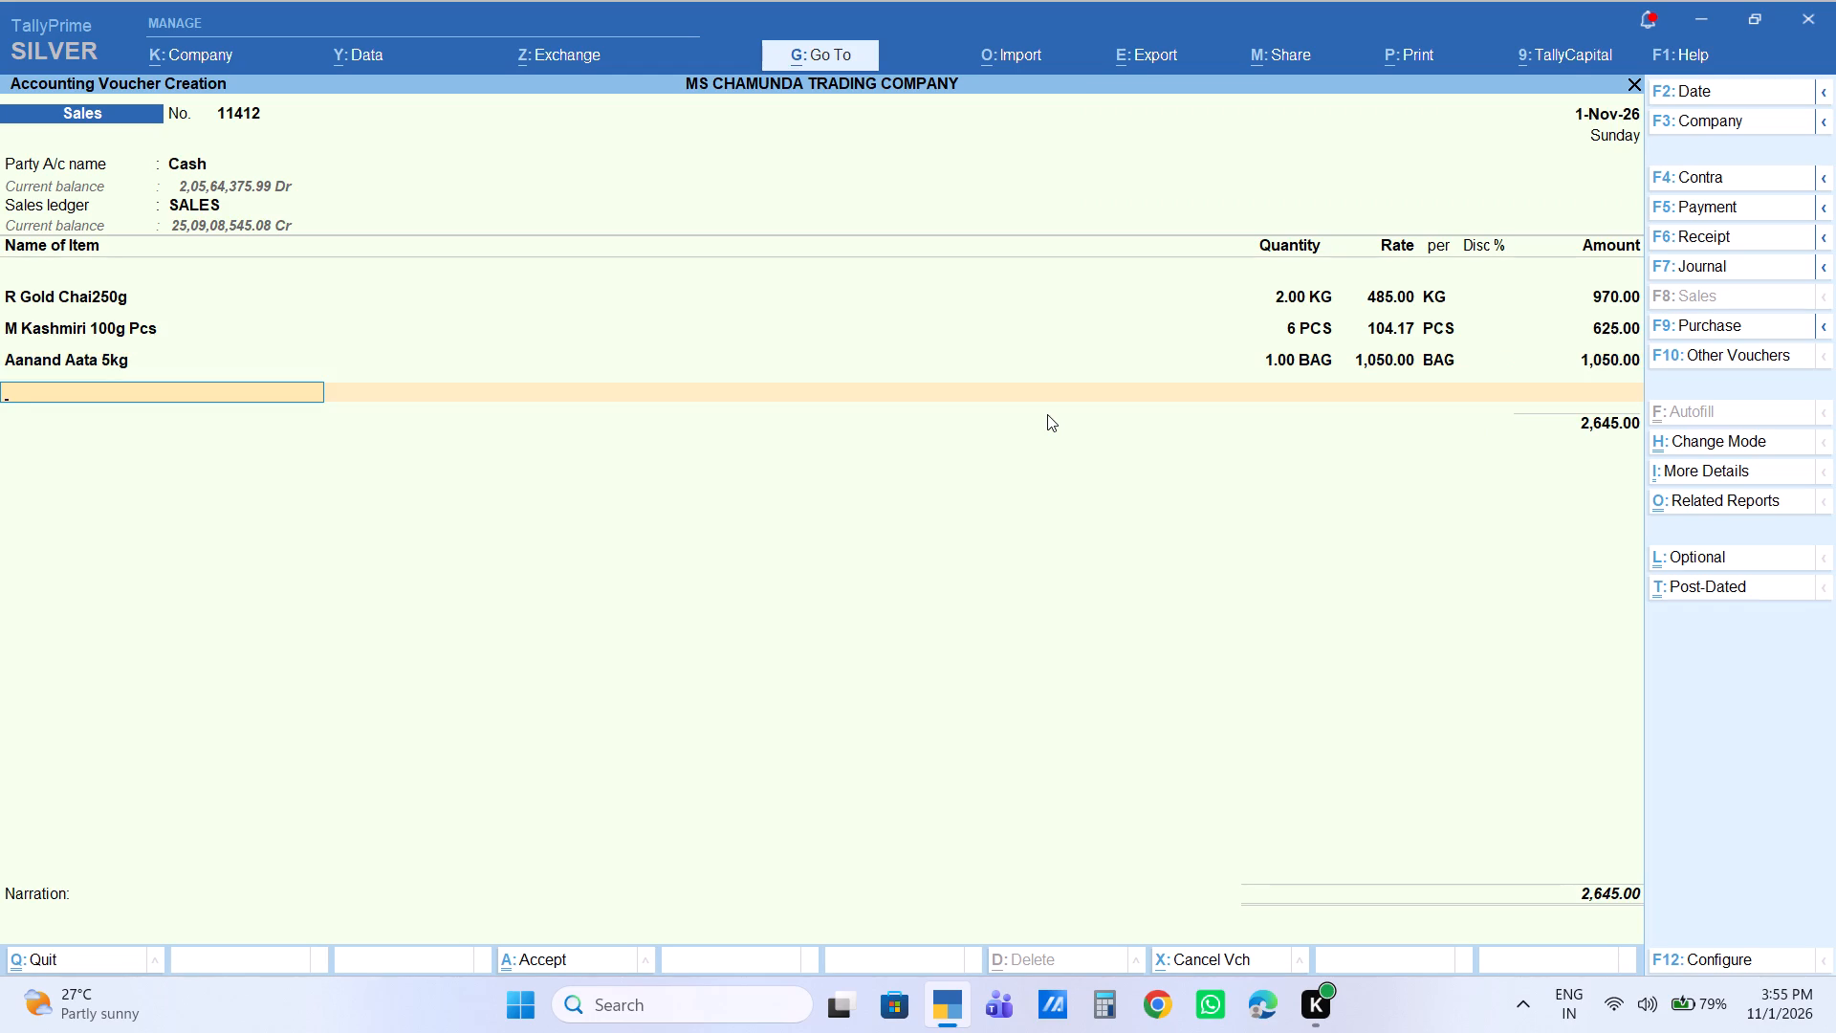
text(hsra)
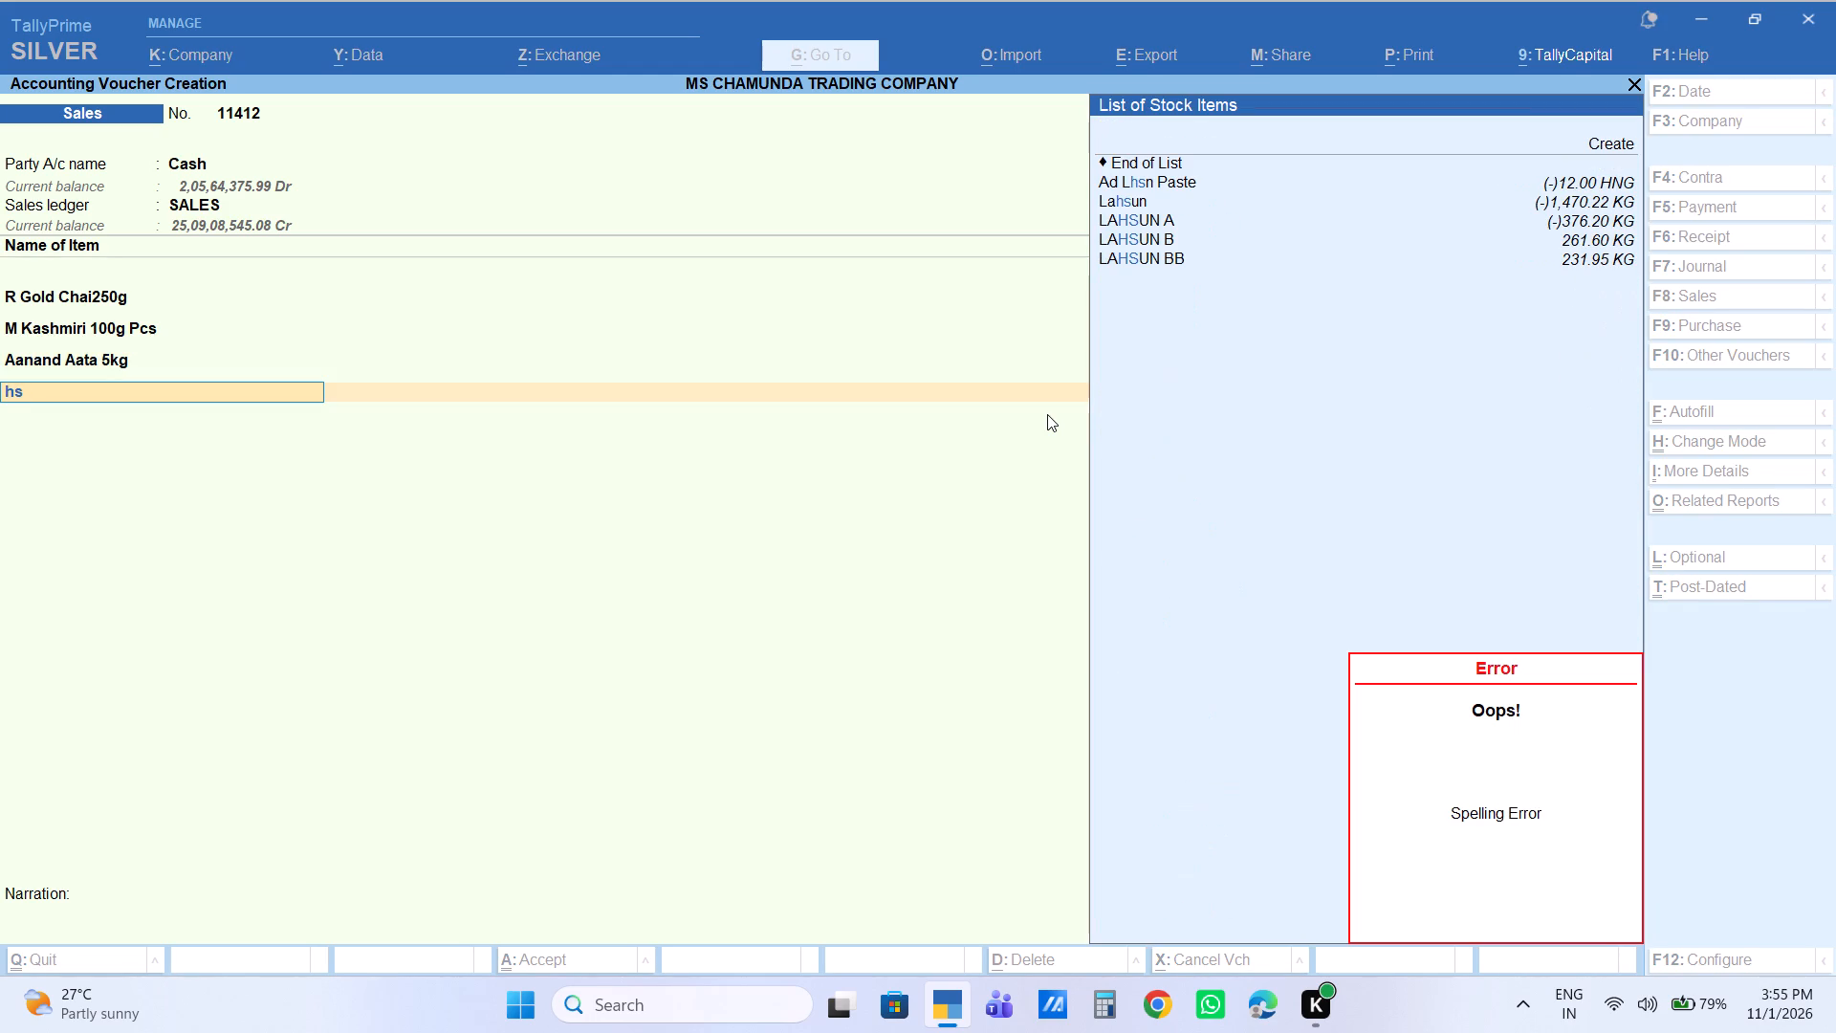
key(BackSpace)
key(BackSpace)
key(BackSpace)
Add DHARA 1L to the voucher with a quantity of 1 peti at the rate of 2,340.
text(dhara)
key(Down)
key(Return)
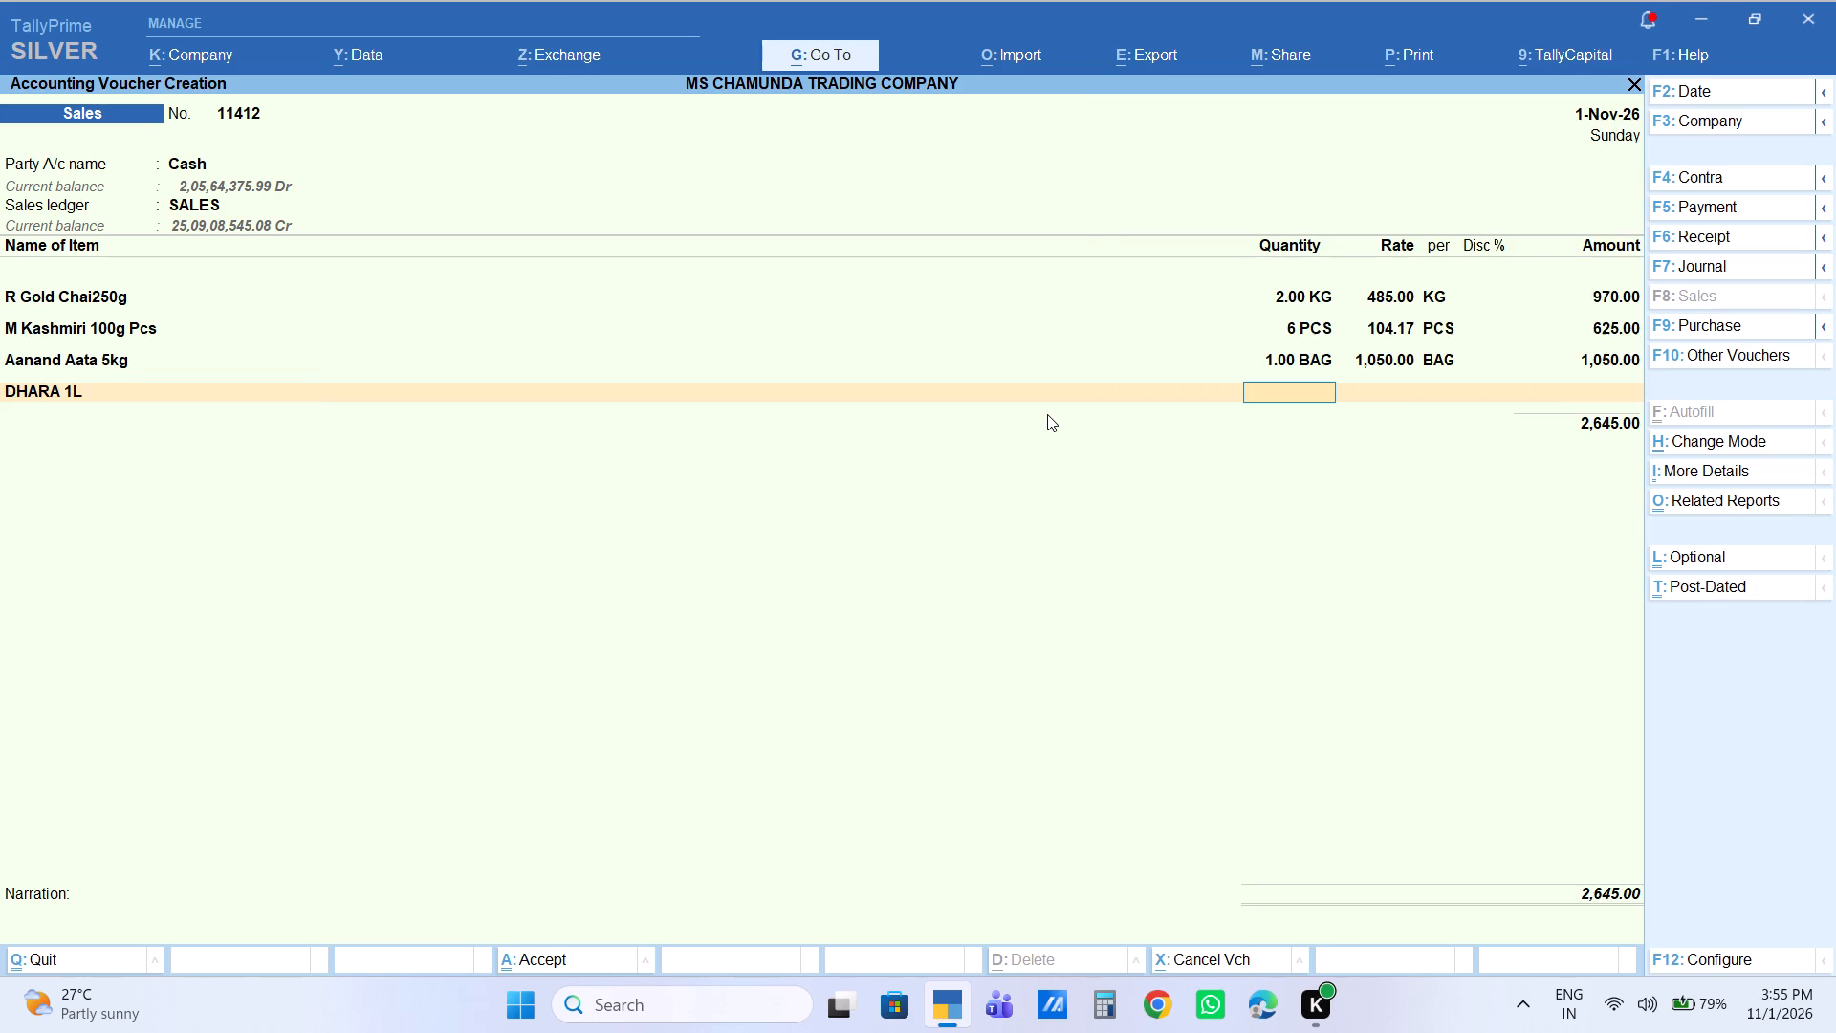
key(1)
key(Return)
key(Return)
key(Return)
key(Return)
key(Return)
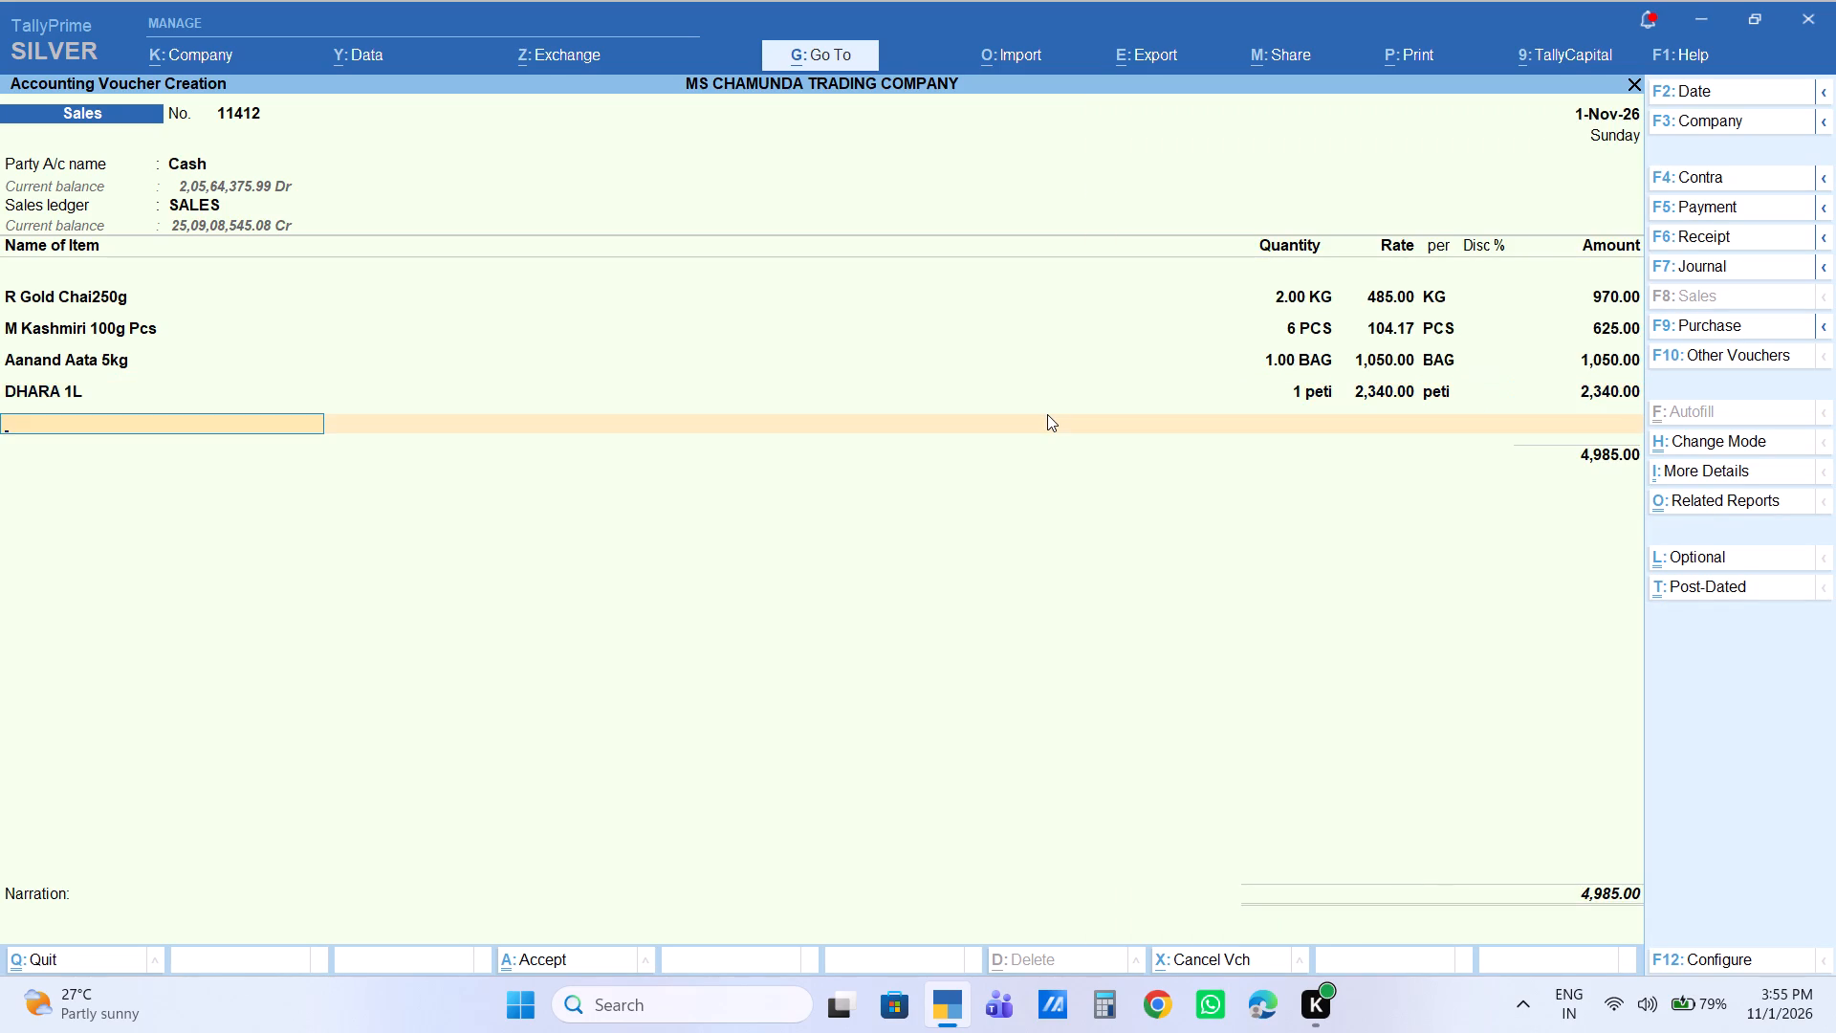
Add CHINI DF 50KG to the voucher with a quantity of 1 bag at the rate of 3,350.
text(df)
key(Return)
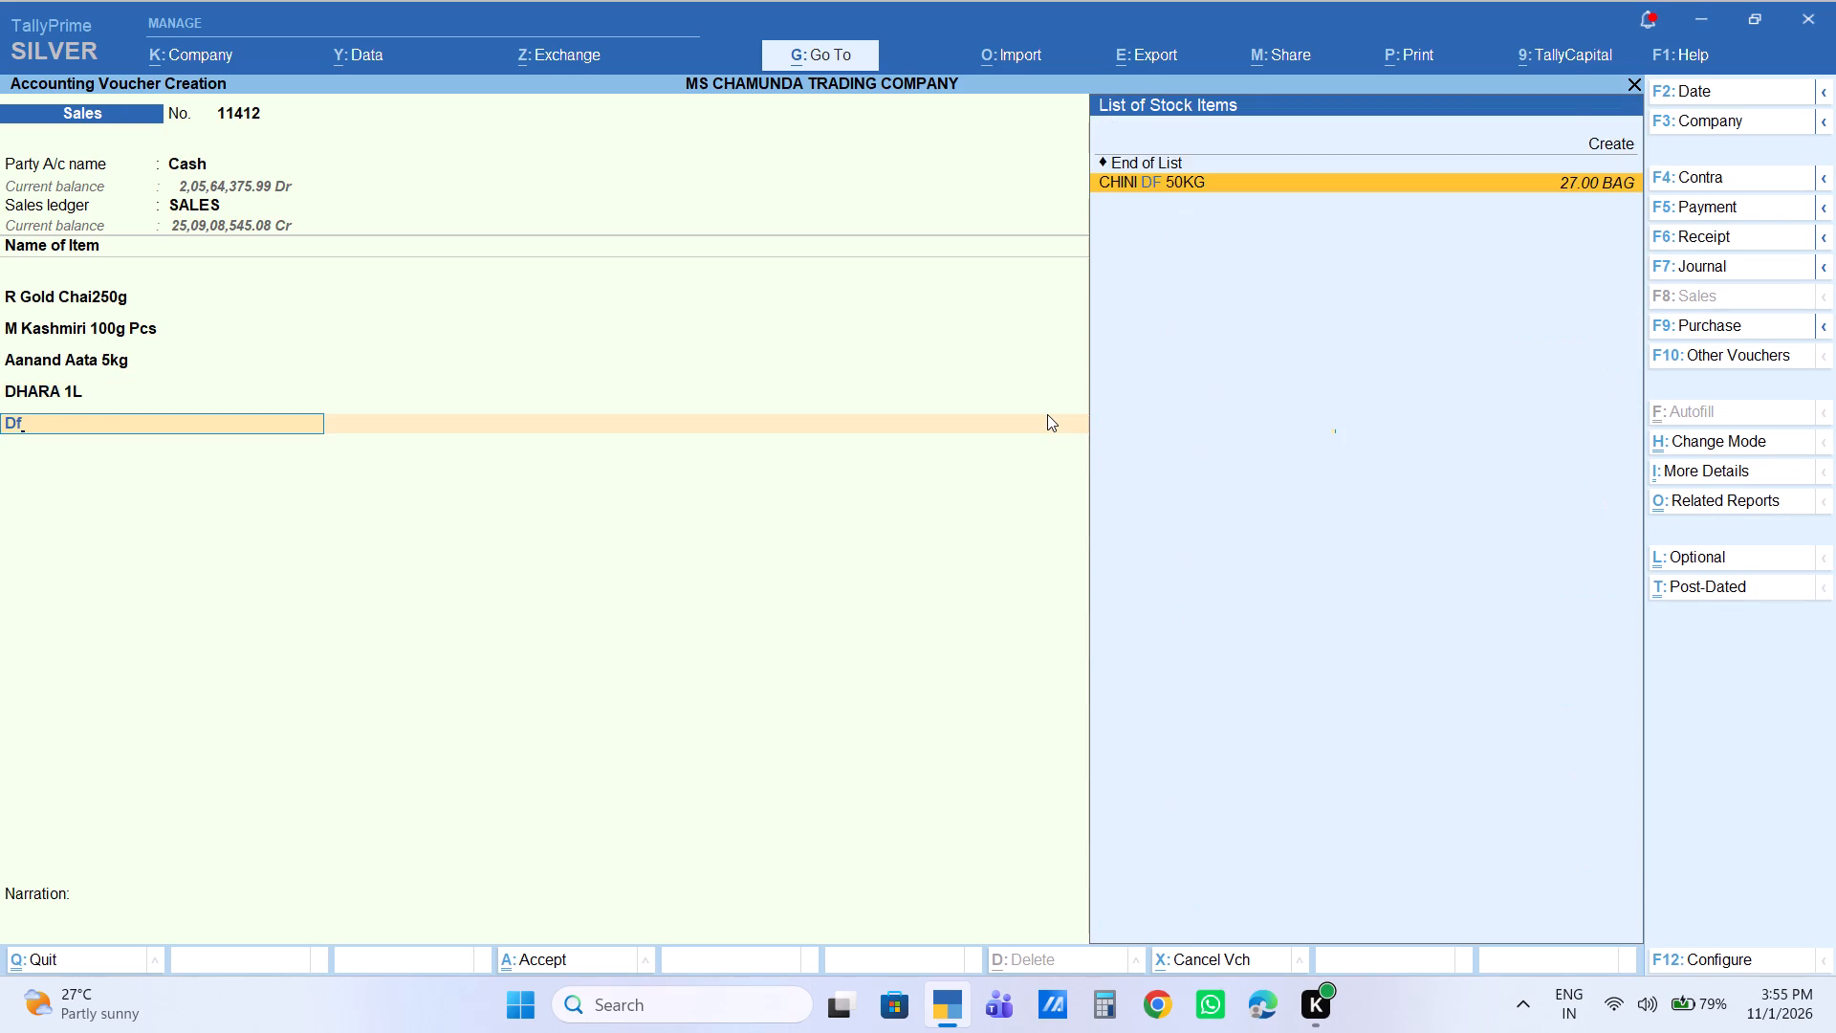
key(1)
key(Return)
key(Return)
key(Return)
key(Return)
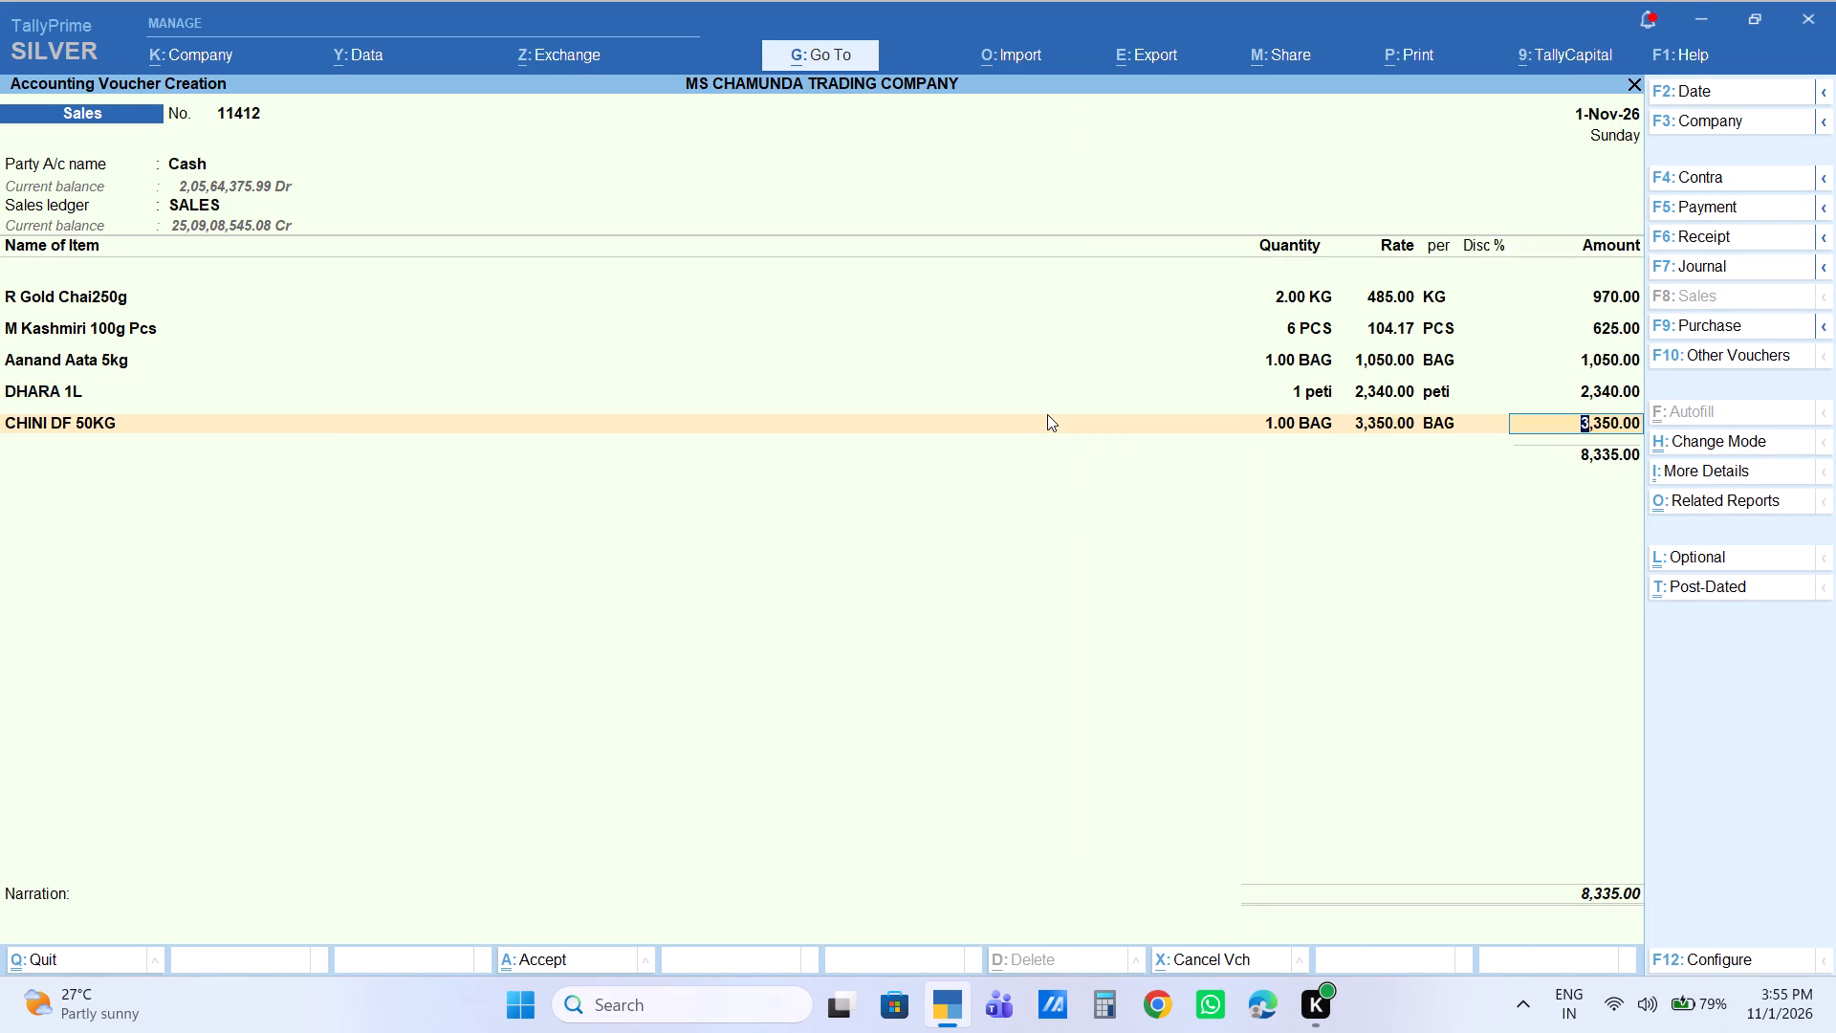
key(Return)
End the item list and add a Labour Charge of 10 to the voucher.
key(Return)
text(la)
key(Return)
key(Return)
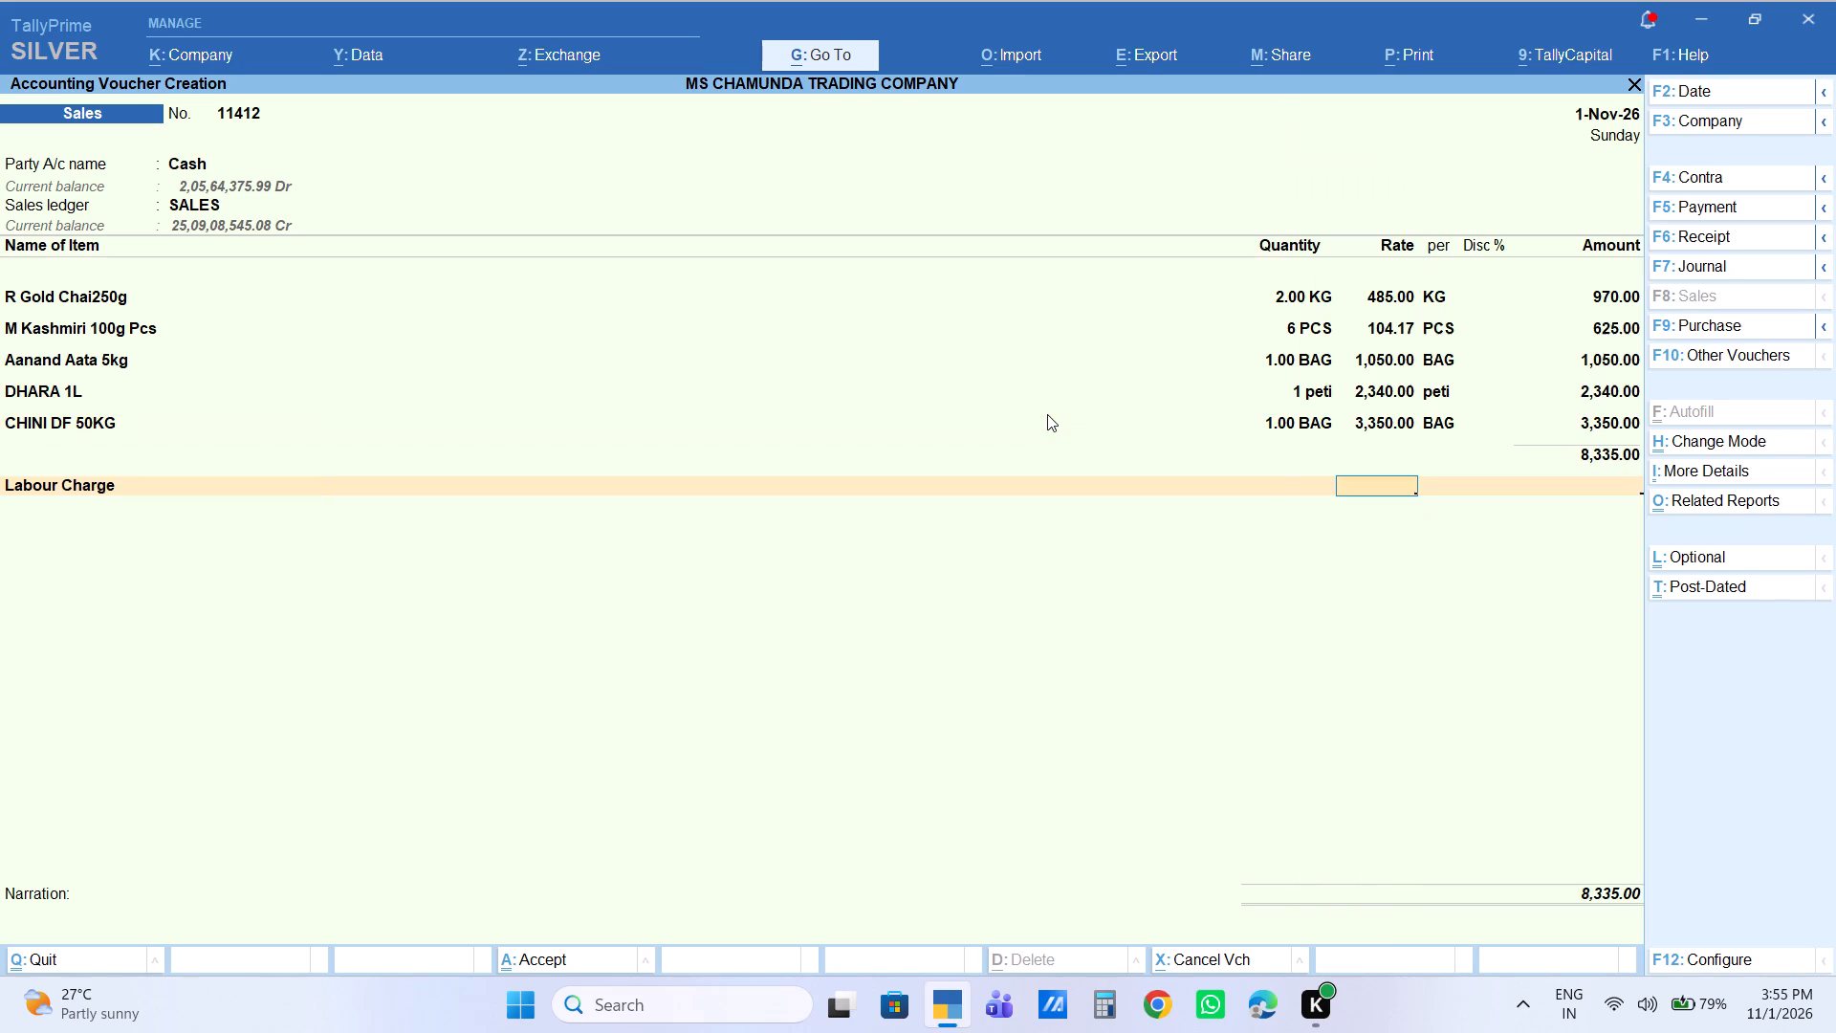
text(10)
key(Return)
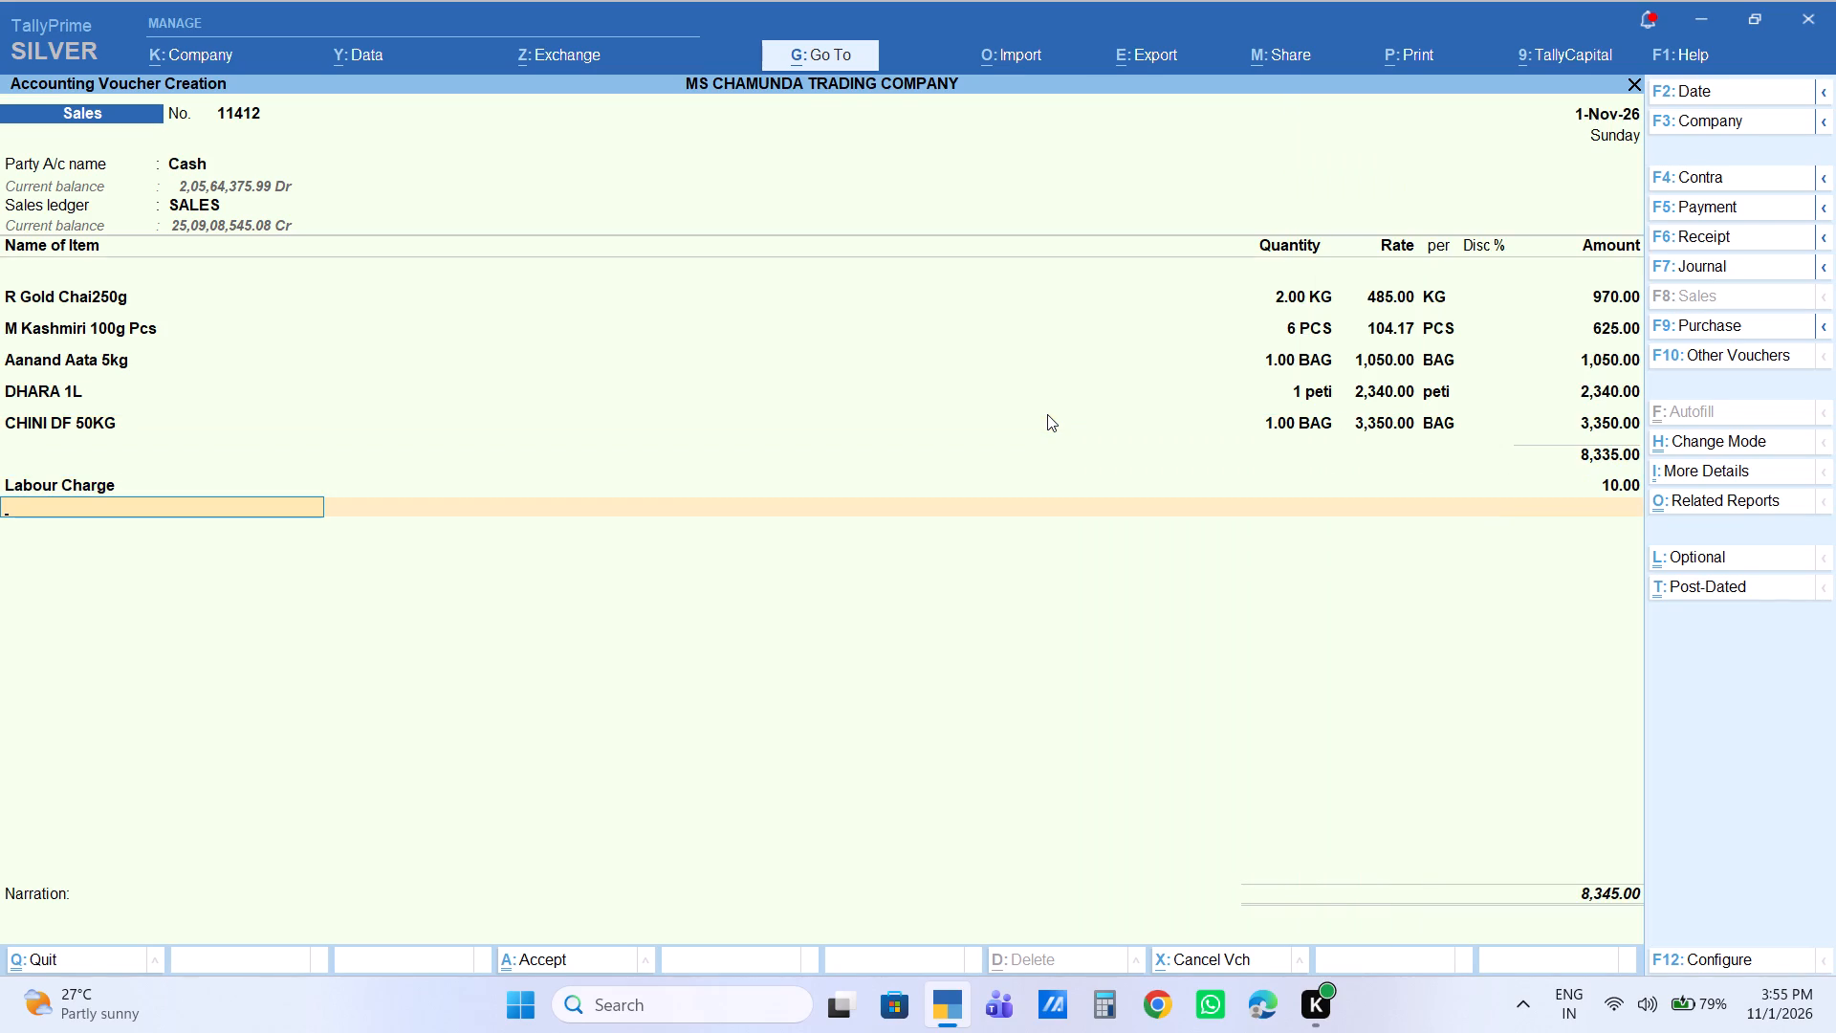
Go back through the voucher's lines up to R Gold Chai250g and down past CHINI DF 50KG to review the amounts.
key(BackSpace)
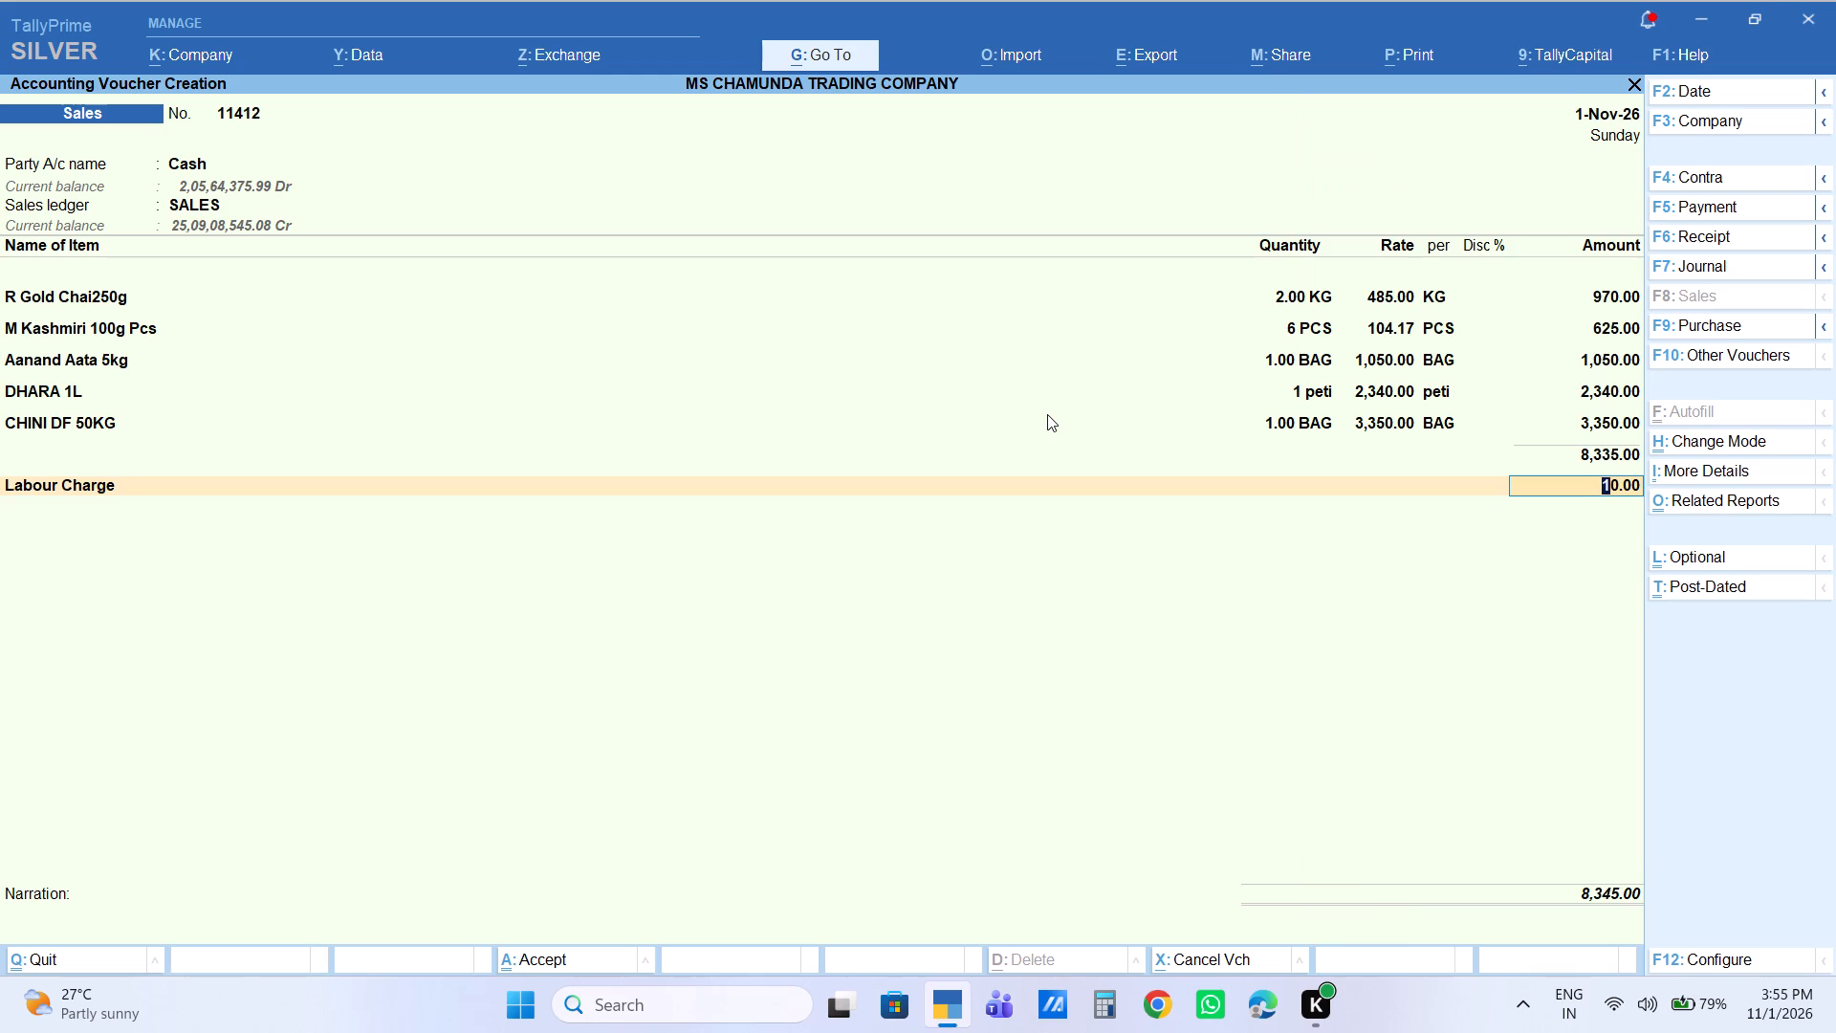
key(Up)
key(Up)
key(Up)
key(Up)
key(Up)
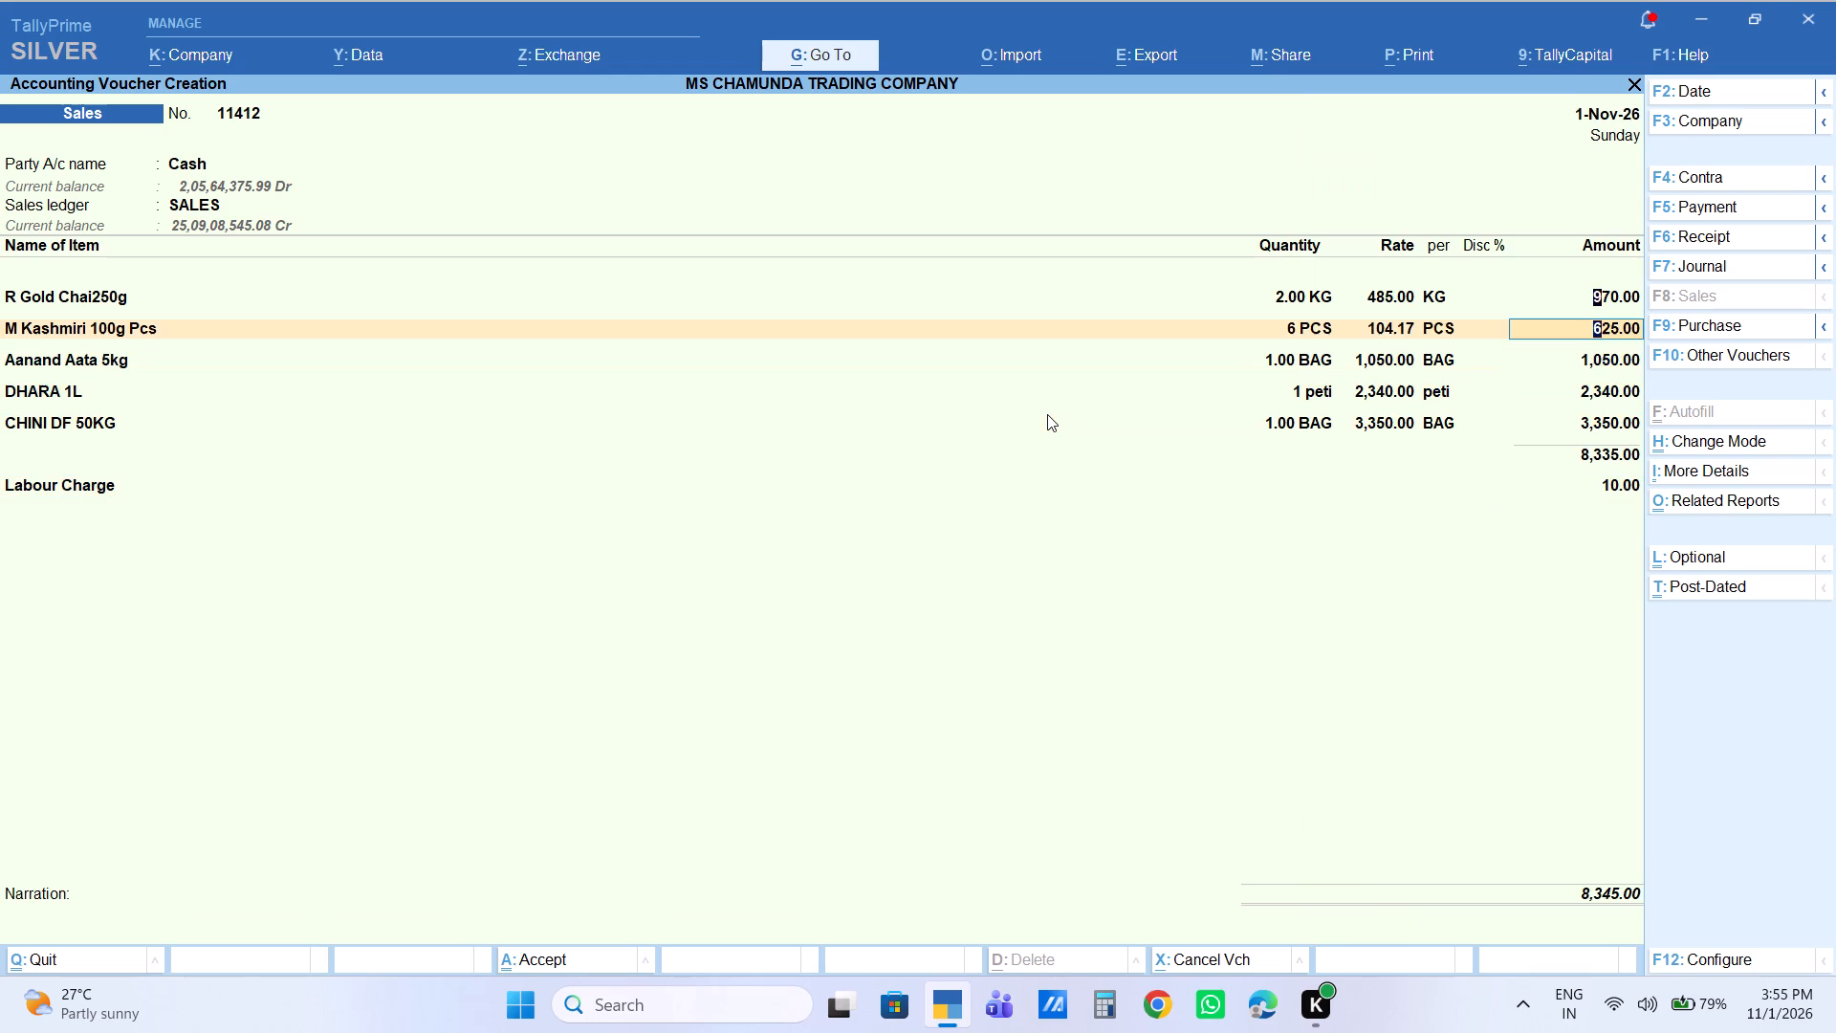
key(Down)
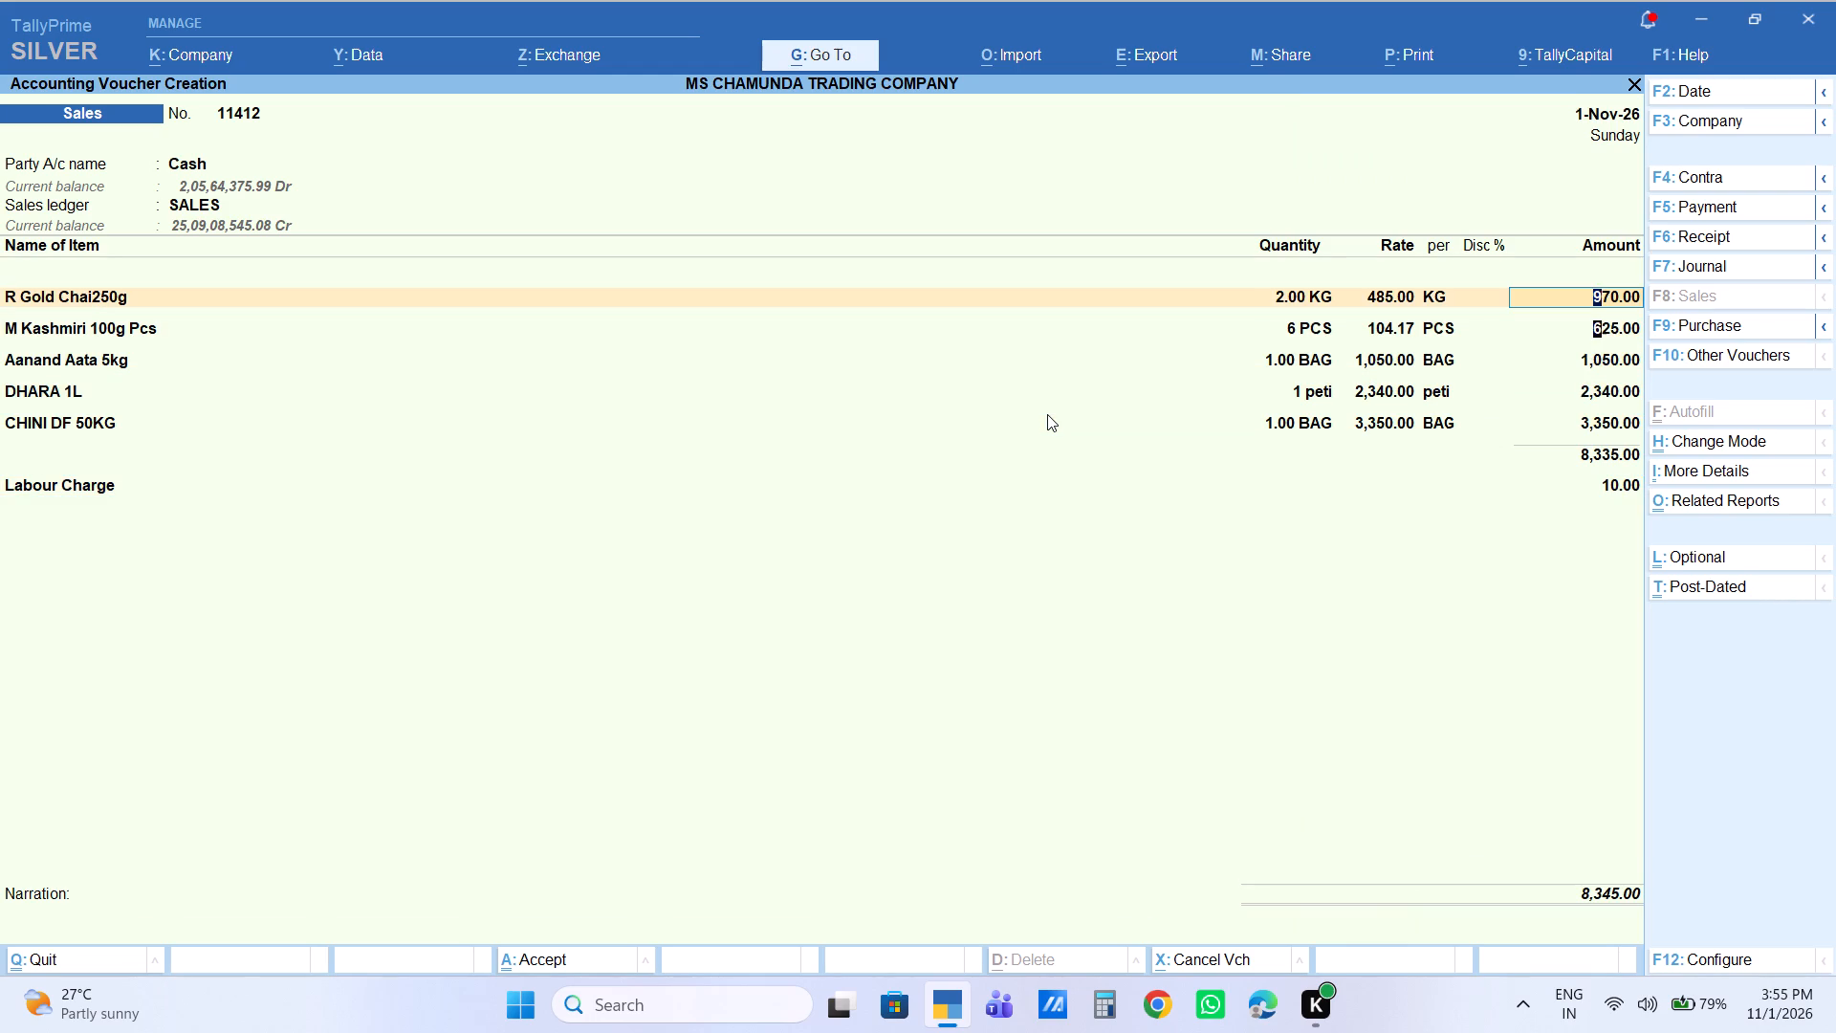
key(Down)
key(Down)
key(Down)
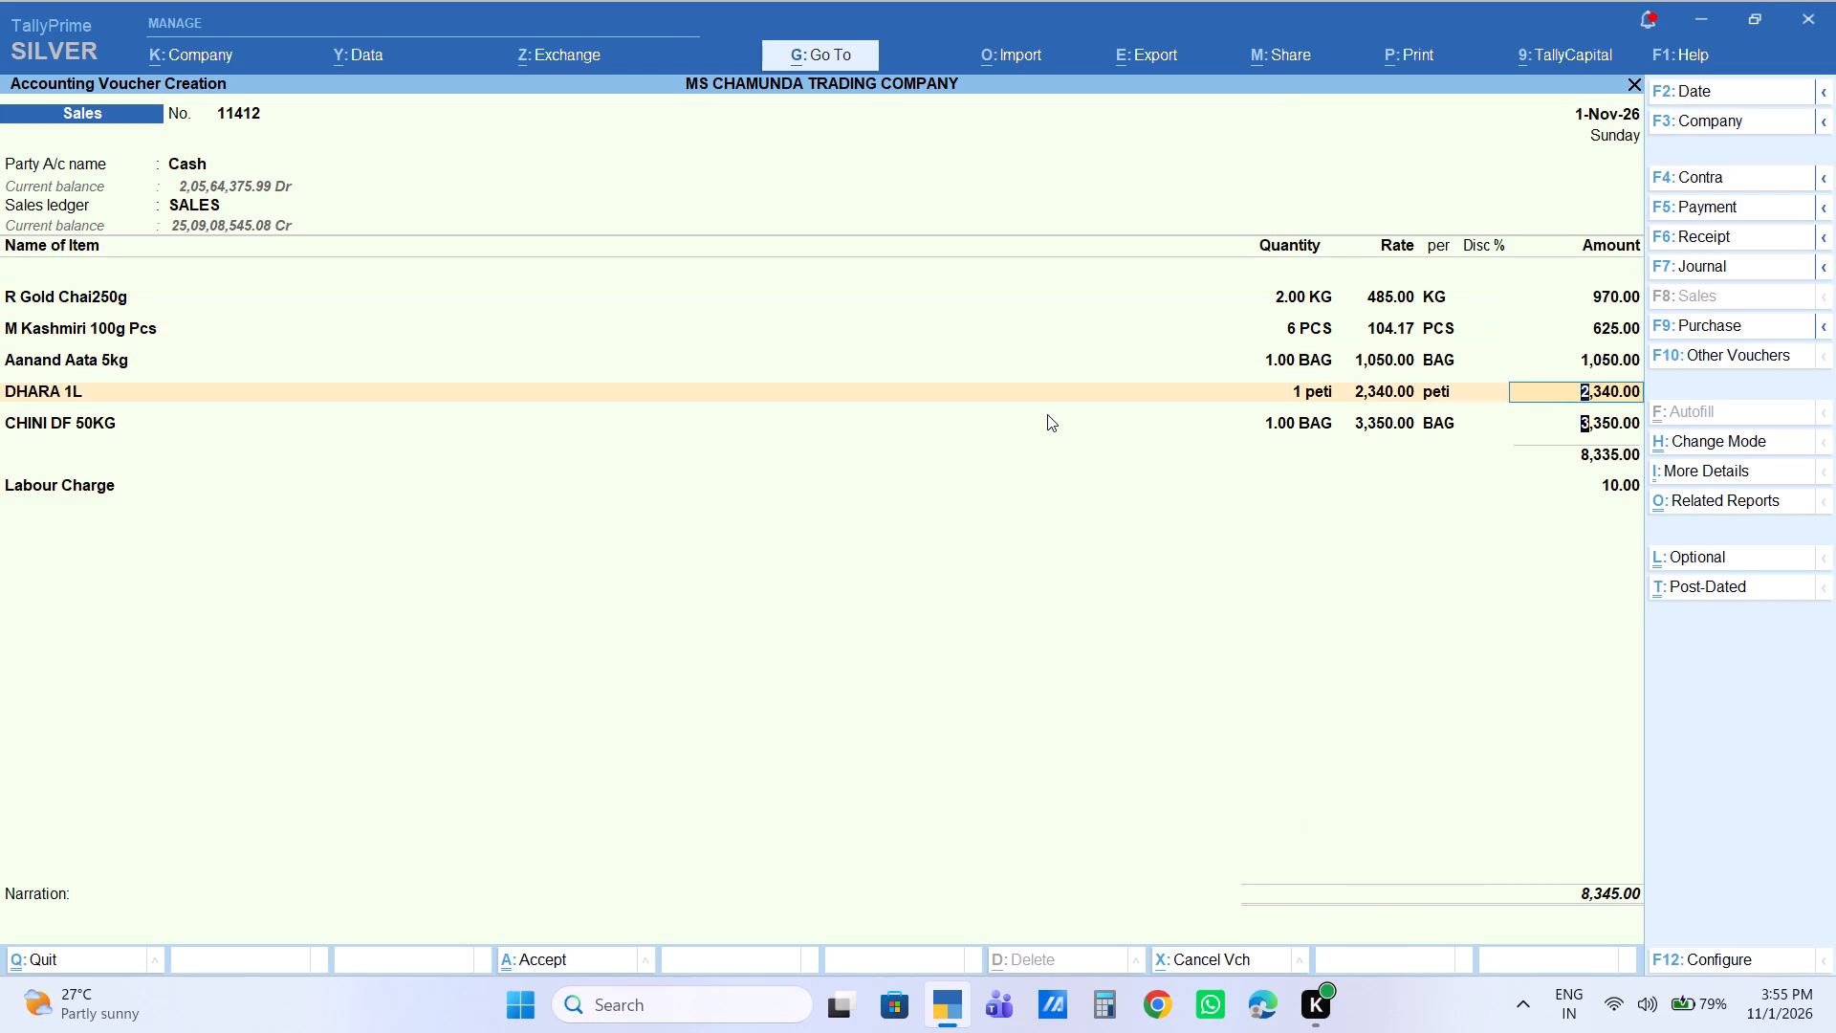
key(Down)
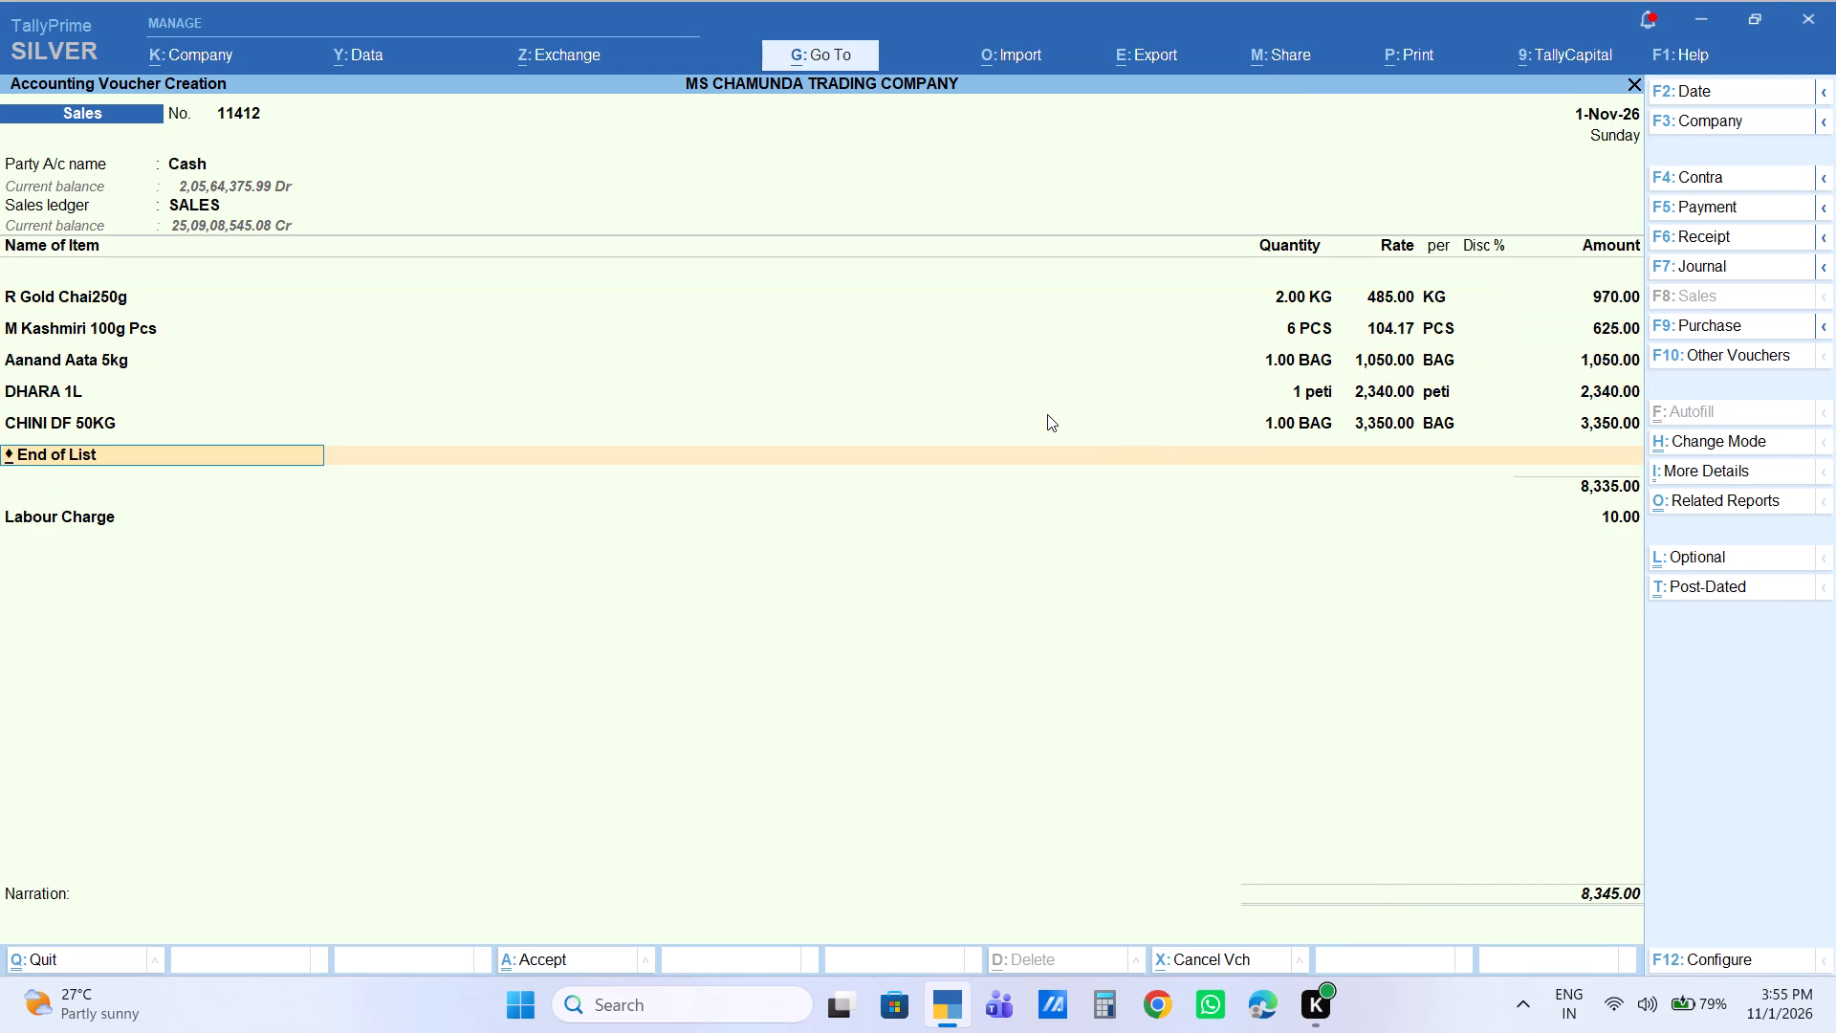
Add M Garam 100g Pcs to the cash sales voucher with a quantity of 6 PCS and an amount of 575.
text(m)
key(space)
text(gara)
key(Down)
key(Return)
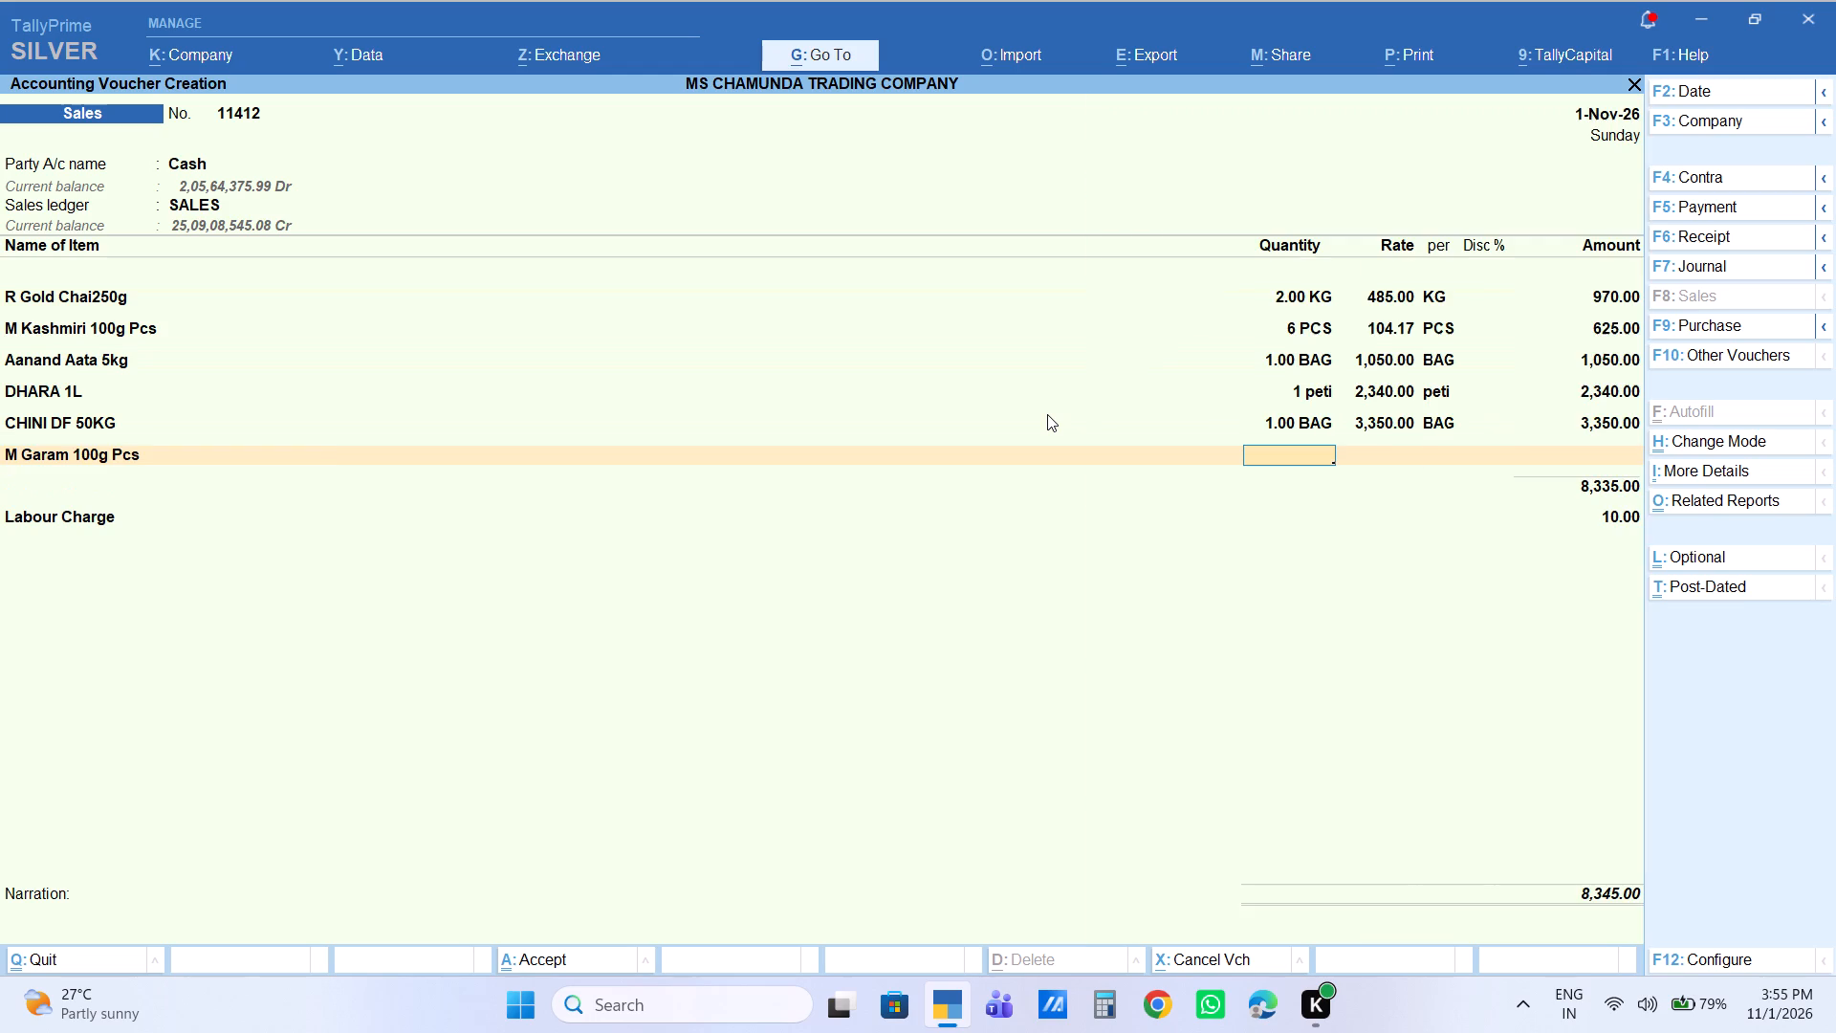
key(6)
key(Return)
key(Return)
key(Return)
key(Return)
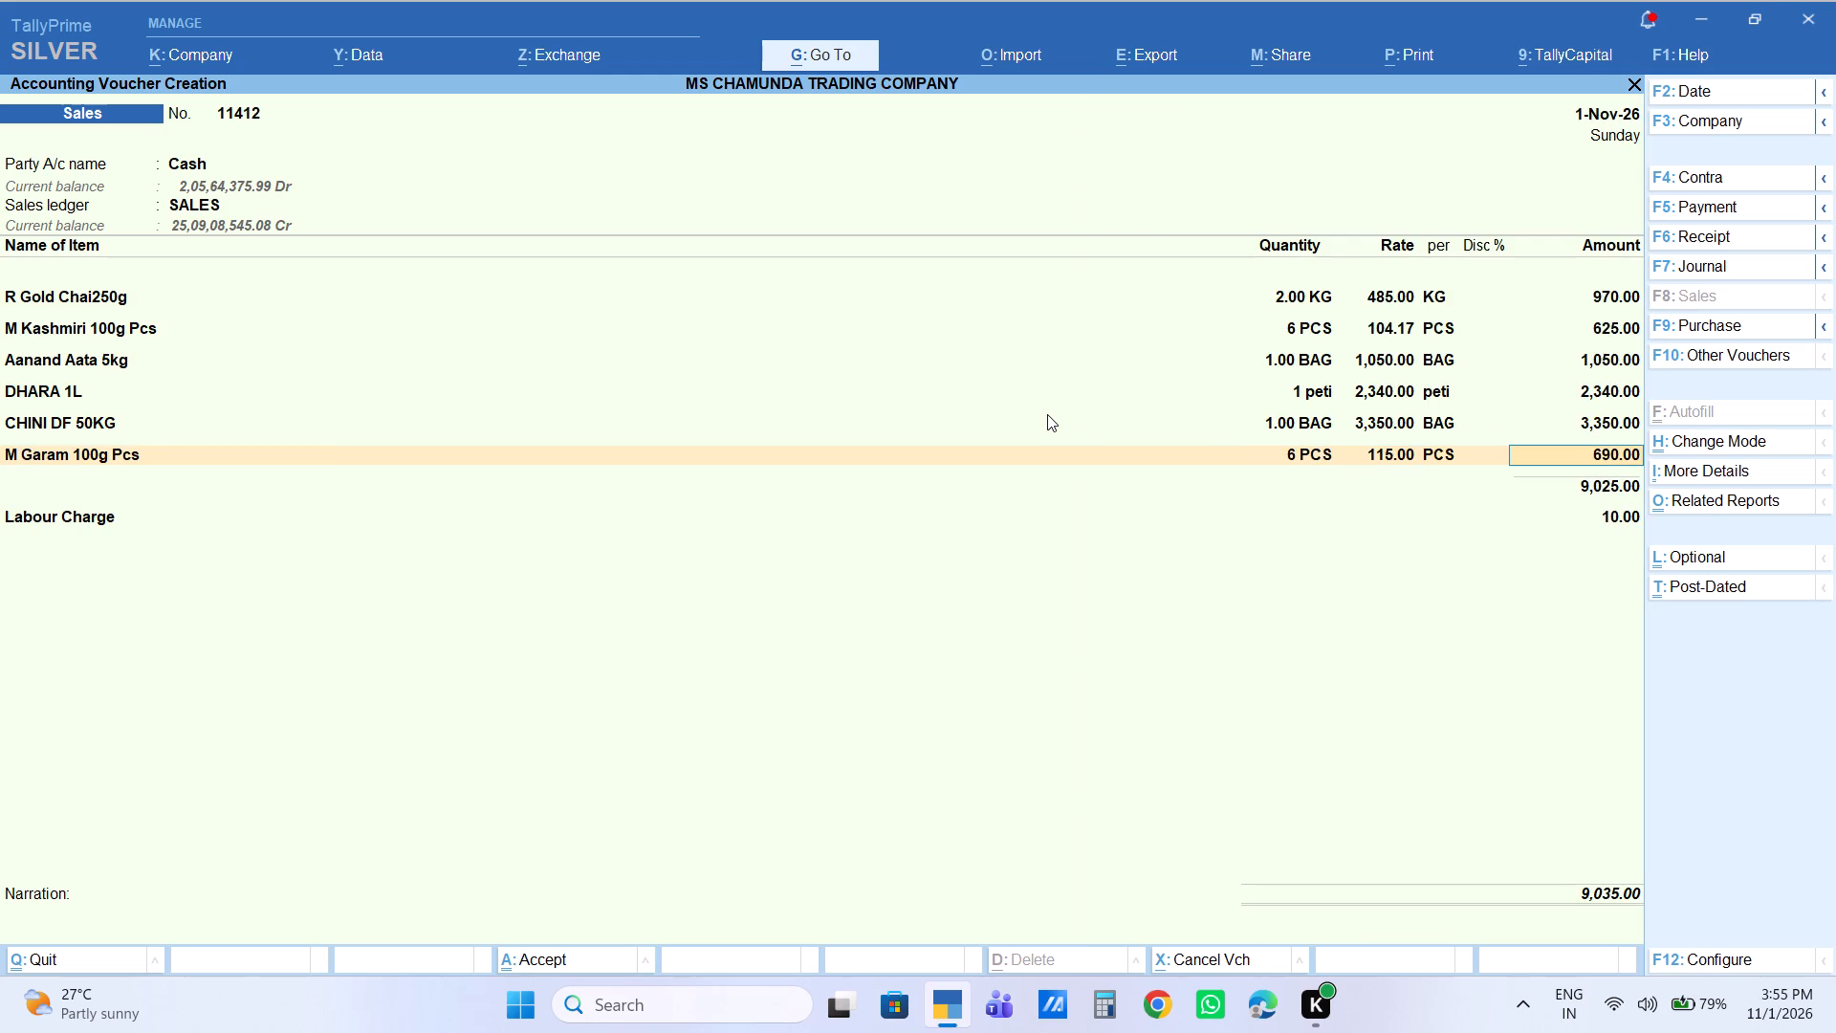
text(575)
key(Return)
End the item list, keep the Labour Charge of 10 and save the cash sales voucher.
key(backslash)
key(BackSpace)
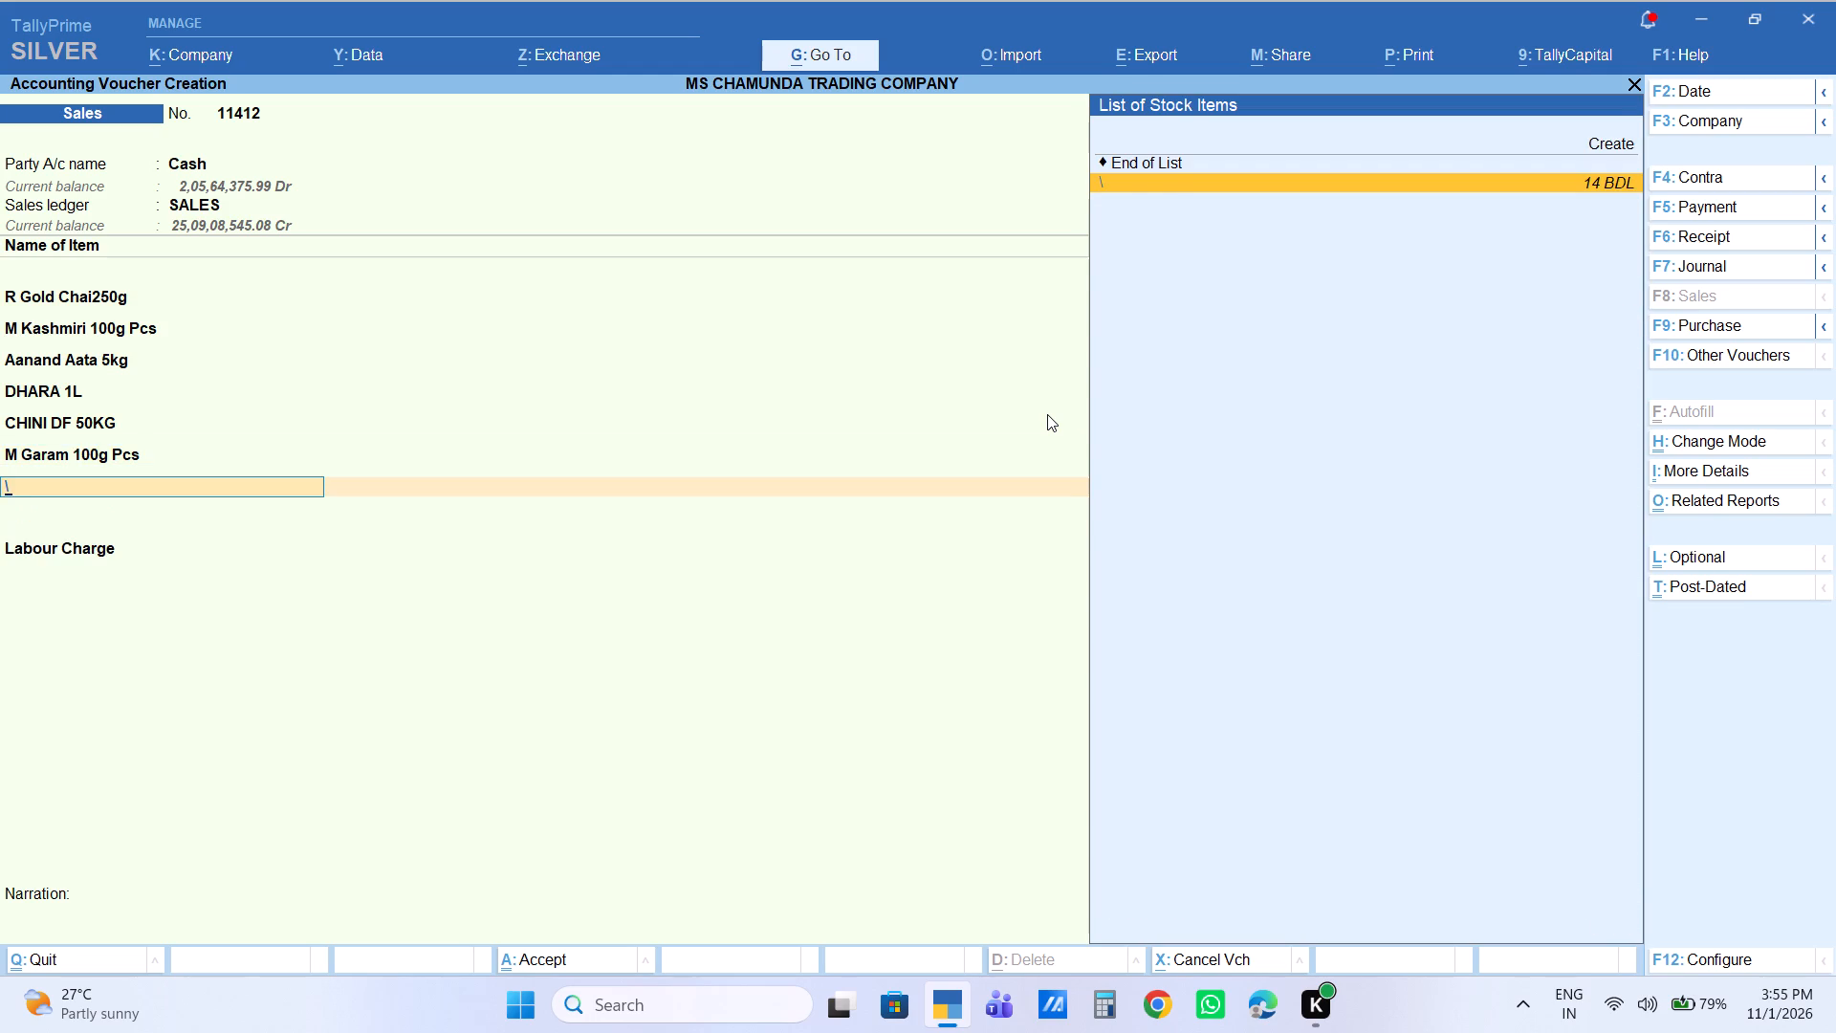
key(BackSpace)
key(Return)
key(Return)
key(Return)
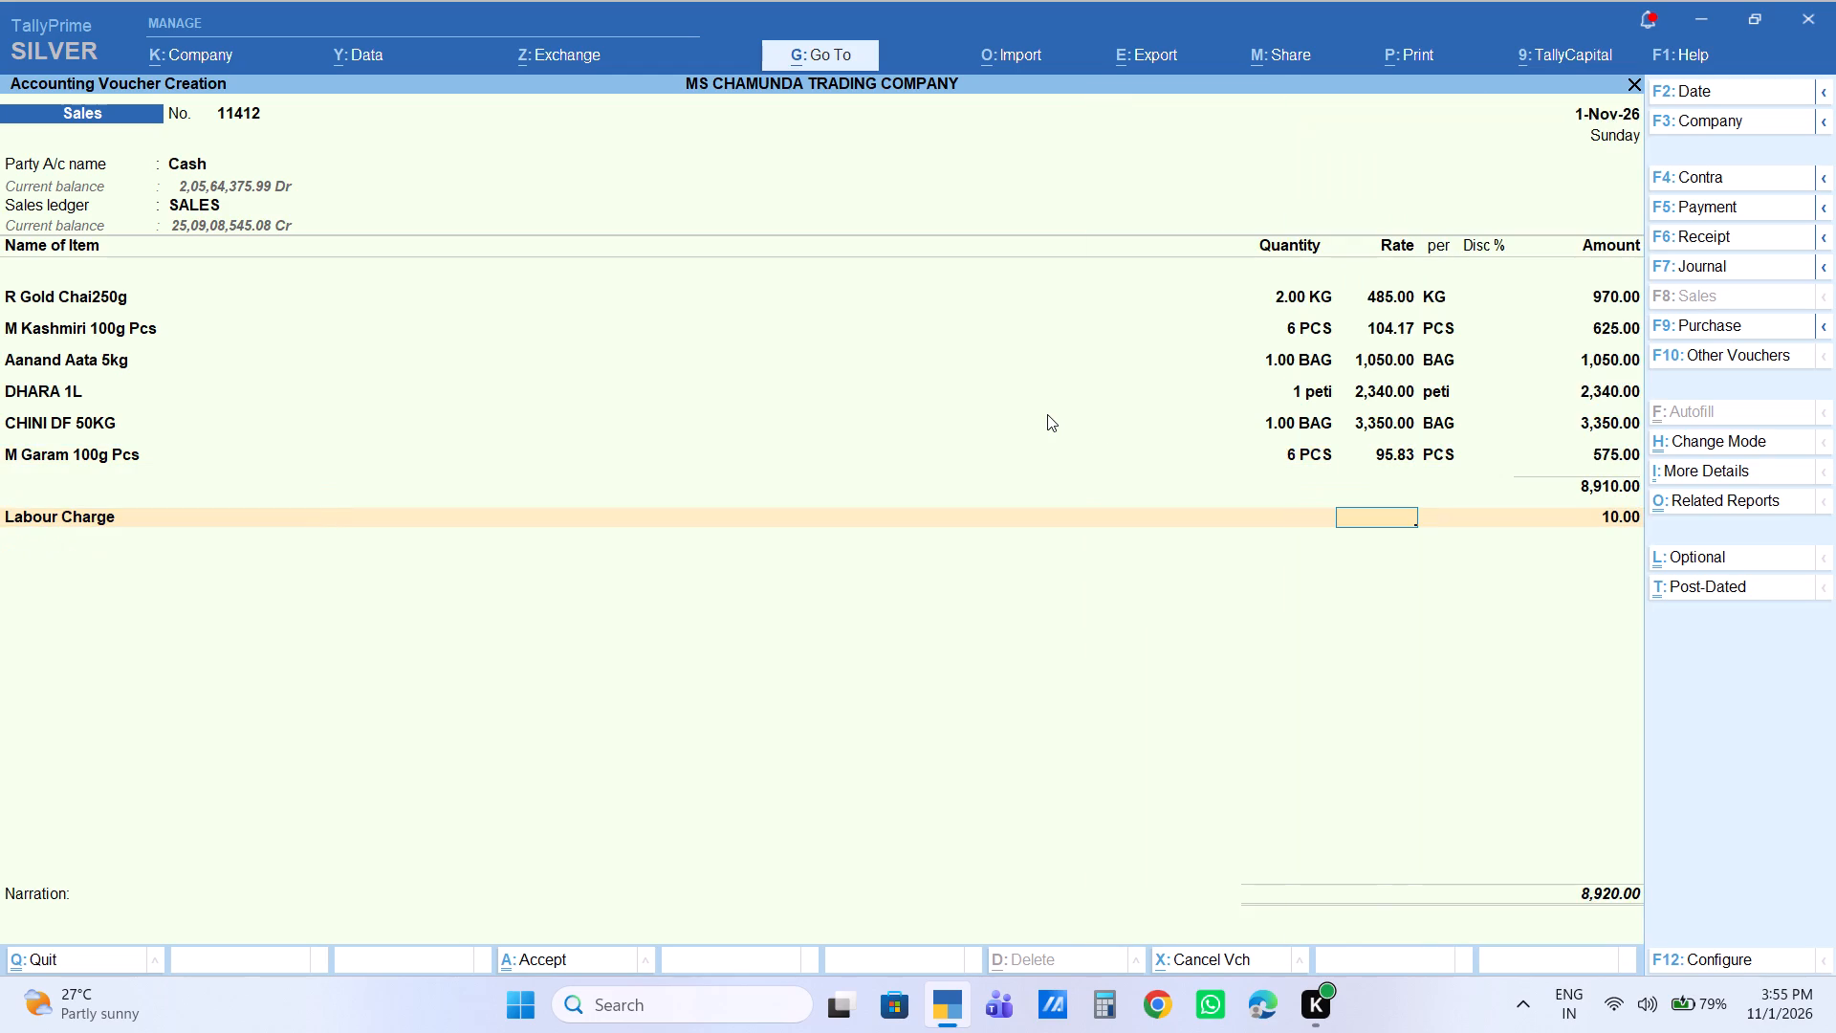
key(Return)
key(Return)
key(Return)
key(Return)
key(Return)
key(Return)
key(Return)
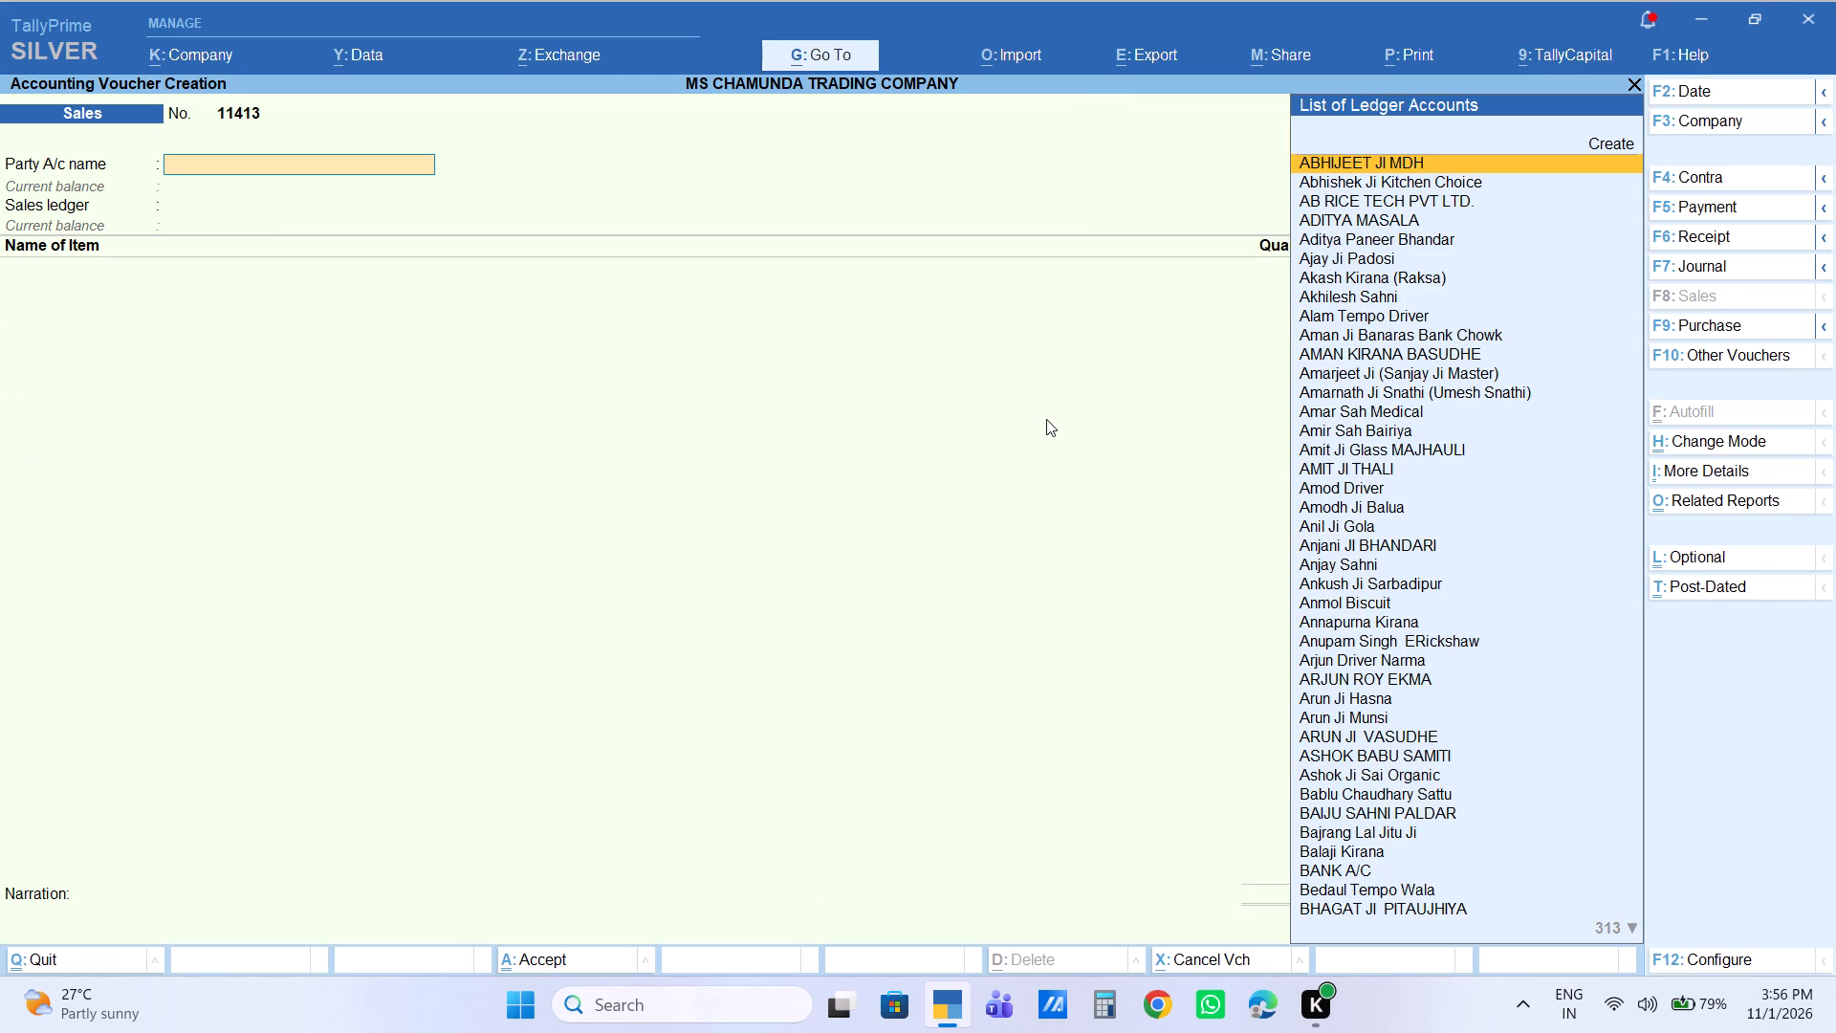
text(rakes)
key(Down)
key(Down)
key(Down)
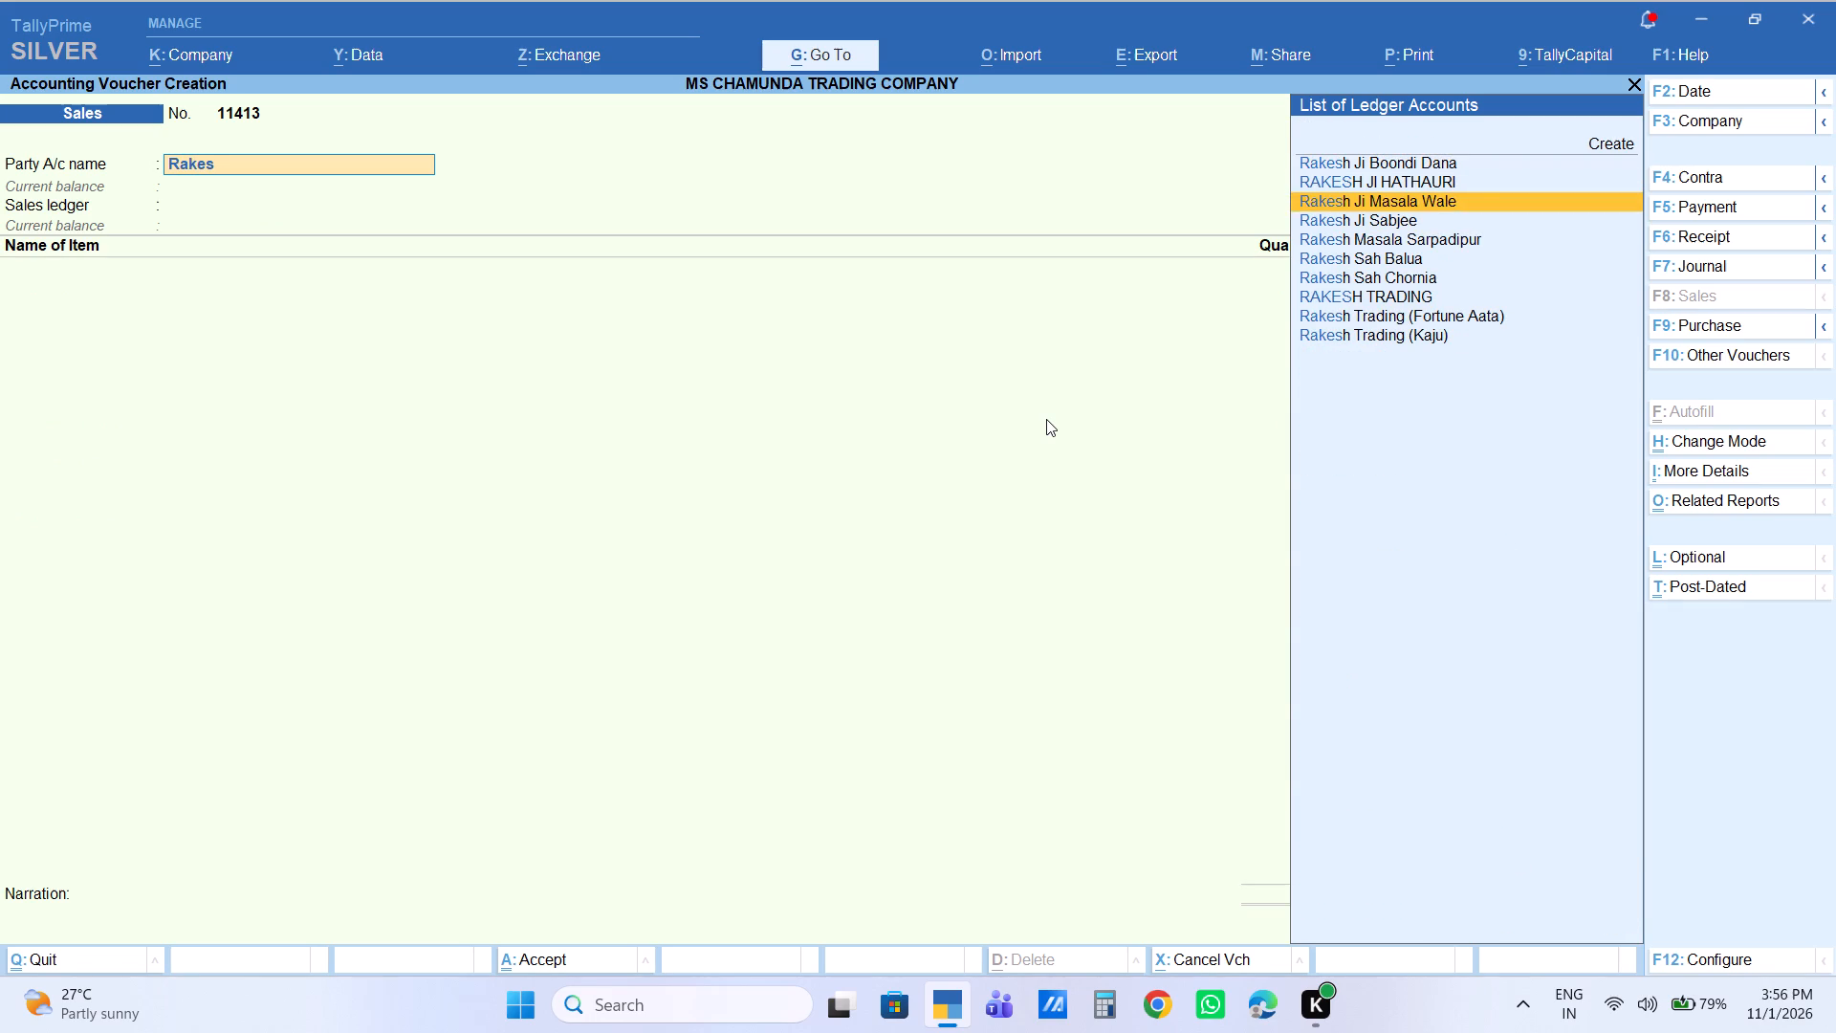
key(Down)
key(Down)
key(Down)
key(Down)
key(Return)
key(Return)
key(Return)
key(Return)
key(Return)
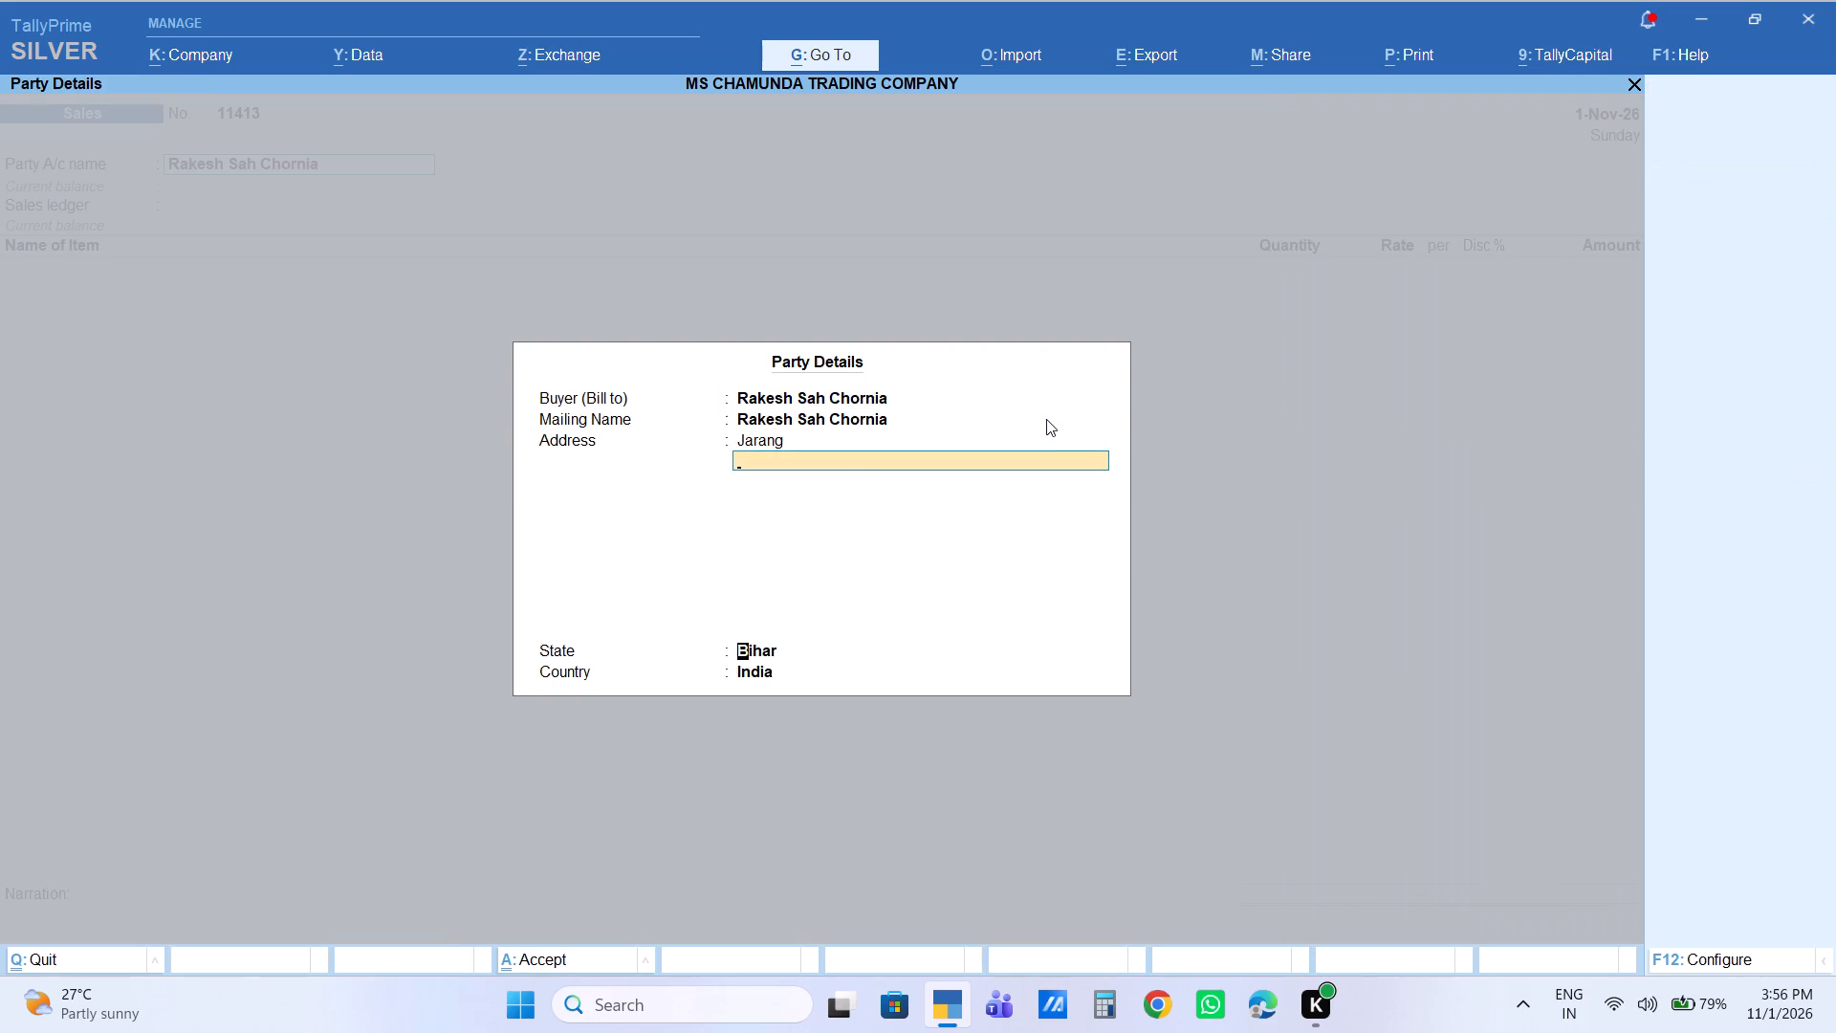
key(Return)
key(Return)
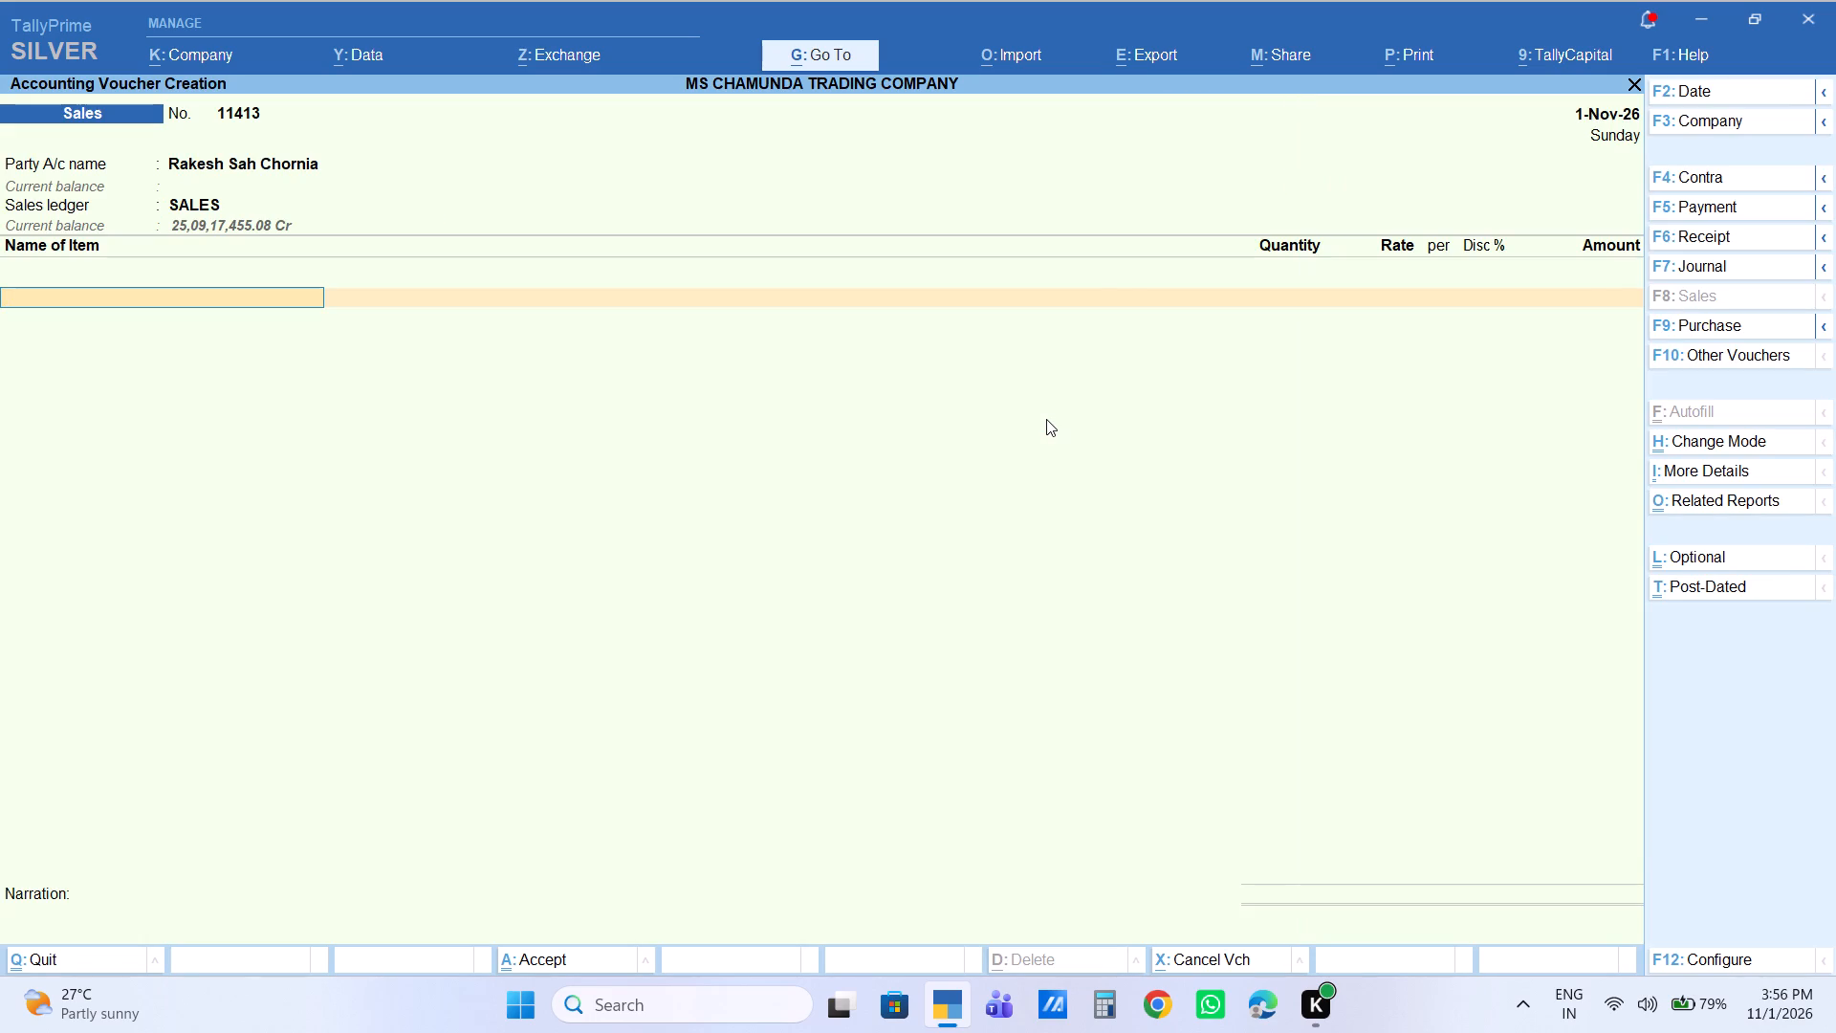
Add M Garam Rs5 to the voucher with a quantity of 2 HNG at the rate of 235.
text(m gara)
key(Down)
key(Down)
key(Down)
key(Down)
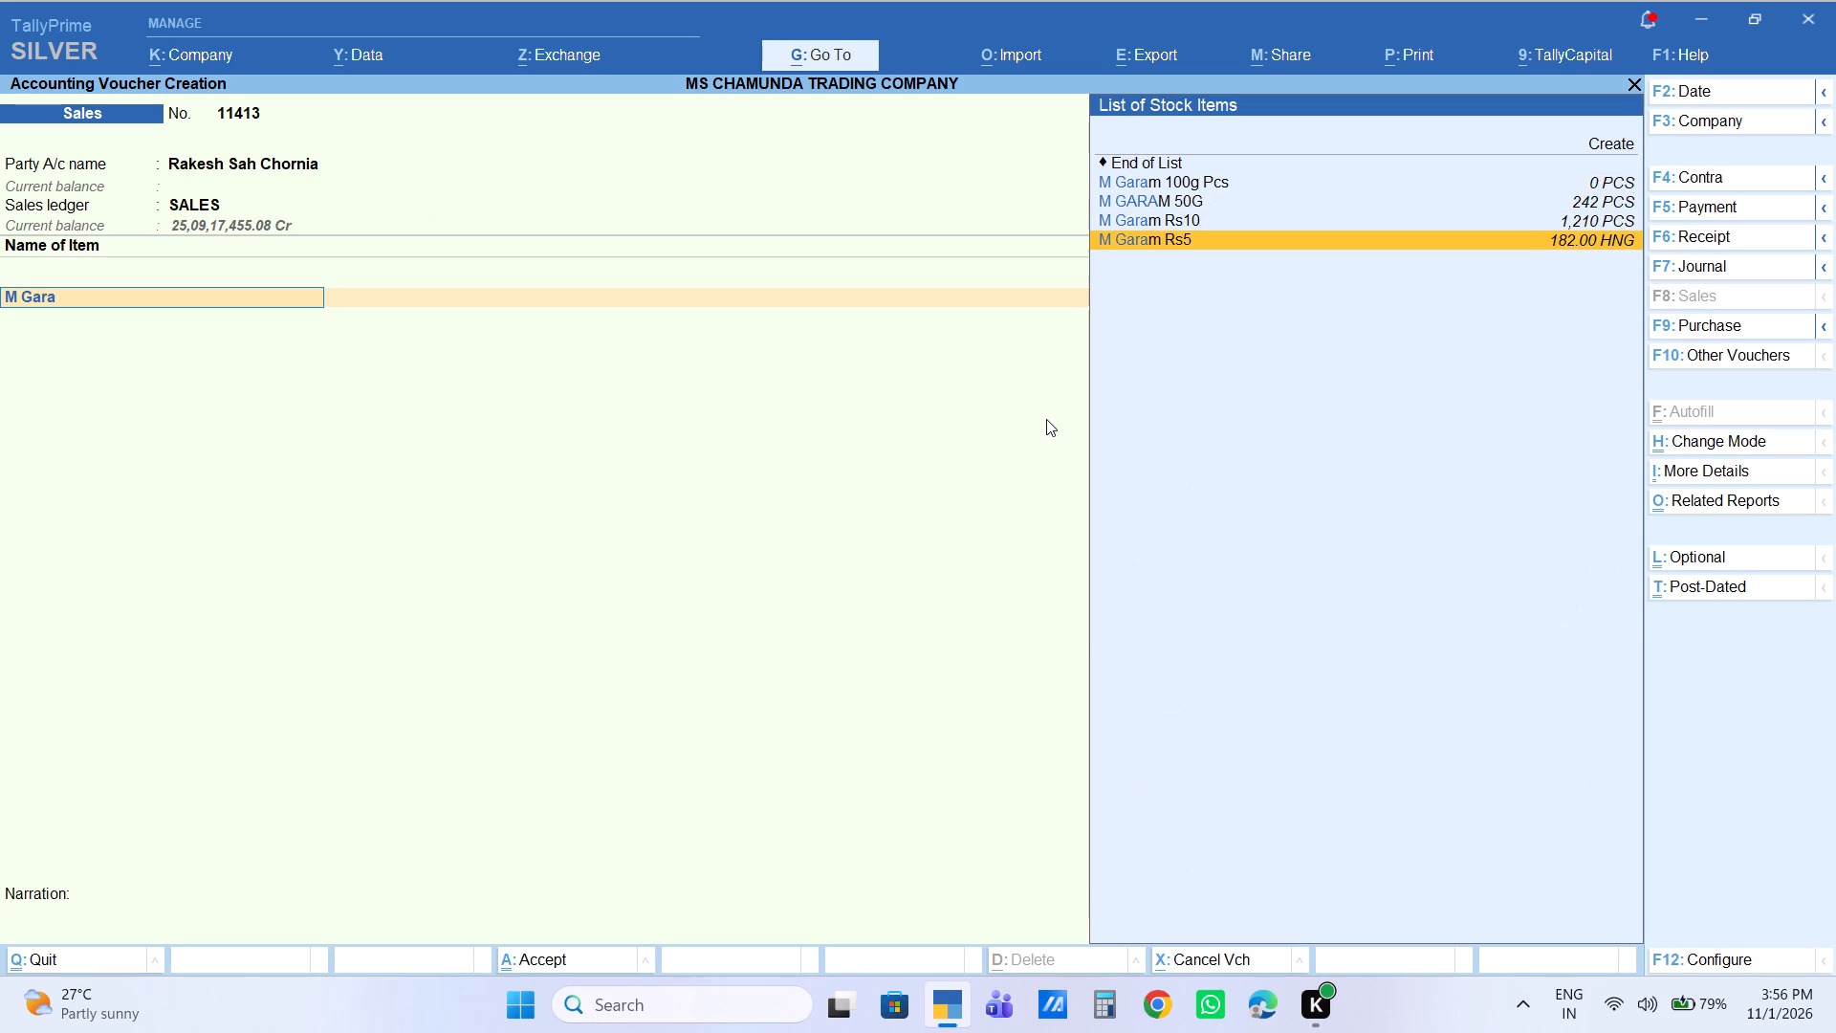
key(Return)
key(2)
key(Return)
key(Return)
key(Return)
key(Return)
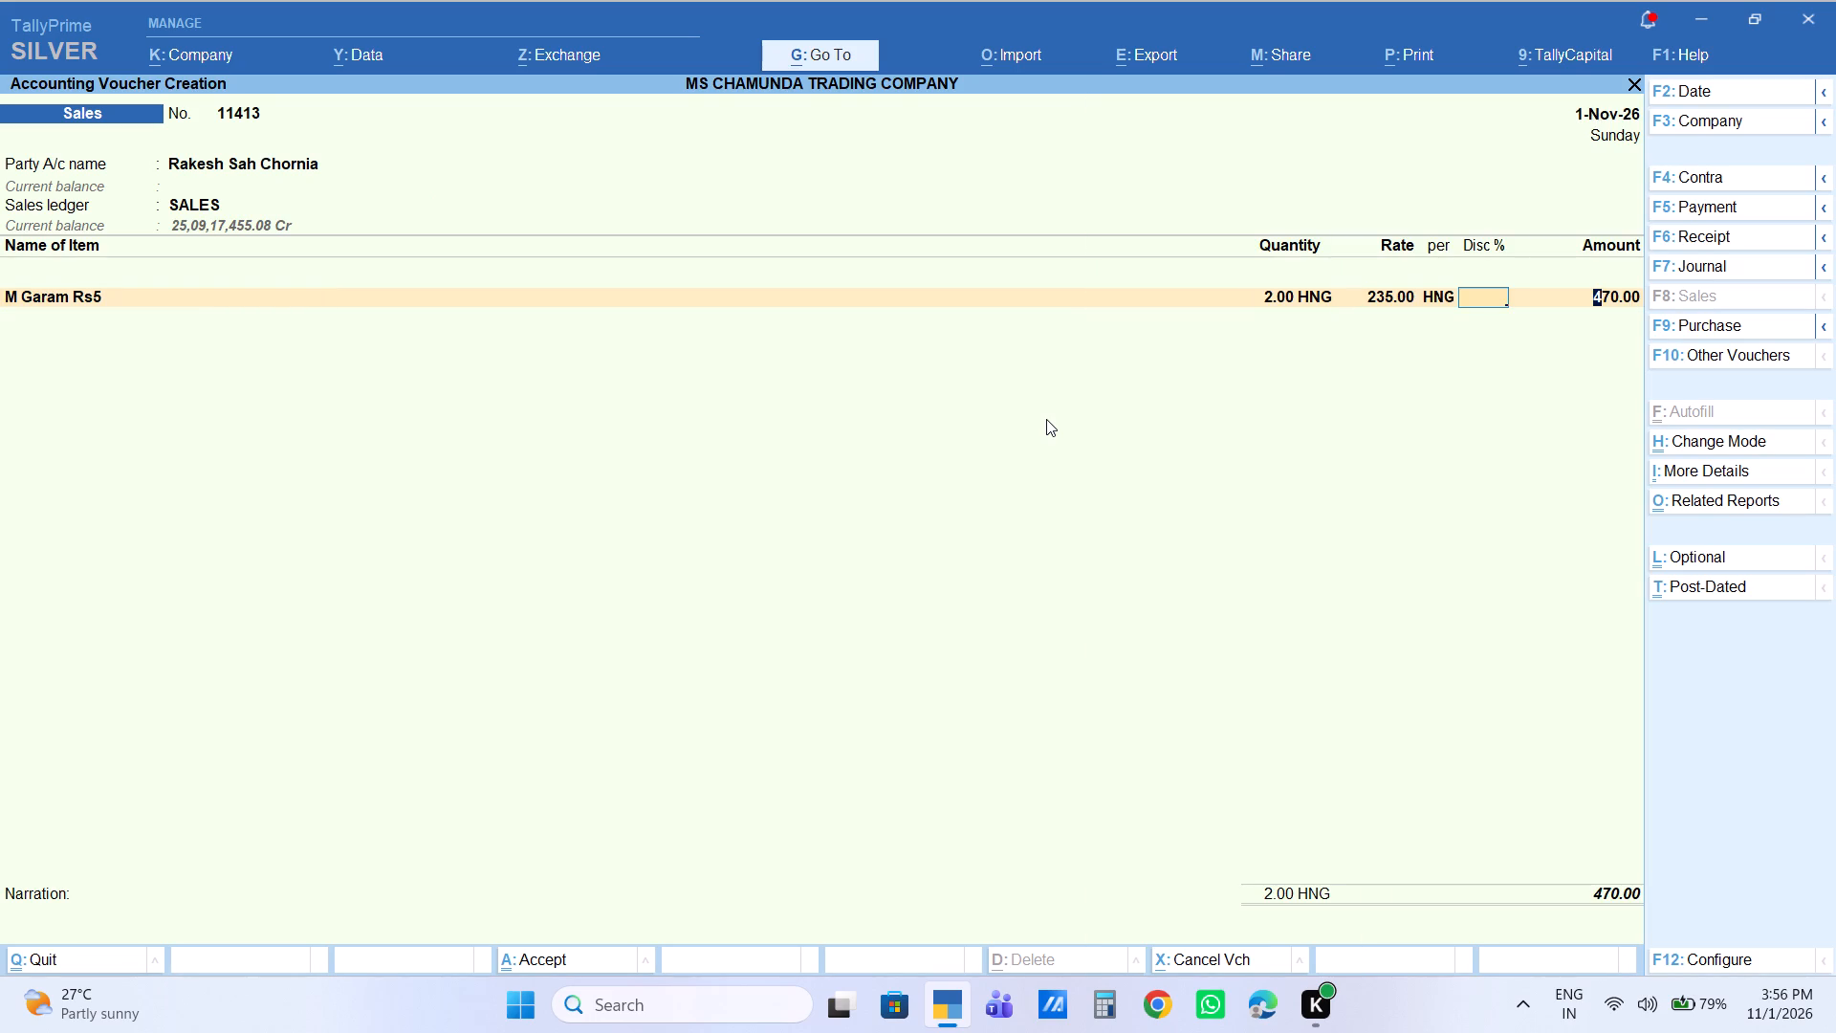
key(Return)
Add M MEAT RS5 to the voucher with a quantity of 2 HNG and an amount of 470.
text(m mea)
key(Down)
key(Down)
key(Down)
key(Down)
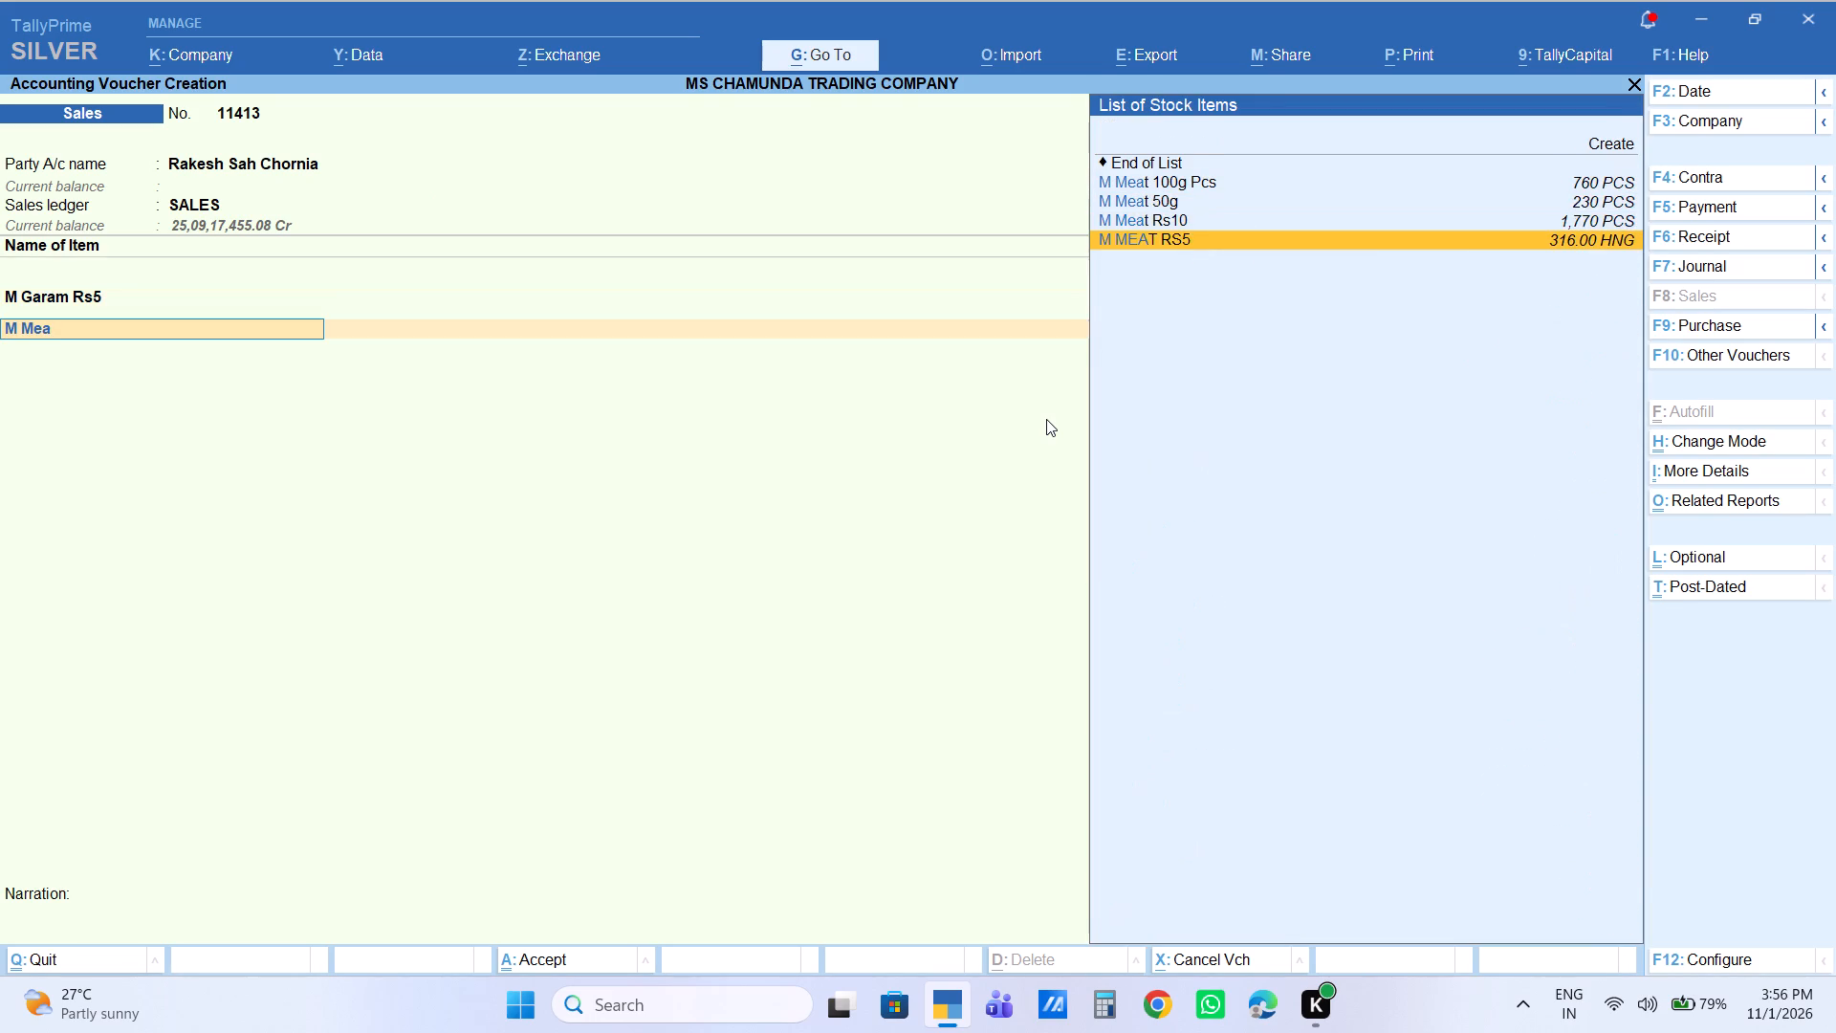
key(Return)
key(2)
key(Return)
key(Return)
key(Return)
key(Return)
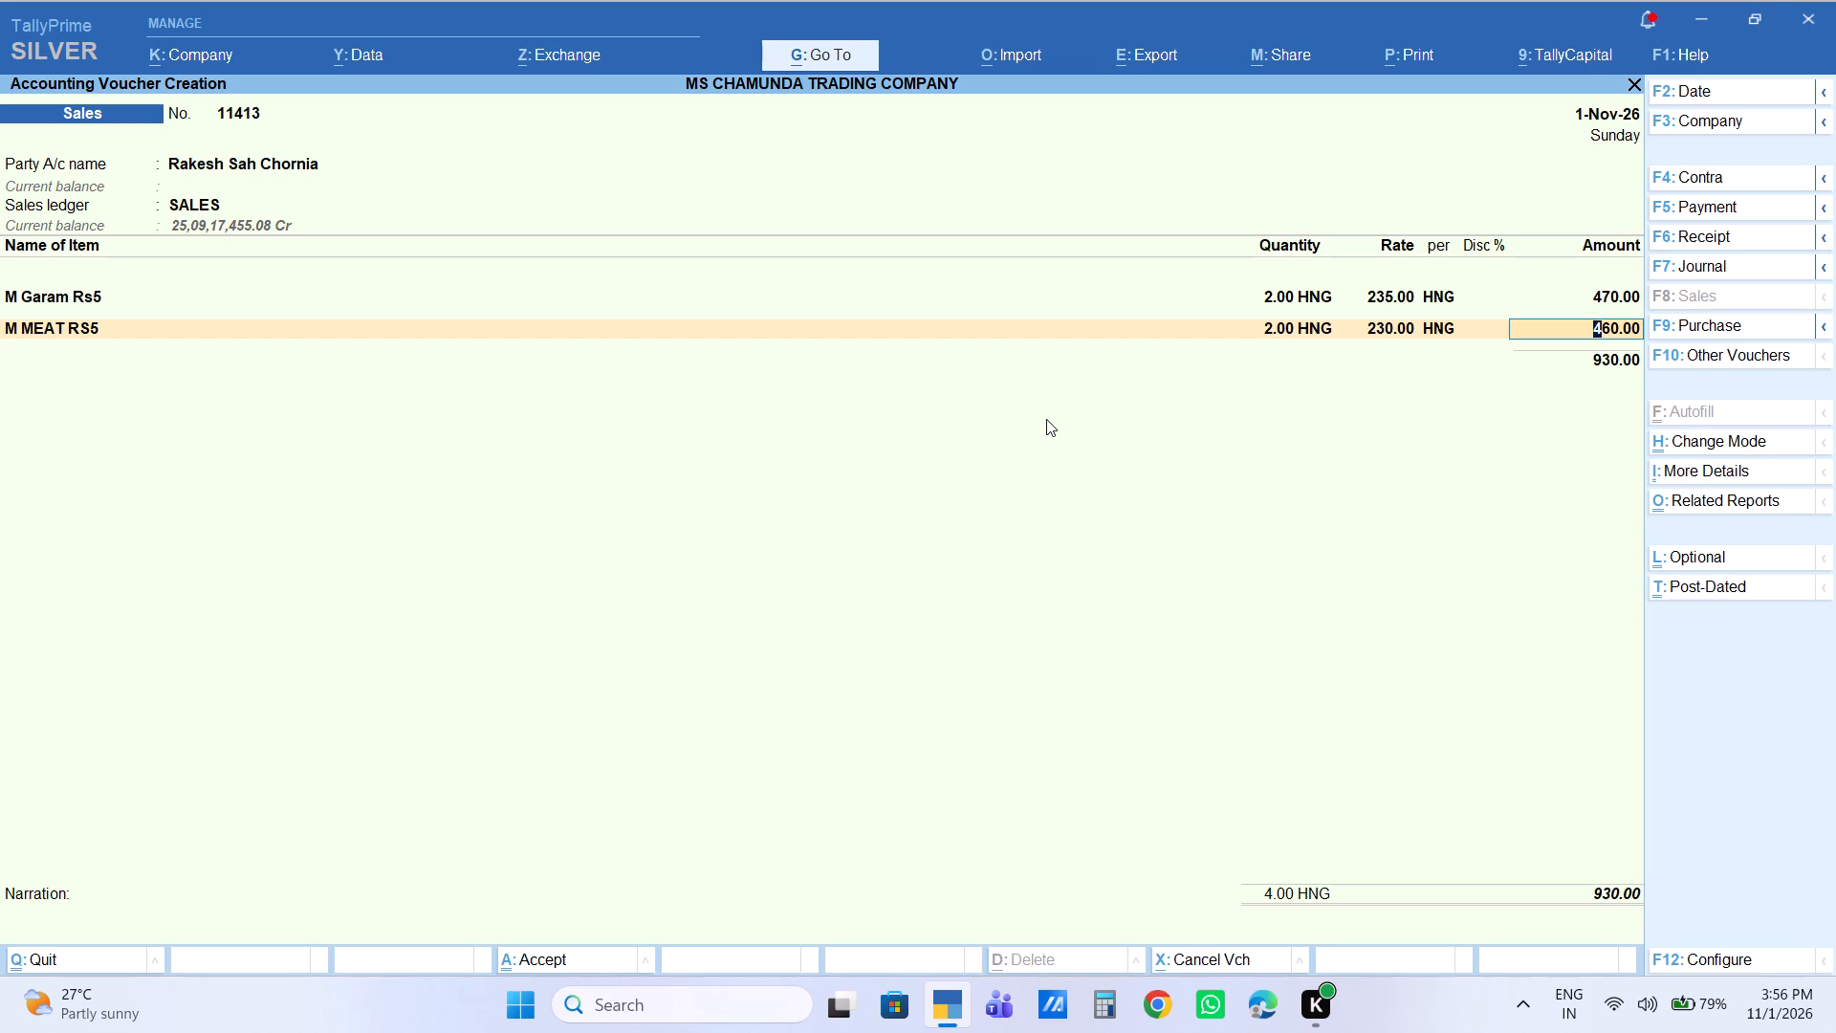
text(470)
key(Return)
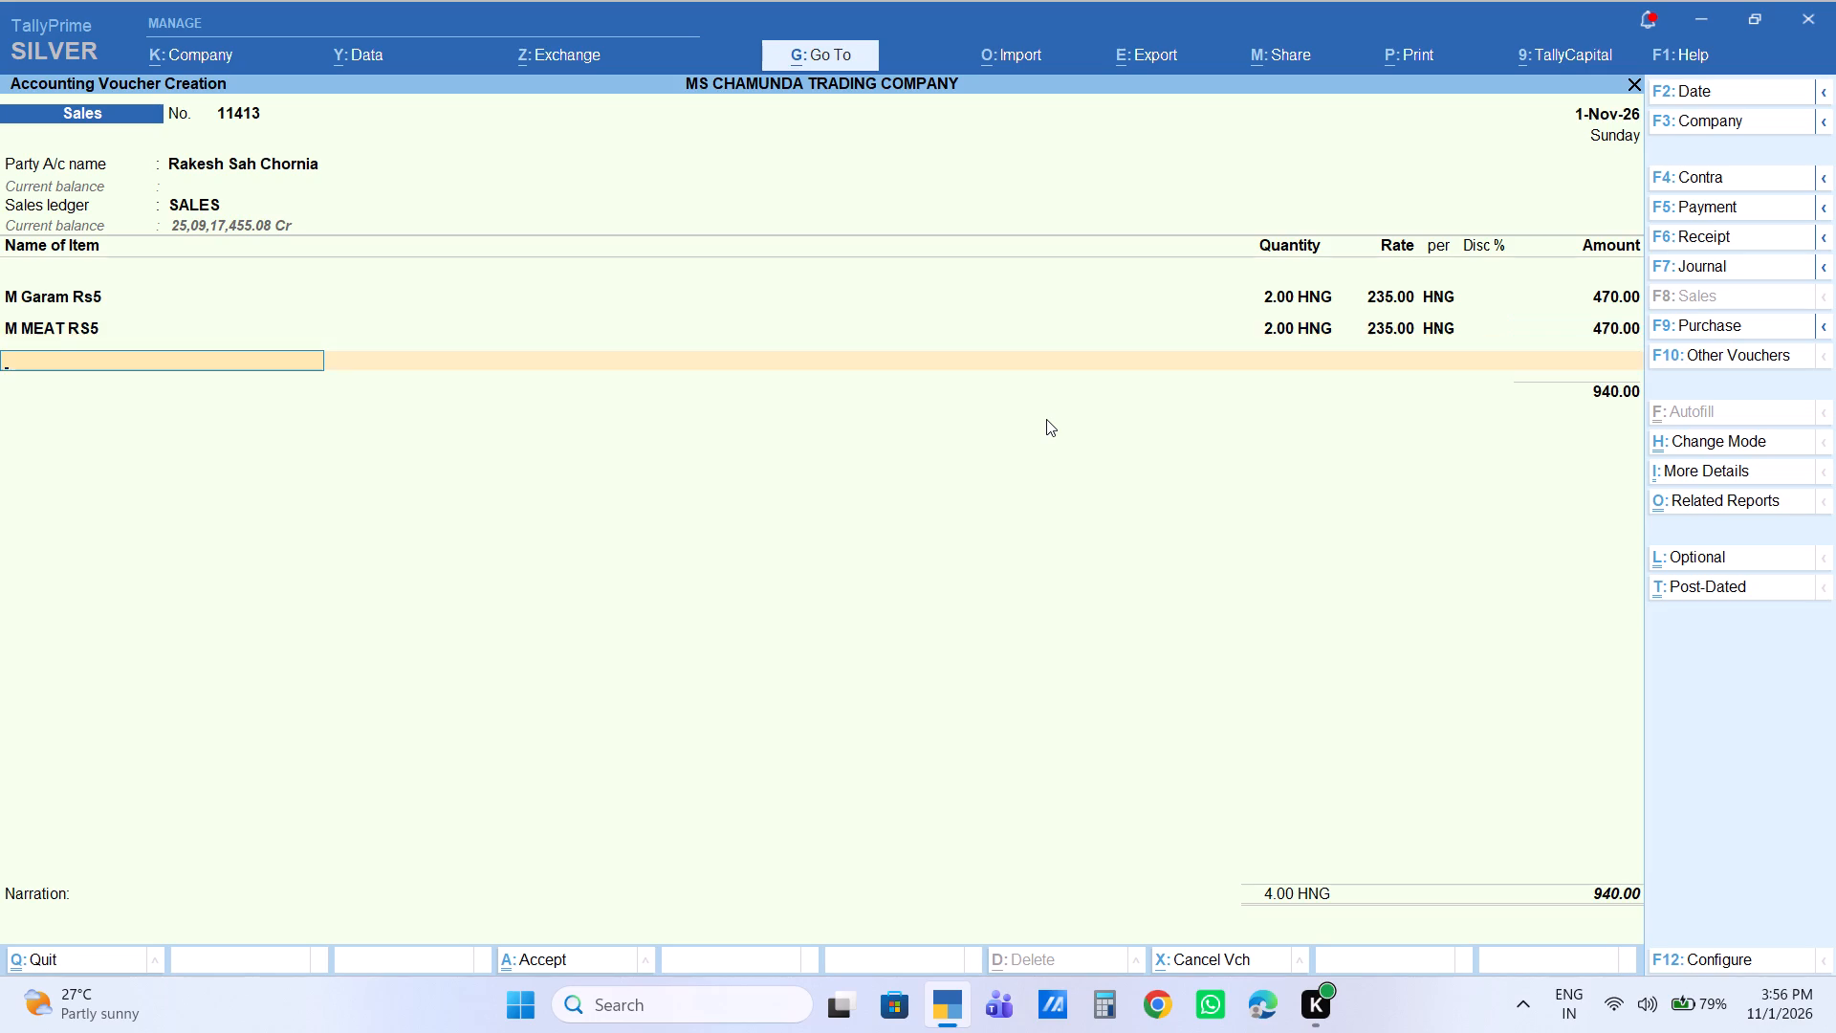
Add R Gold Chai250g to the voucher with a quantity of 2 KG at the rate of 485.
text(r gio)
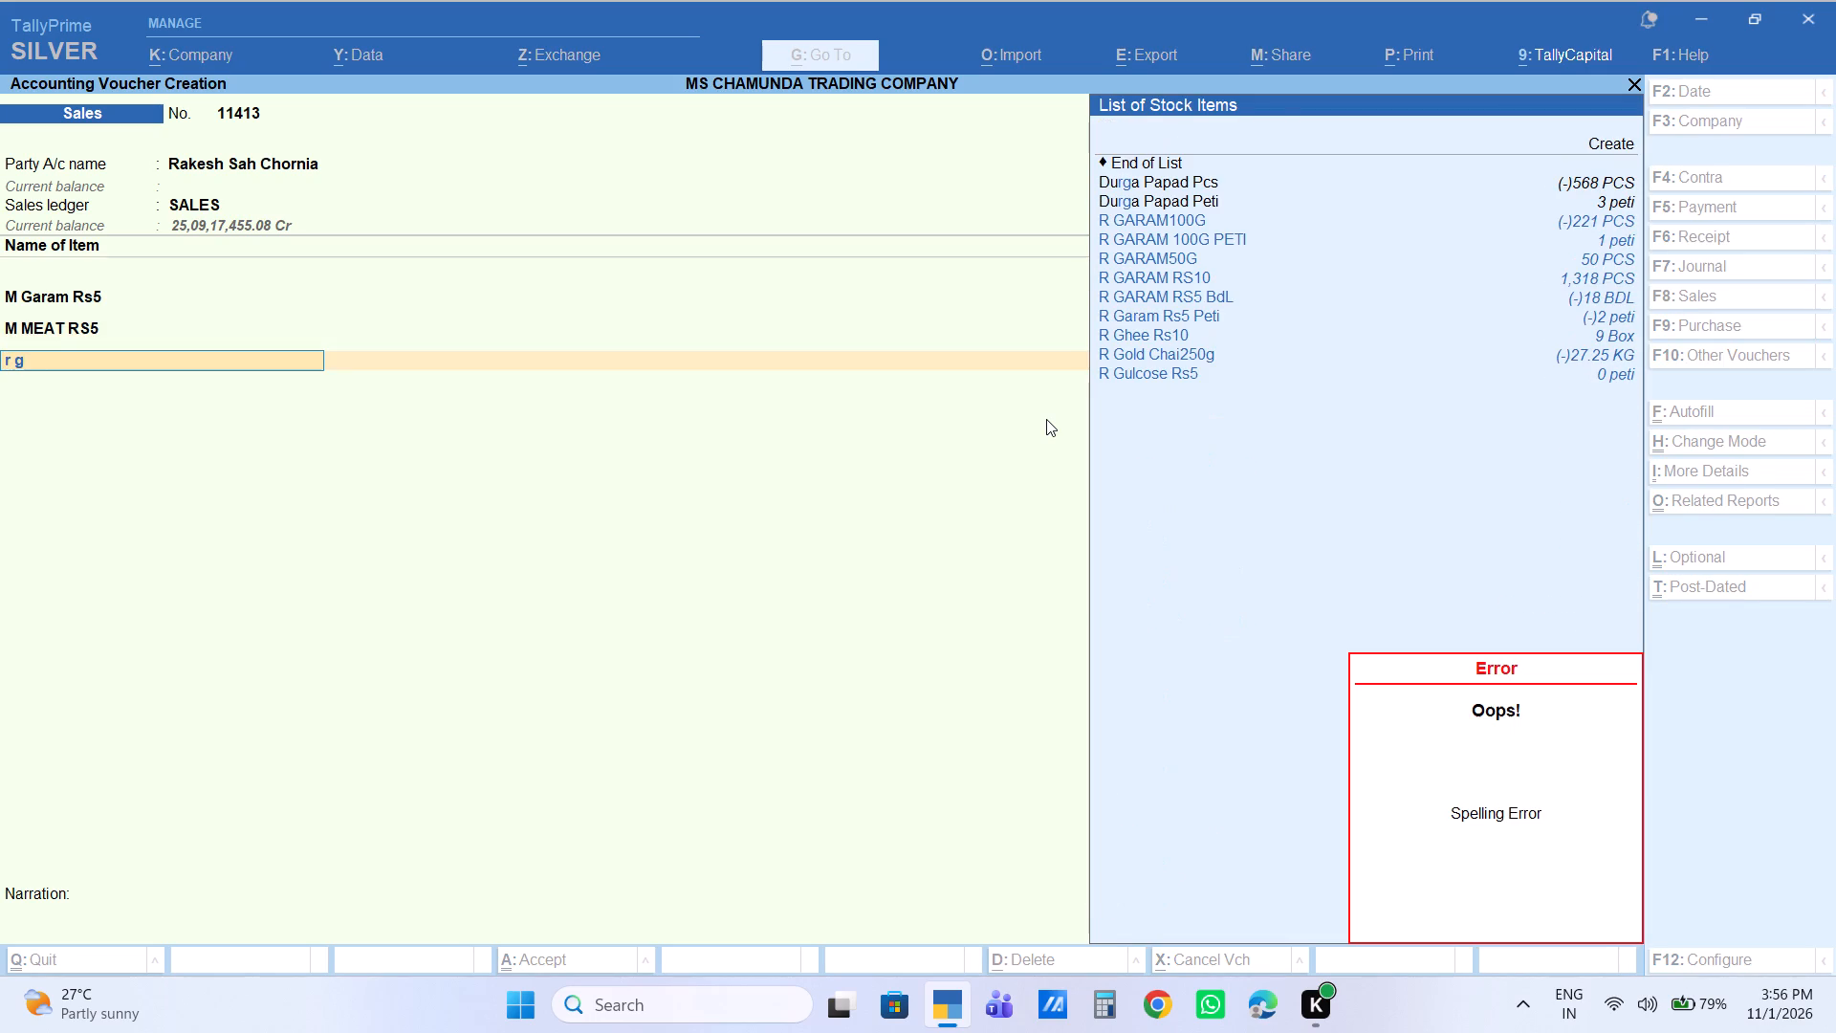
text(ol)
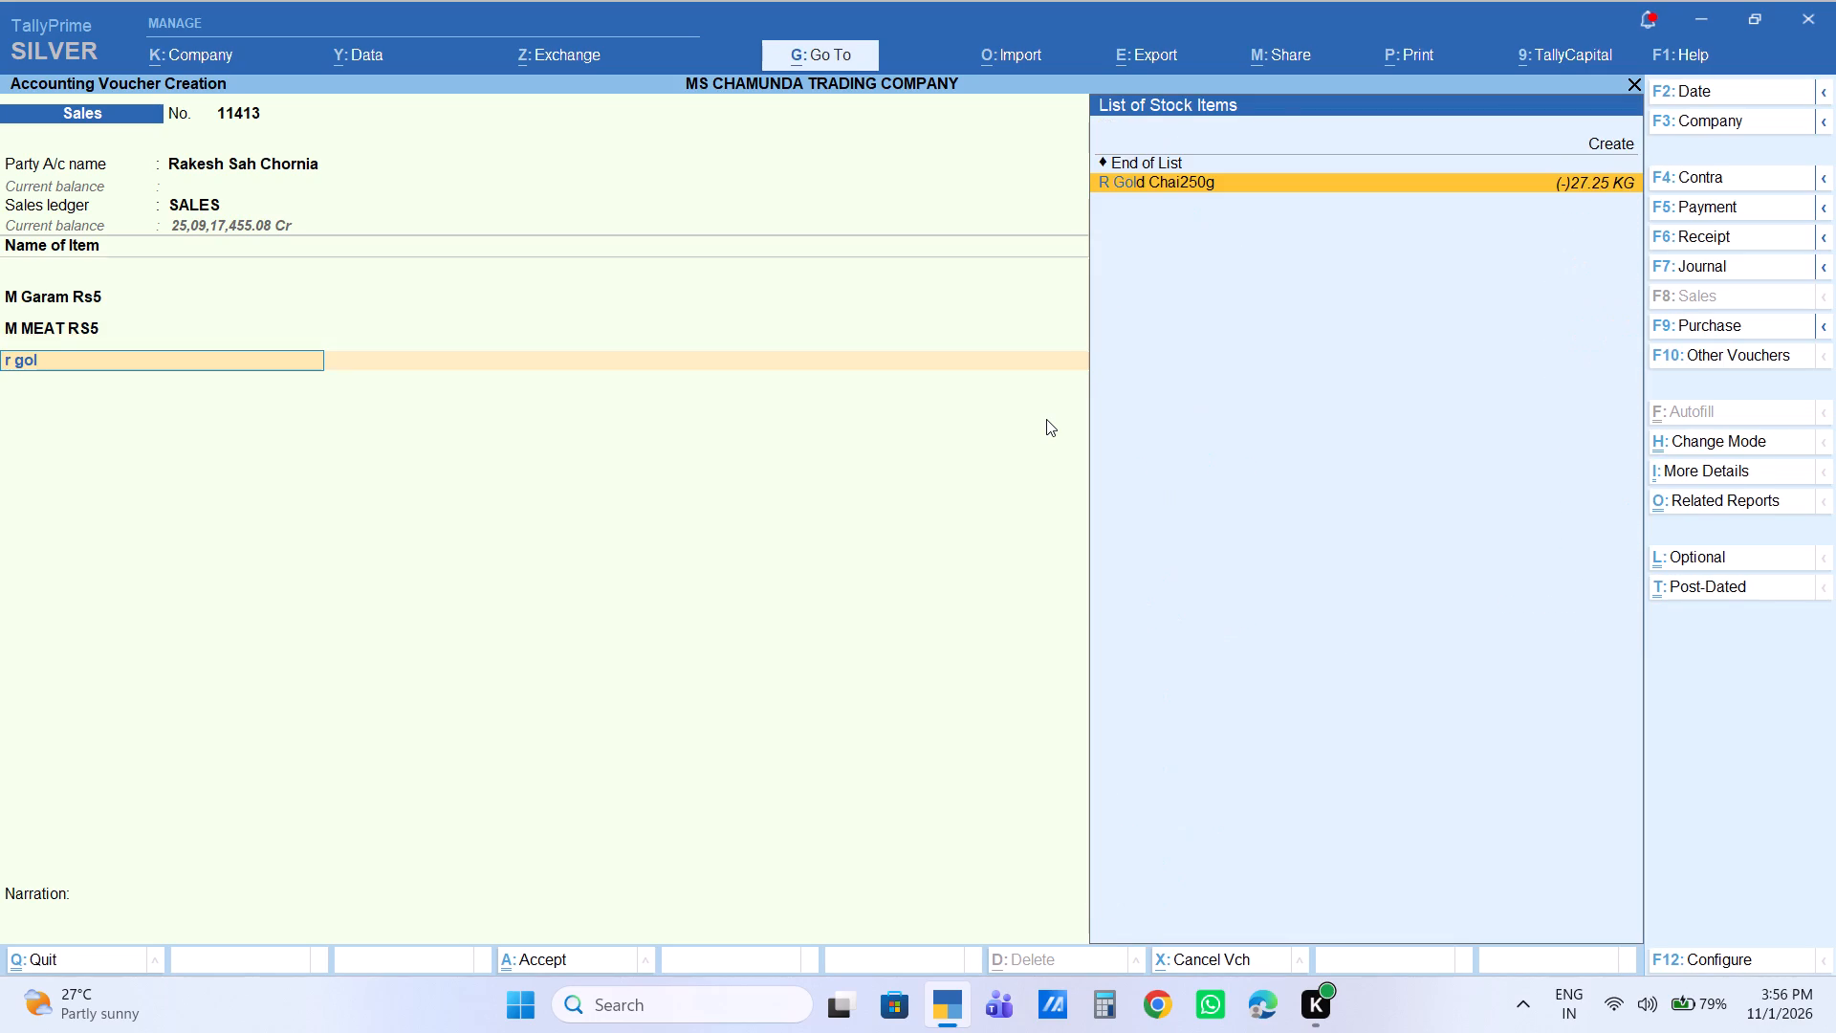
key(Return)
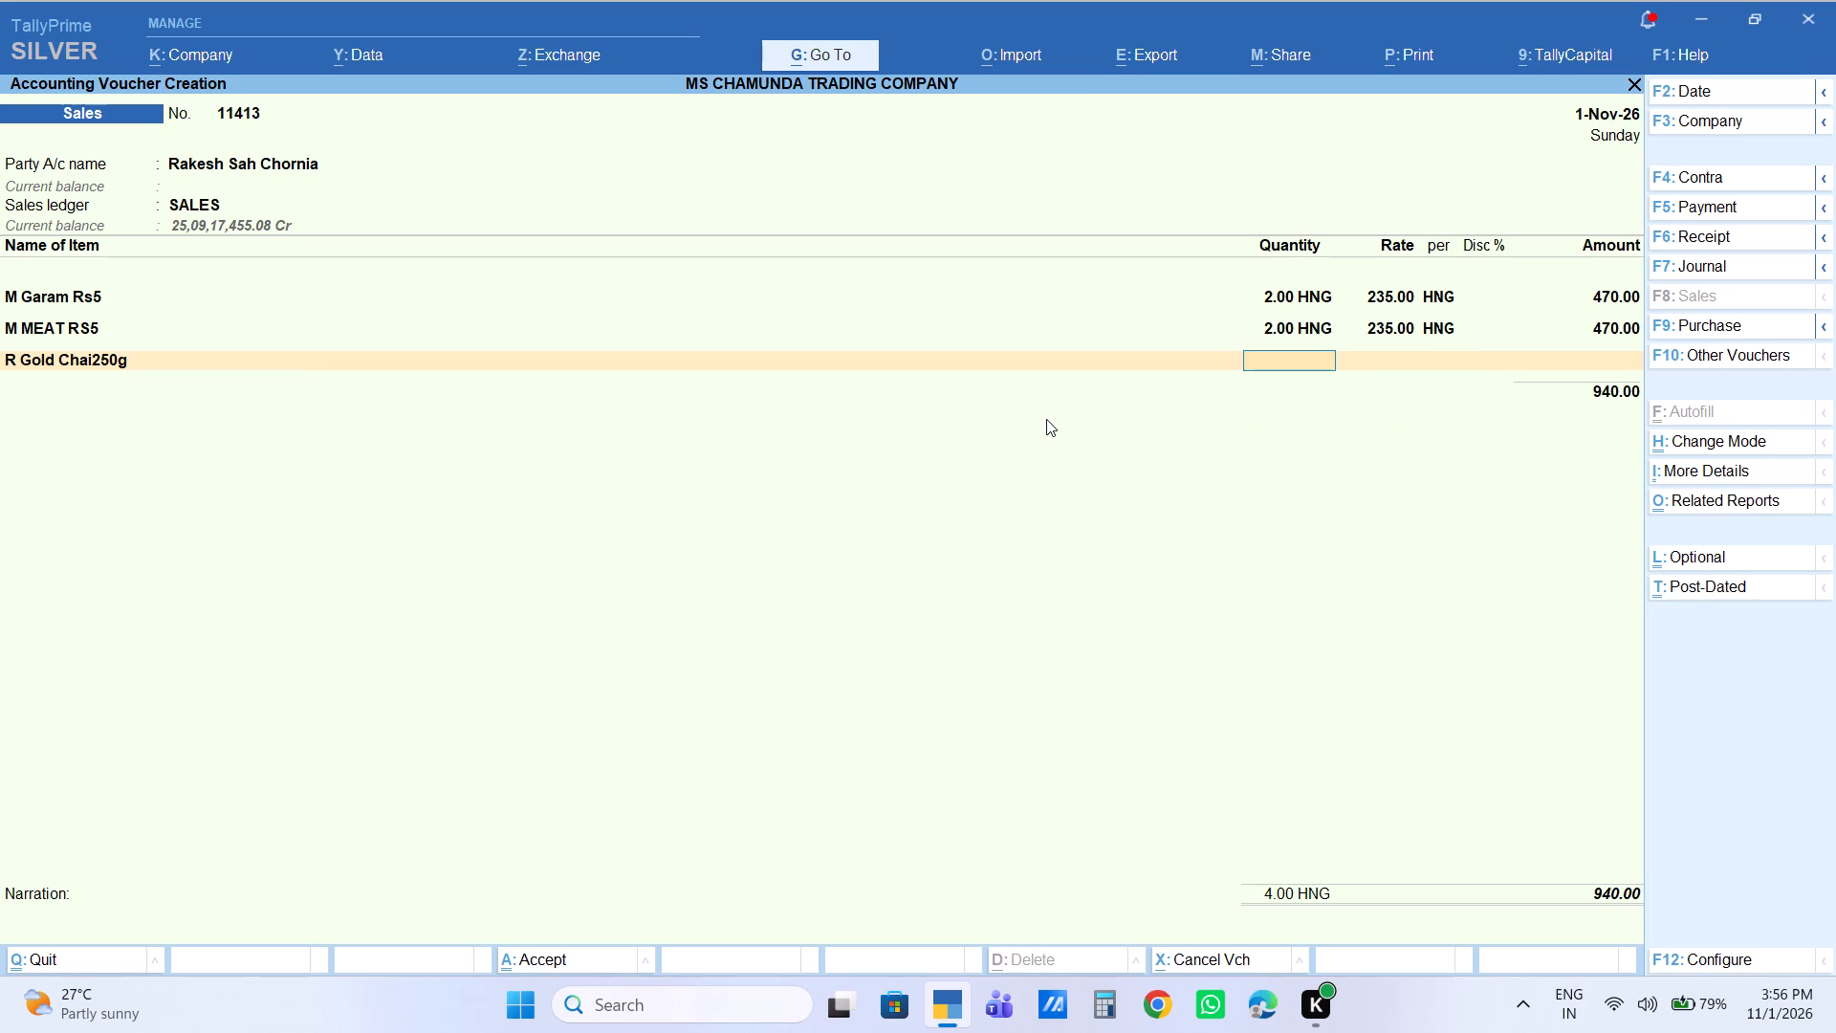
key(2)
key(Return)
key(Return)
key(Return)
key(Return)
key(Return)
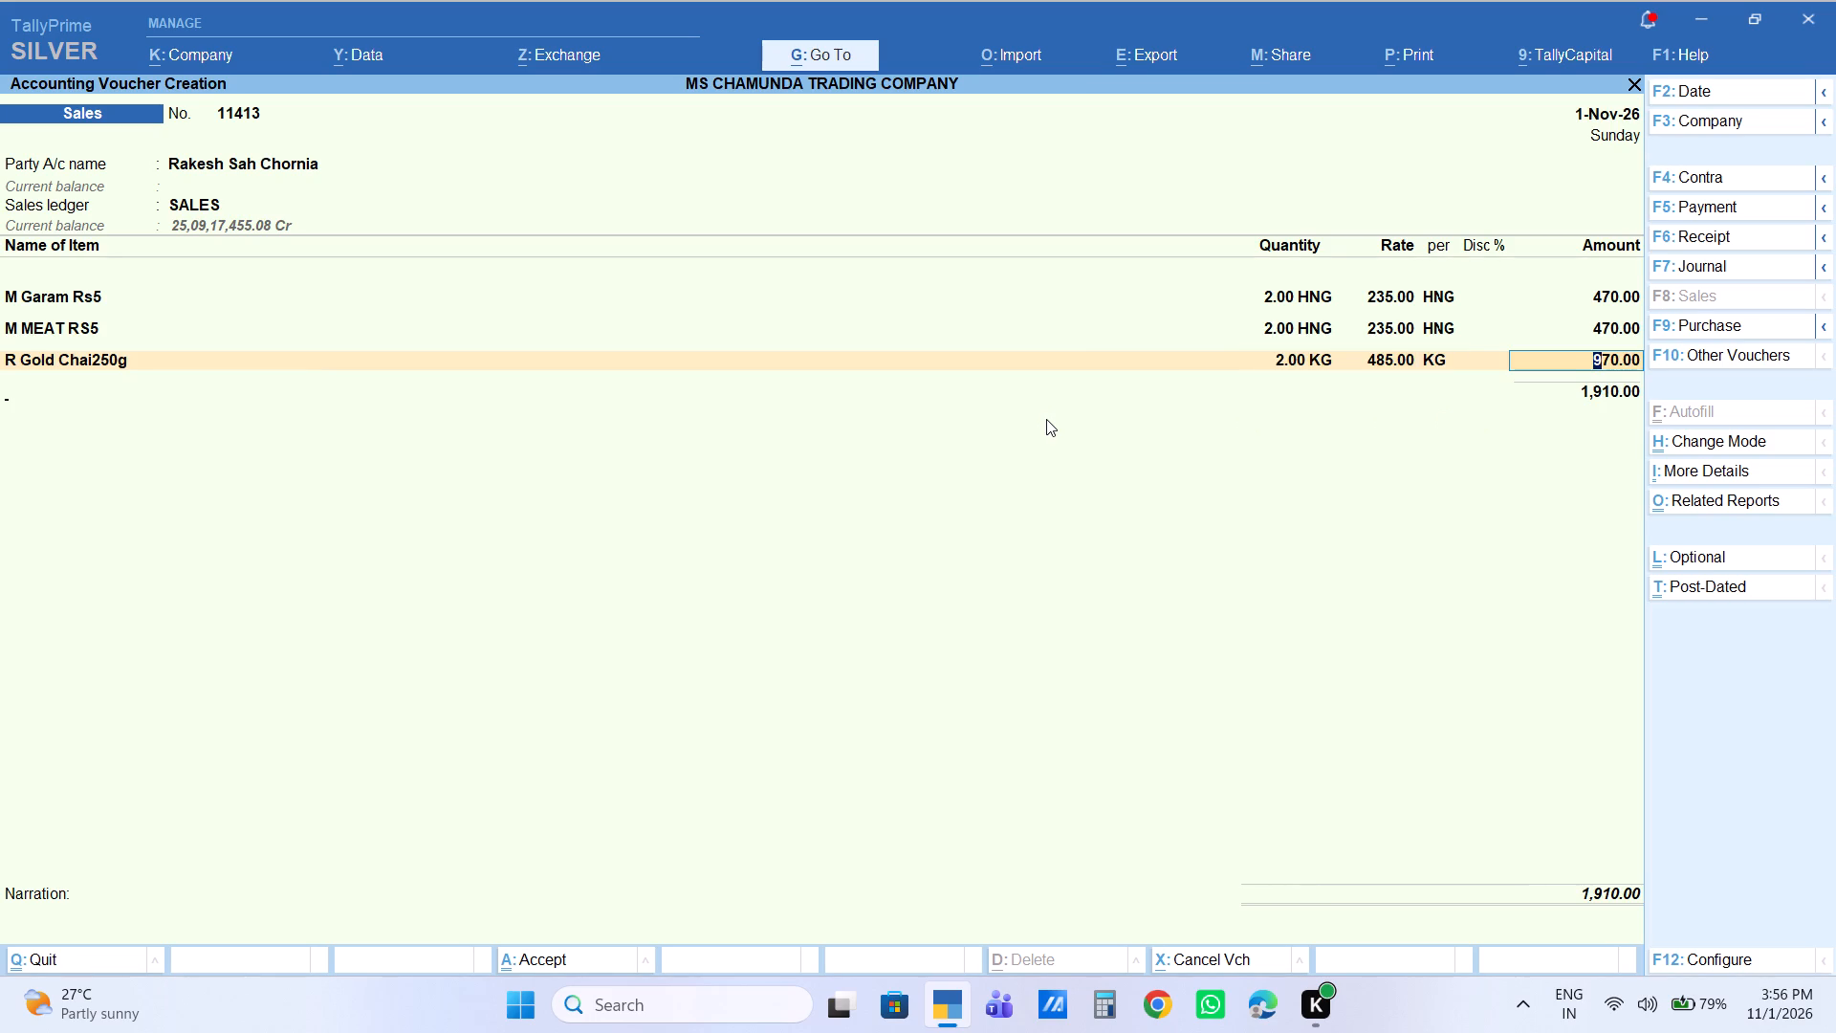
Add GHEE100G PCS to the voucher with a quantity of 24 PCS at the rate of 22.
text(ghe)
key(Down)
key(Return)
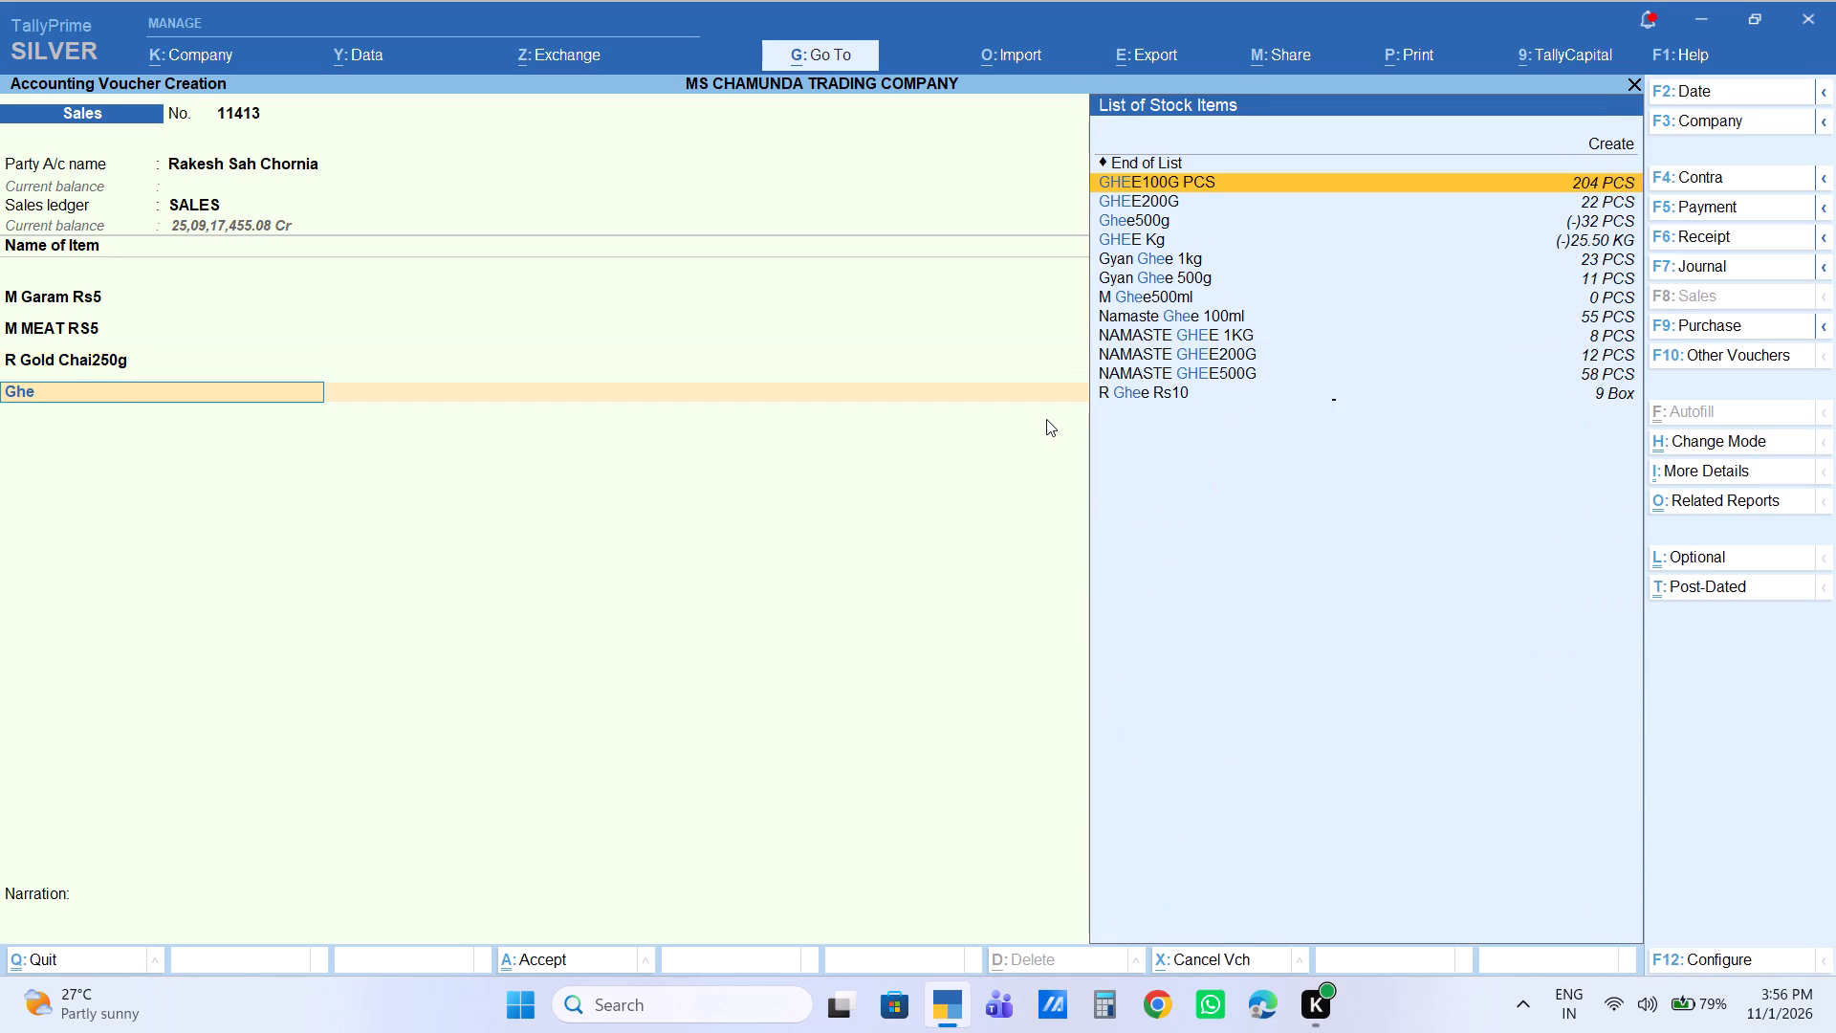
text(24)
key(Return)
key(Return)
key(Return)
key(Return)
key(Return)
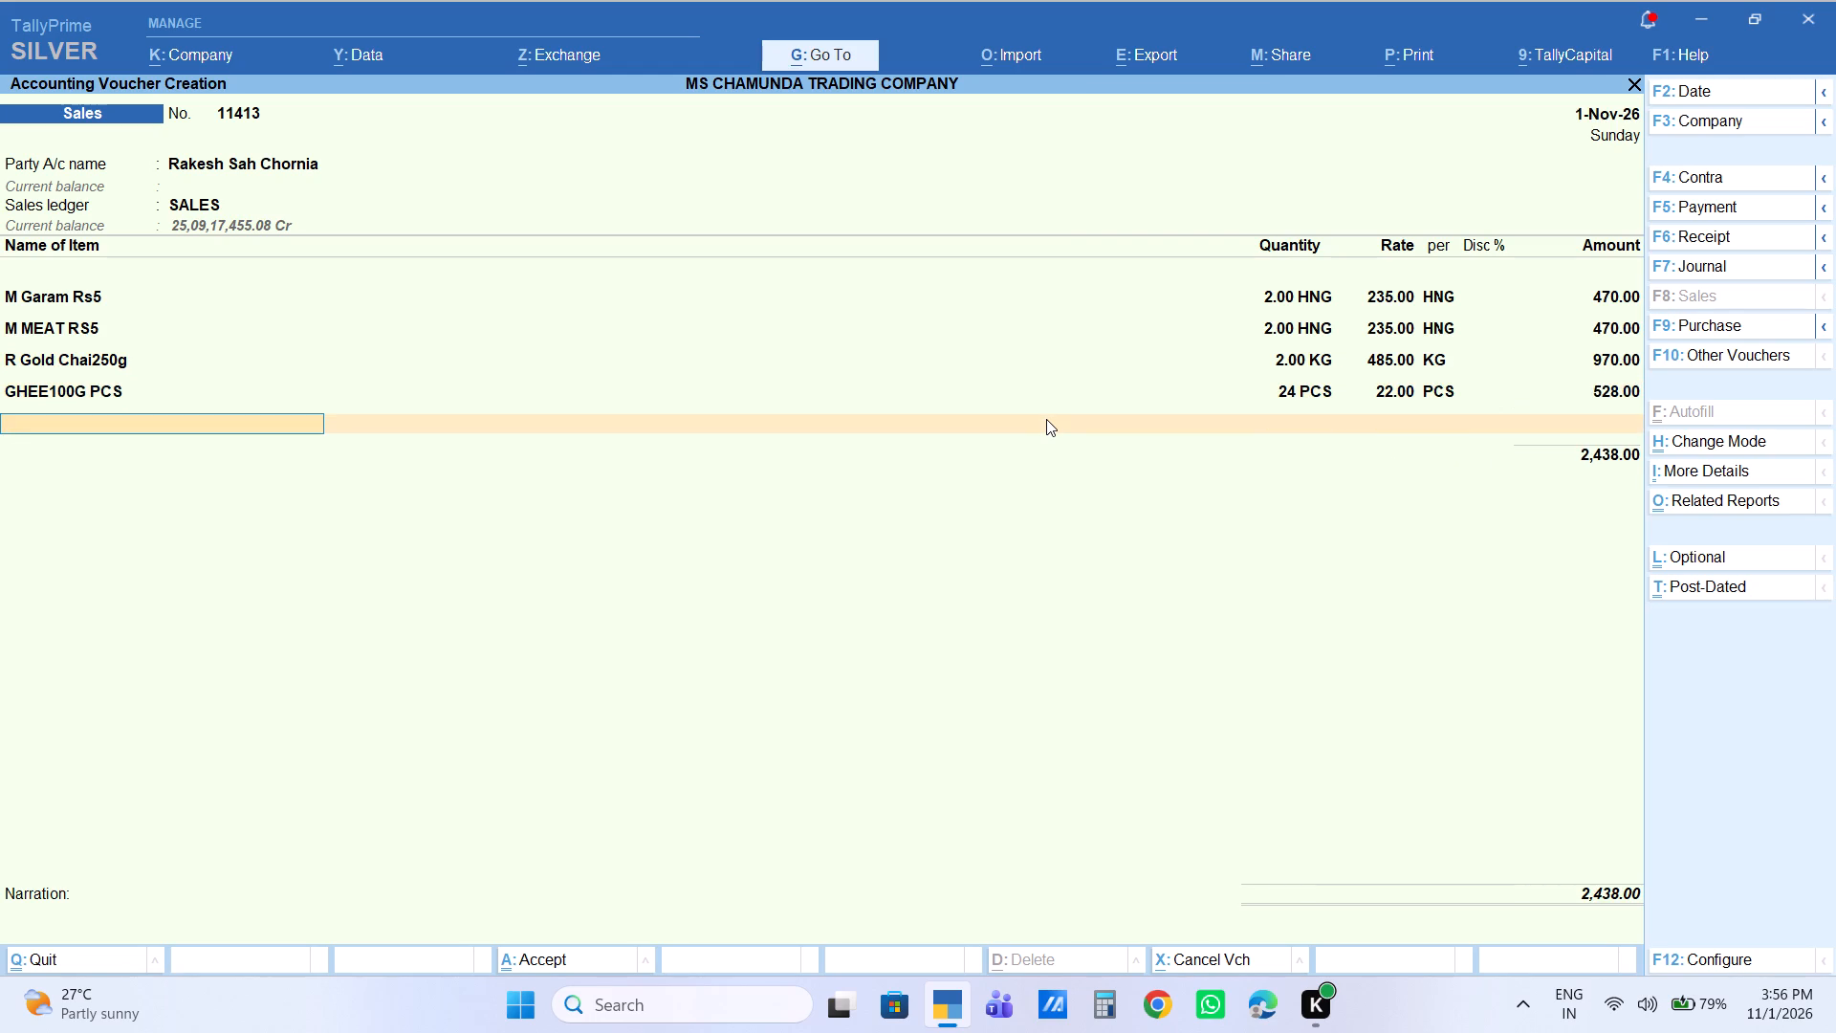
Add Horlicks 500g(Jar) to the voucher with a quantity of 6 PCS at the rate of 264 and a 10% discount.
text(horli)
key(Down)
key(Down)
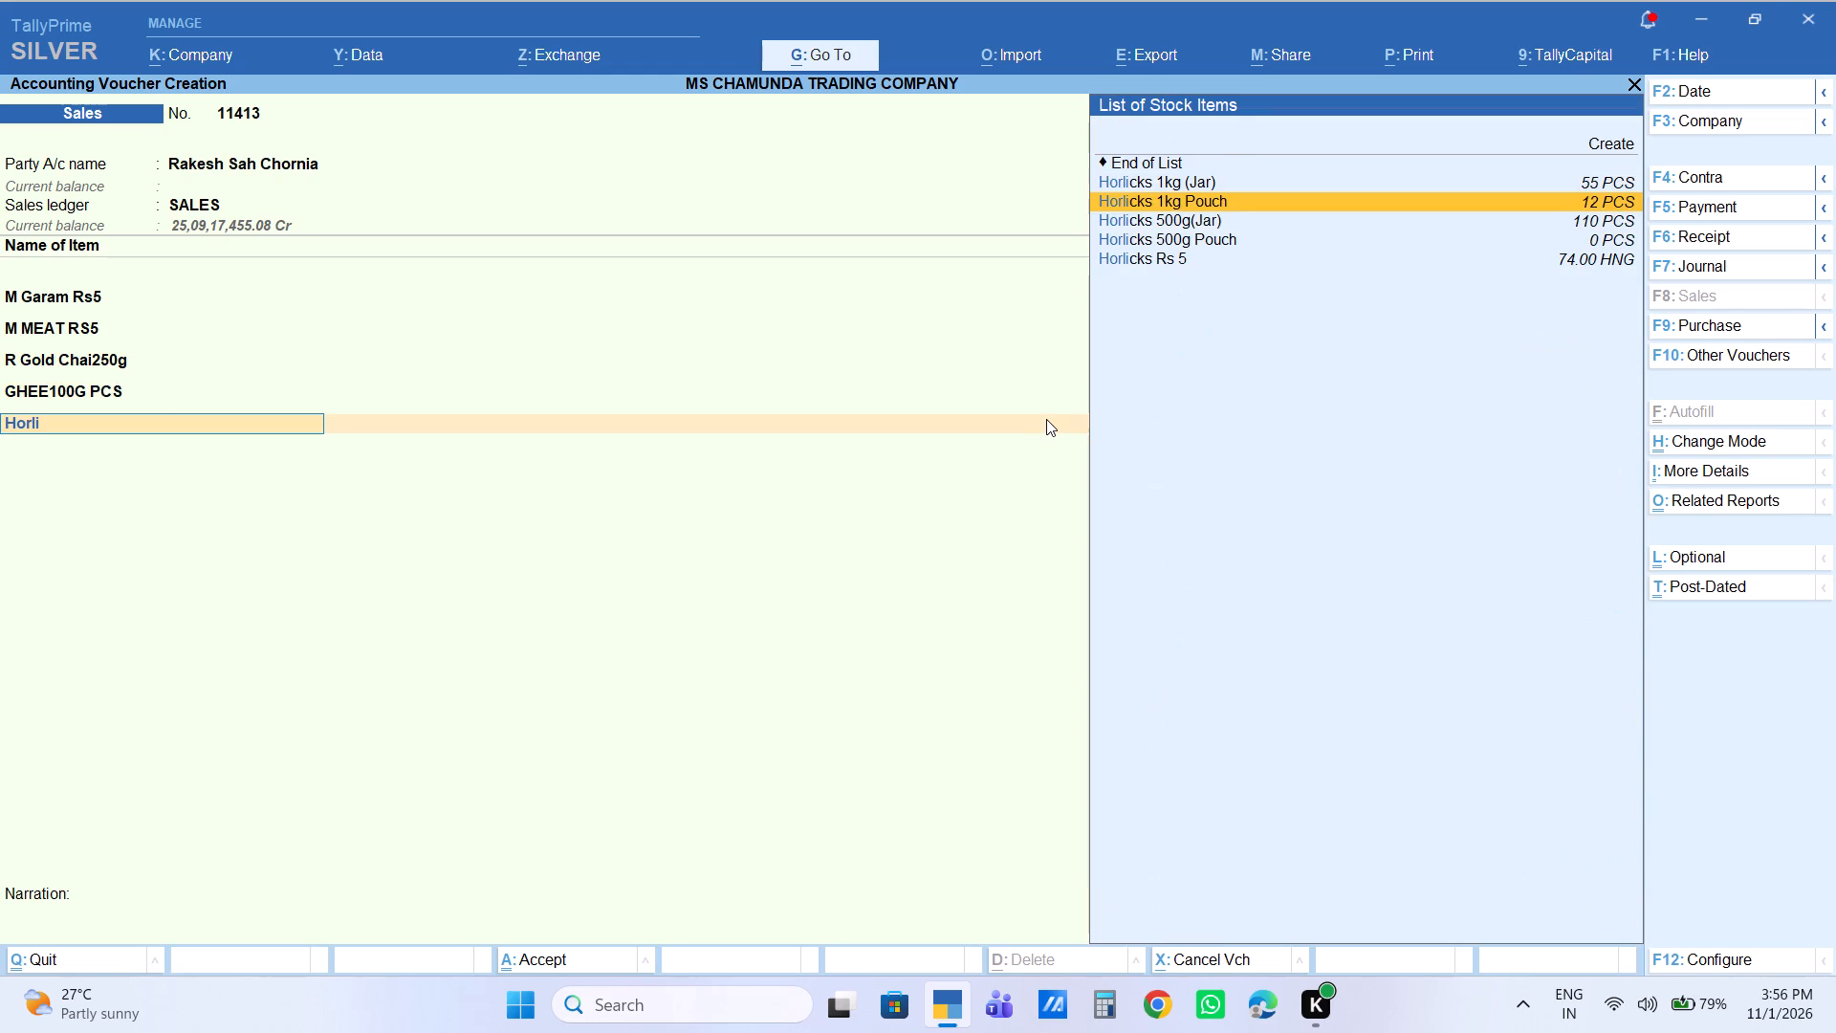
key(Down)
key(Return)
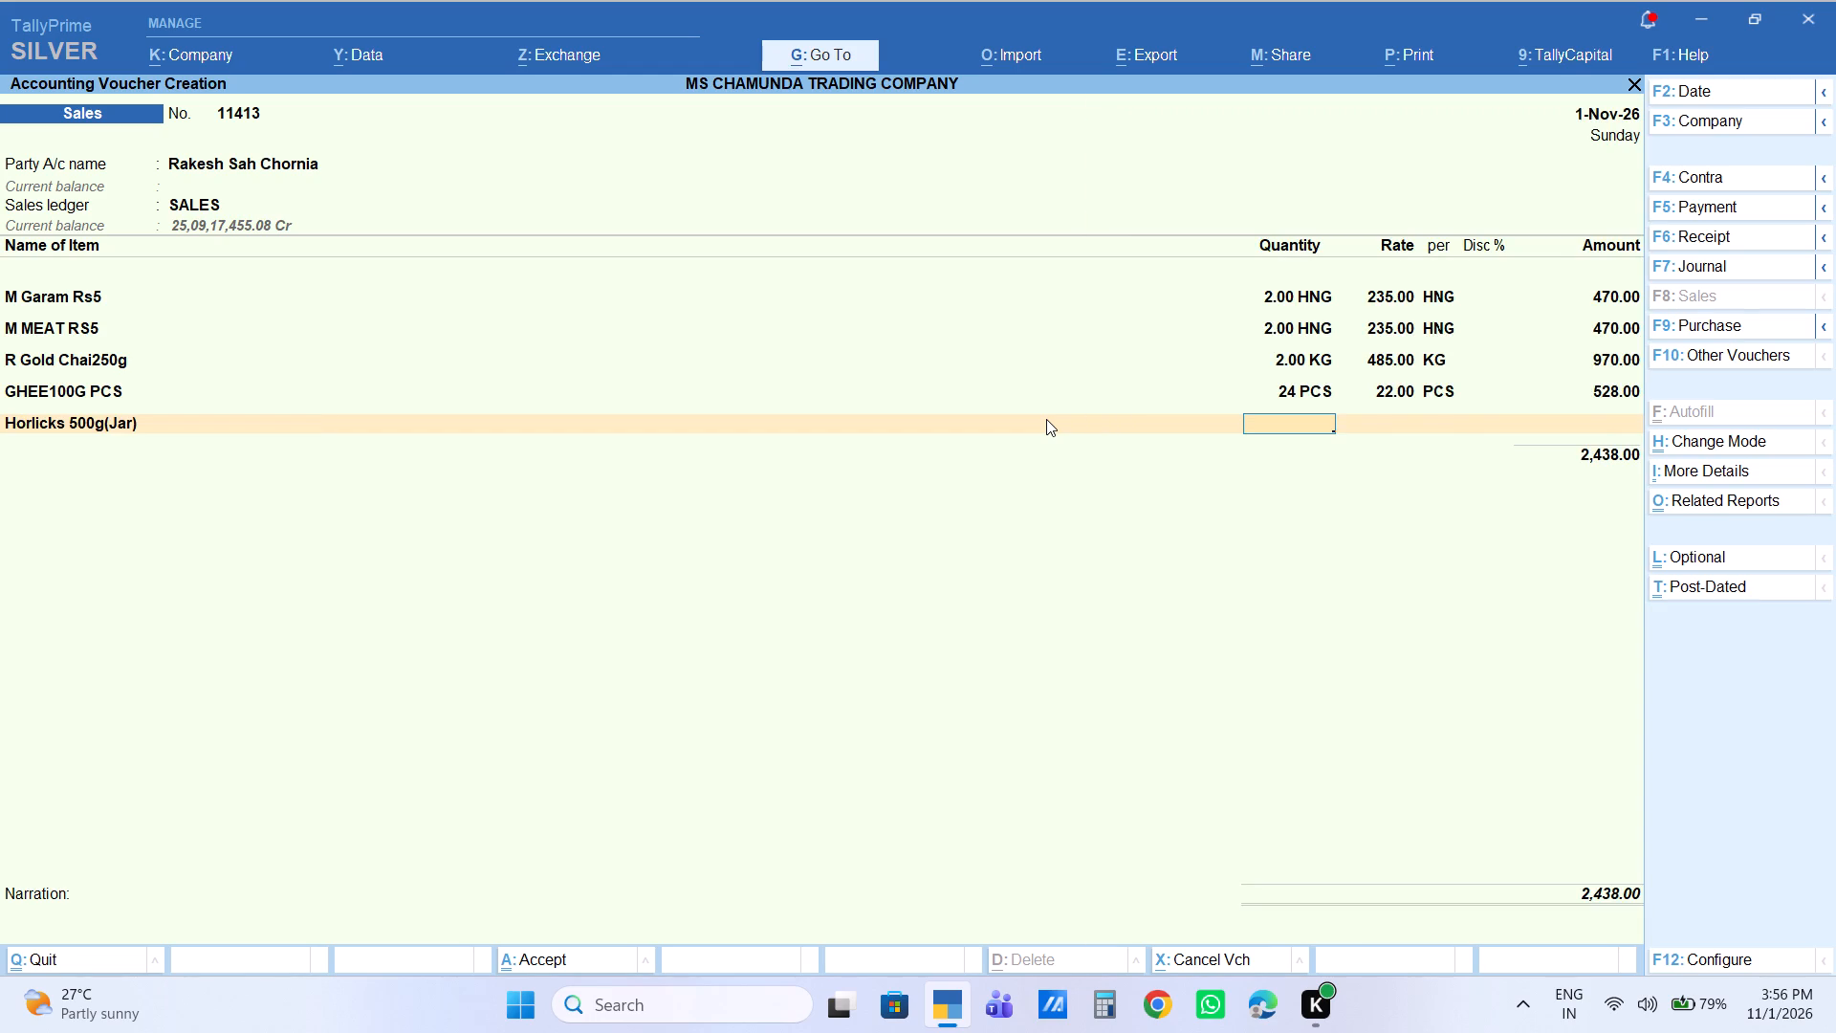
key(6)
key(Return)
key(Return)
key(Return)
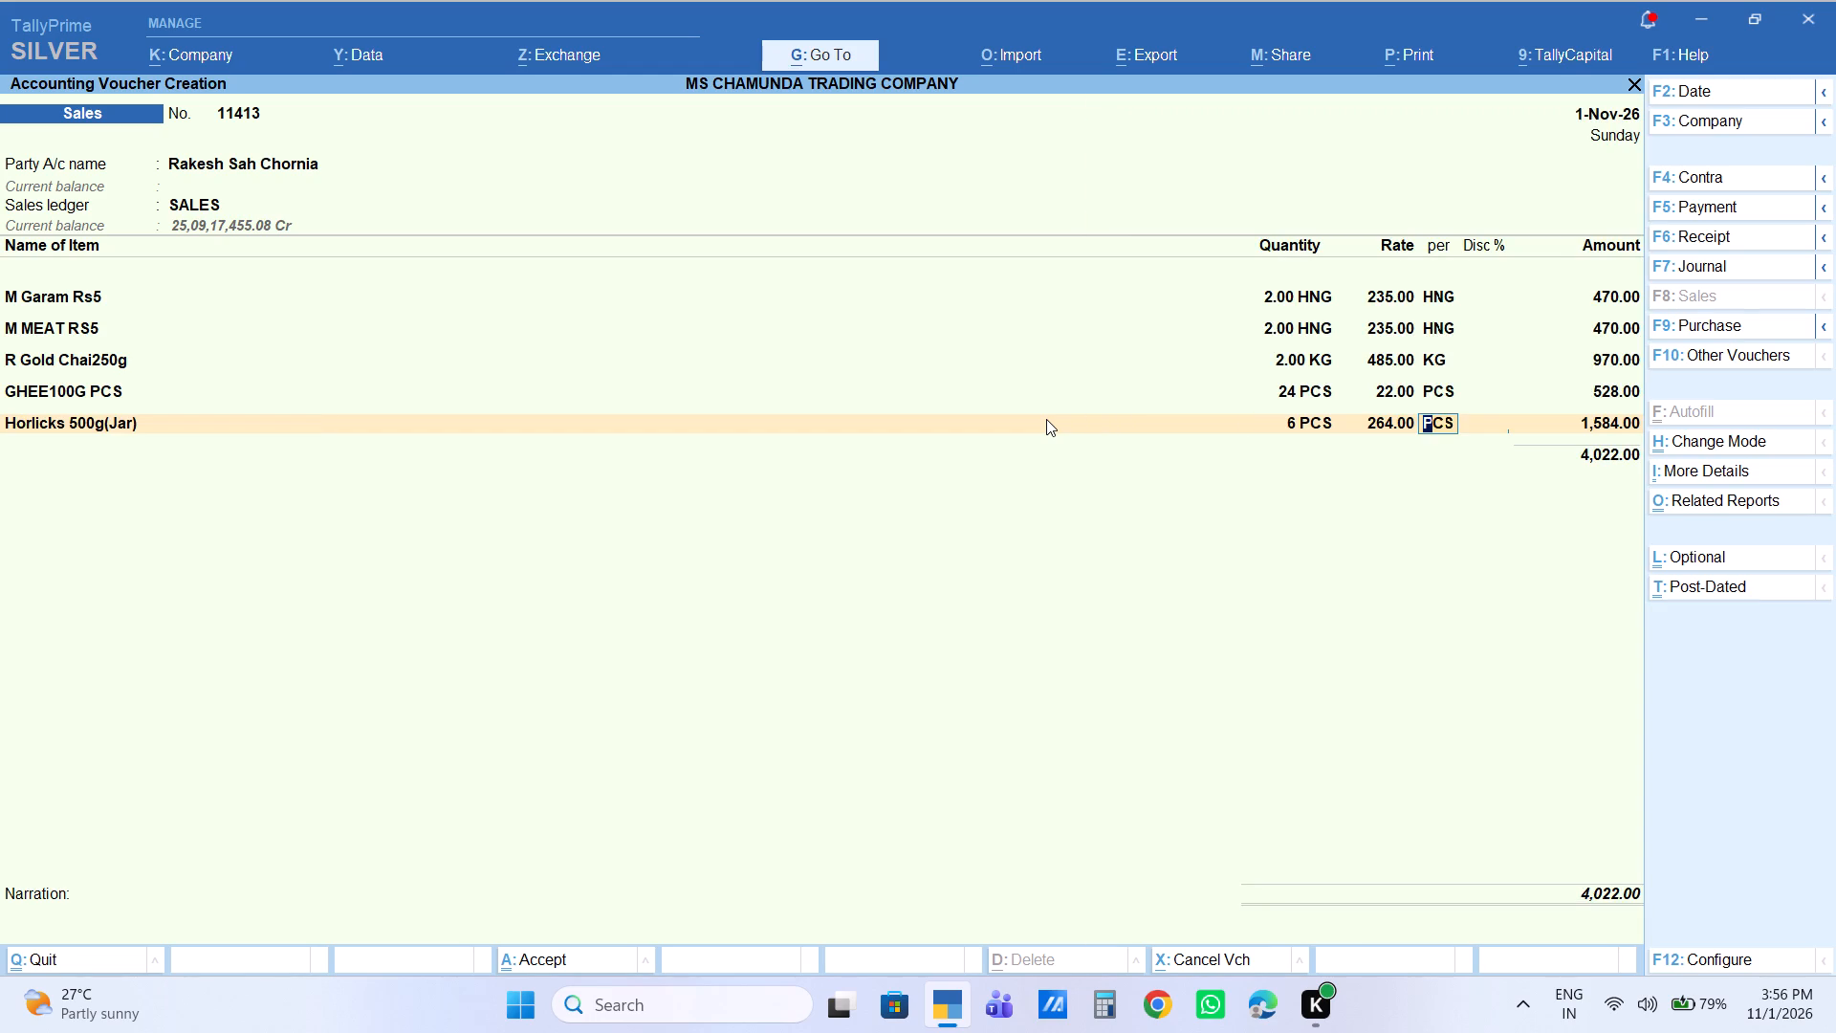
text(10)
key(Return)
key(Return)
key(Return)
key(BackSpace)
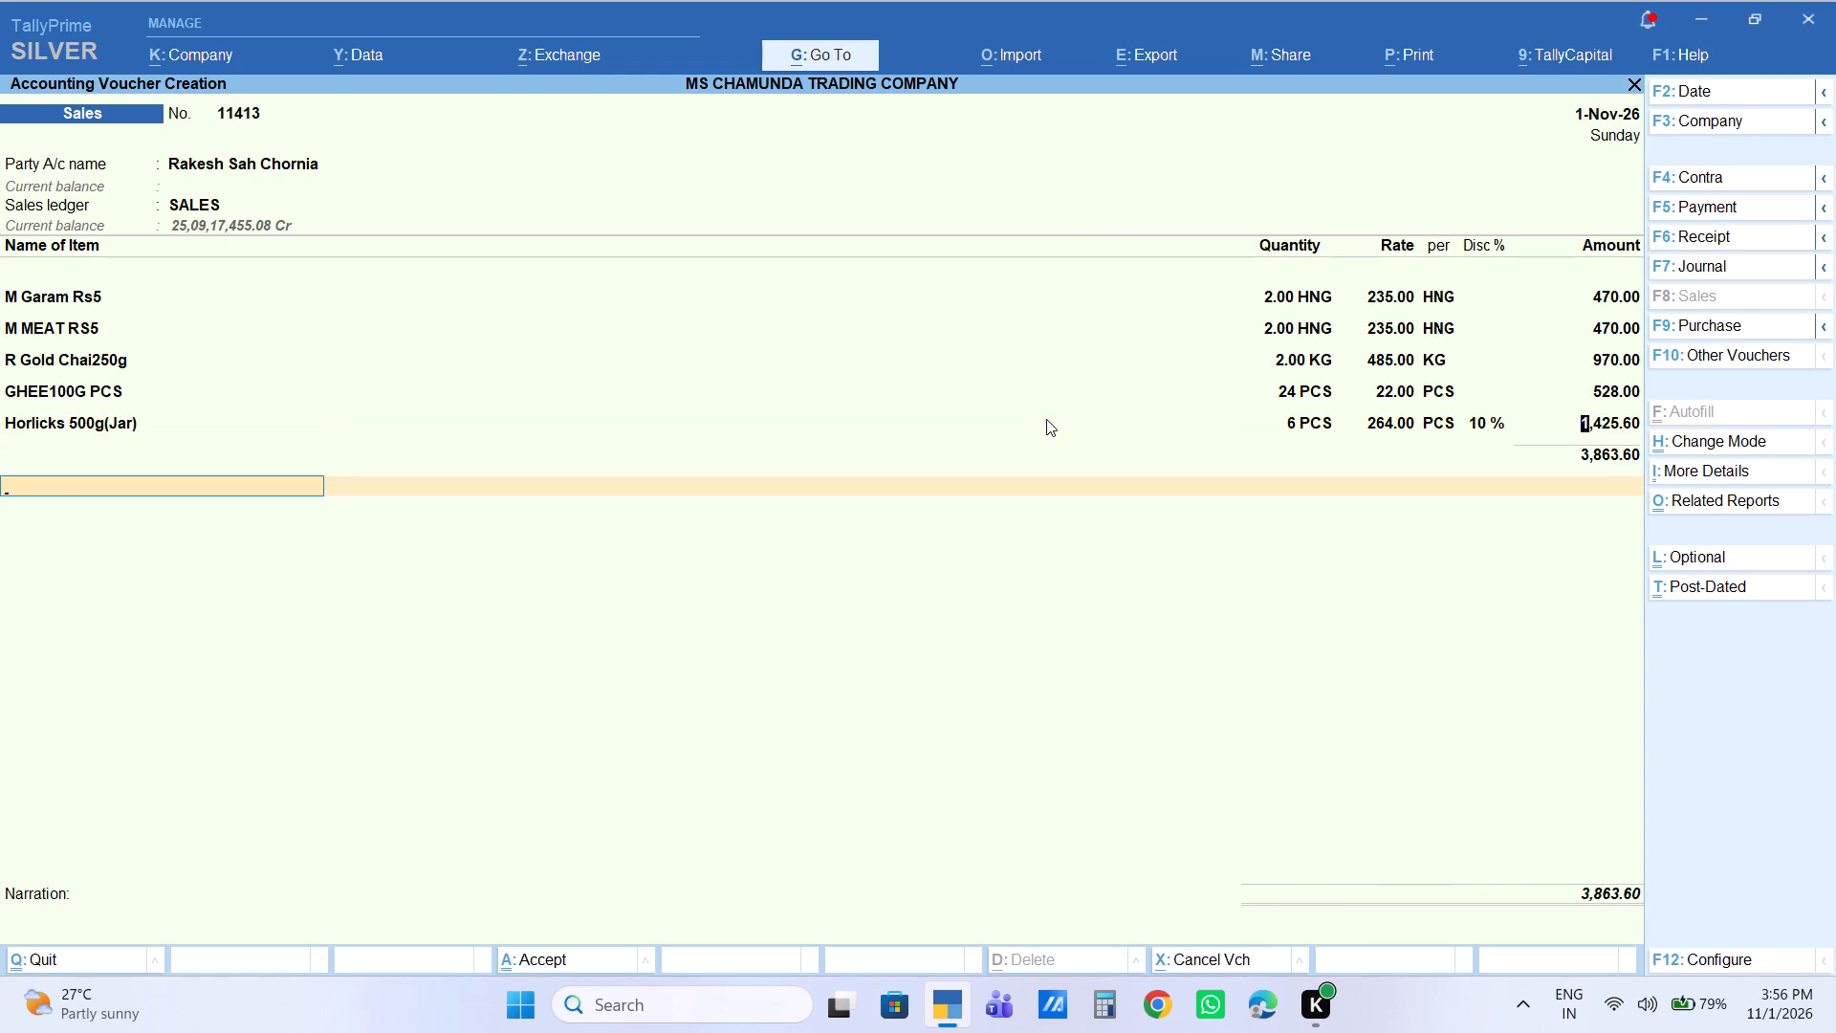
key(Return)
Add Horlicks 1kg (Jar) to the voucher with a quantity of 6 PCS at the rate of 440 and a 10% discount.
text(hor)
key(Down)
key(Return)
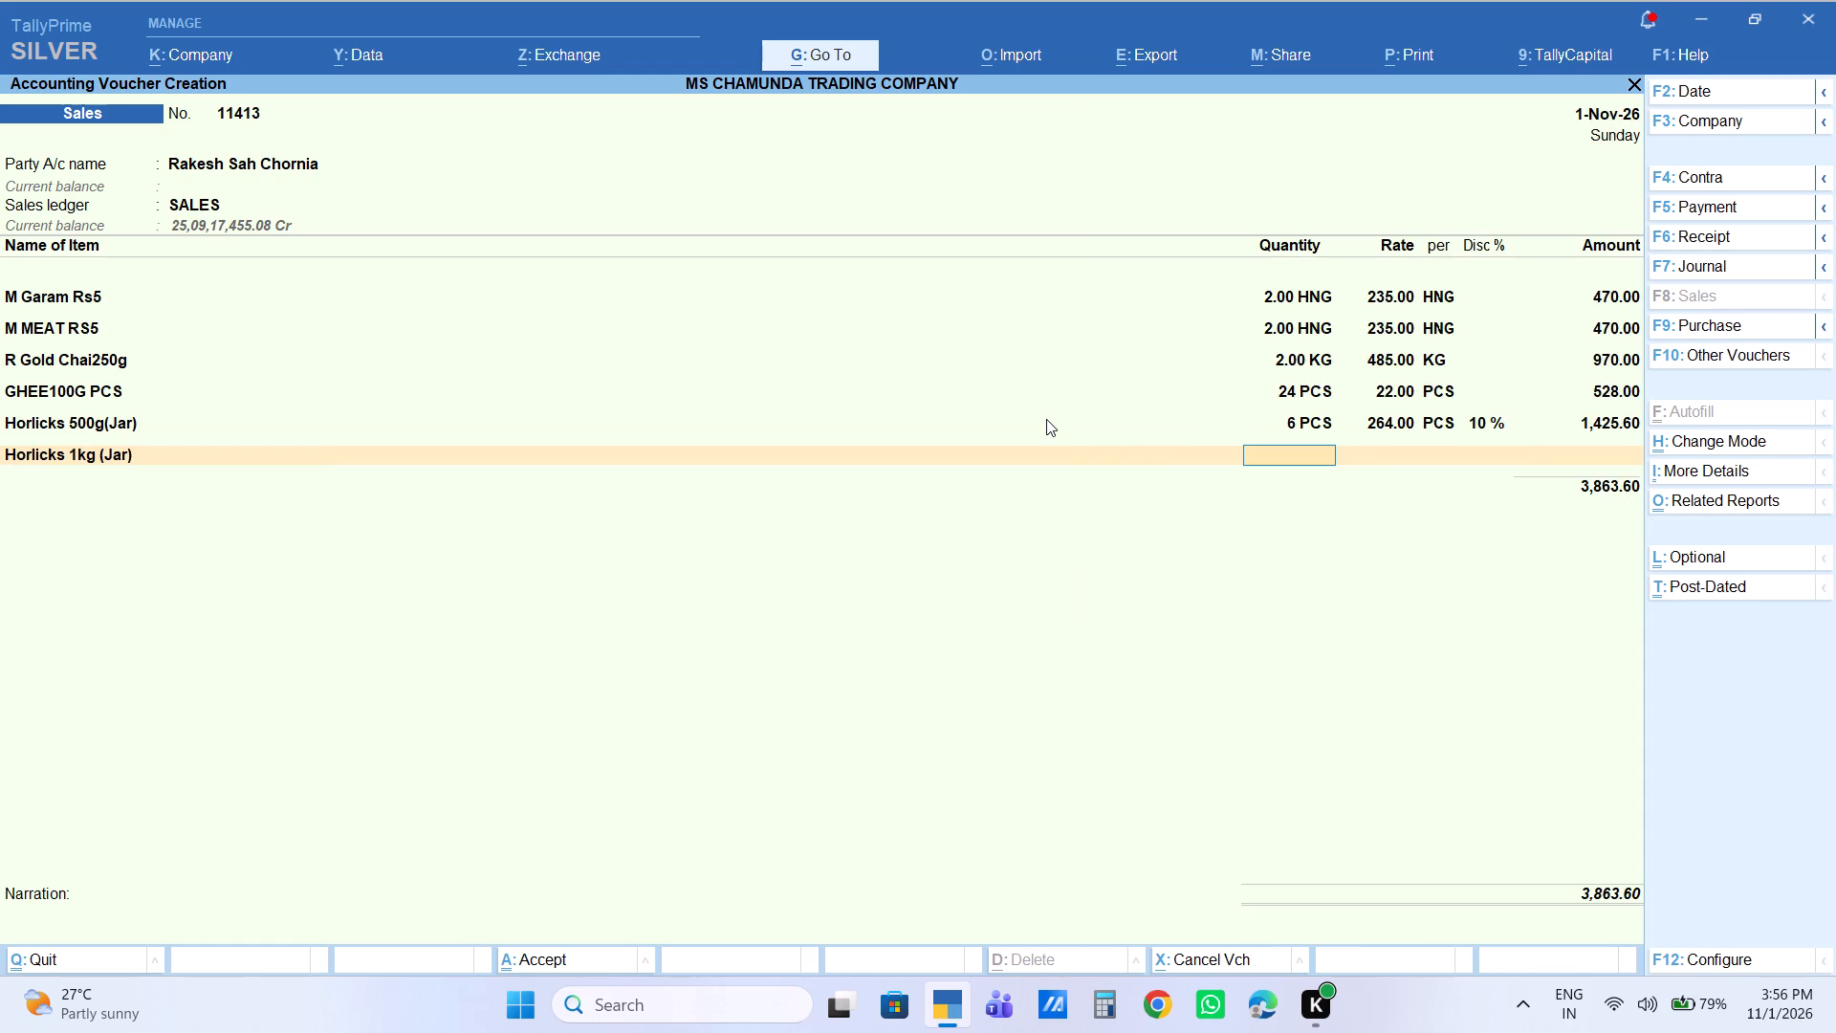
key(6)
key(Return)
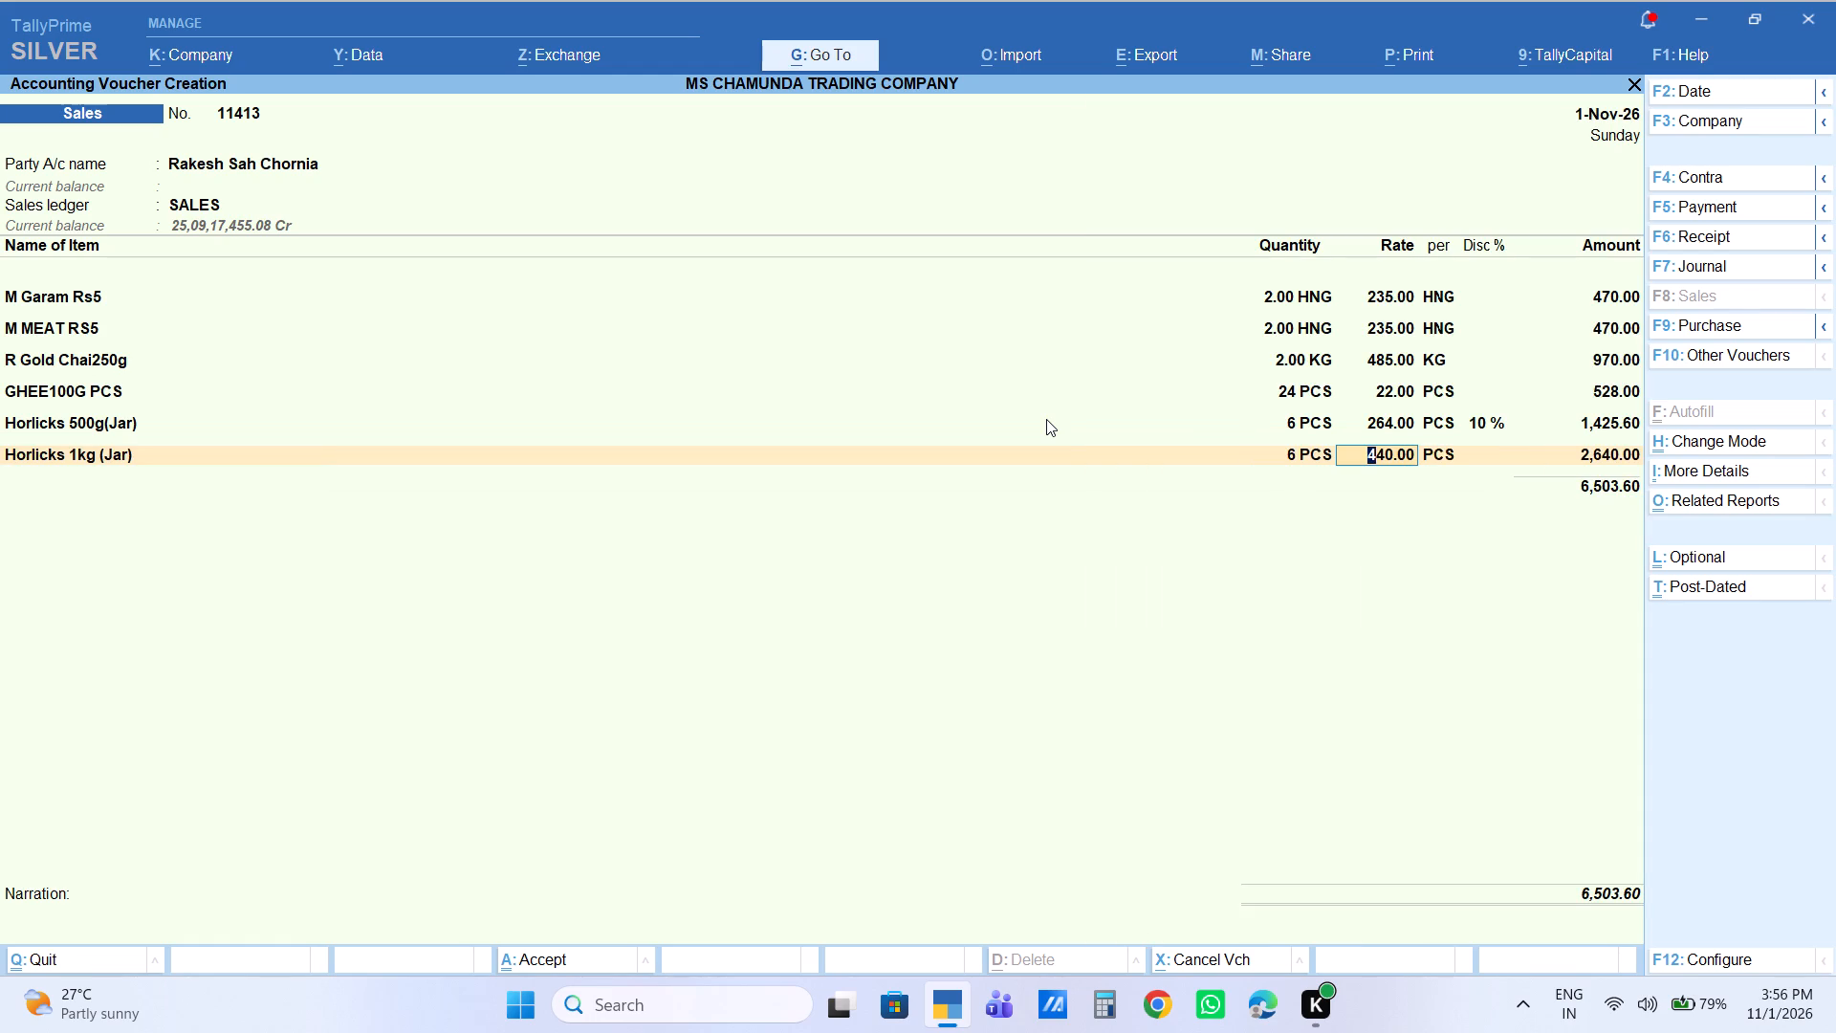
key(Return)
key(Return)
text(10)
key(Return)
key(Return)
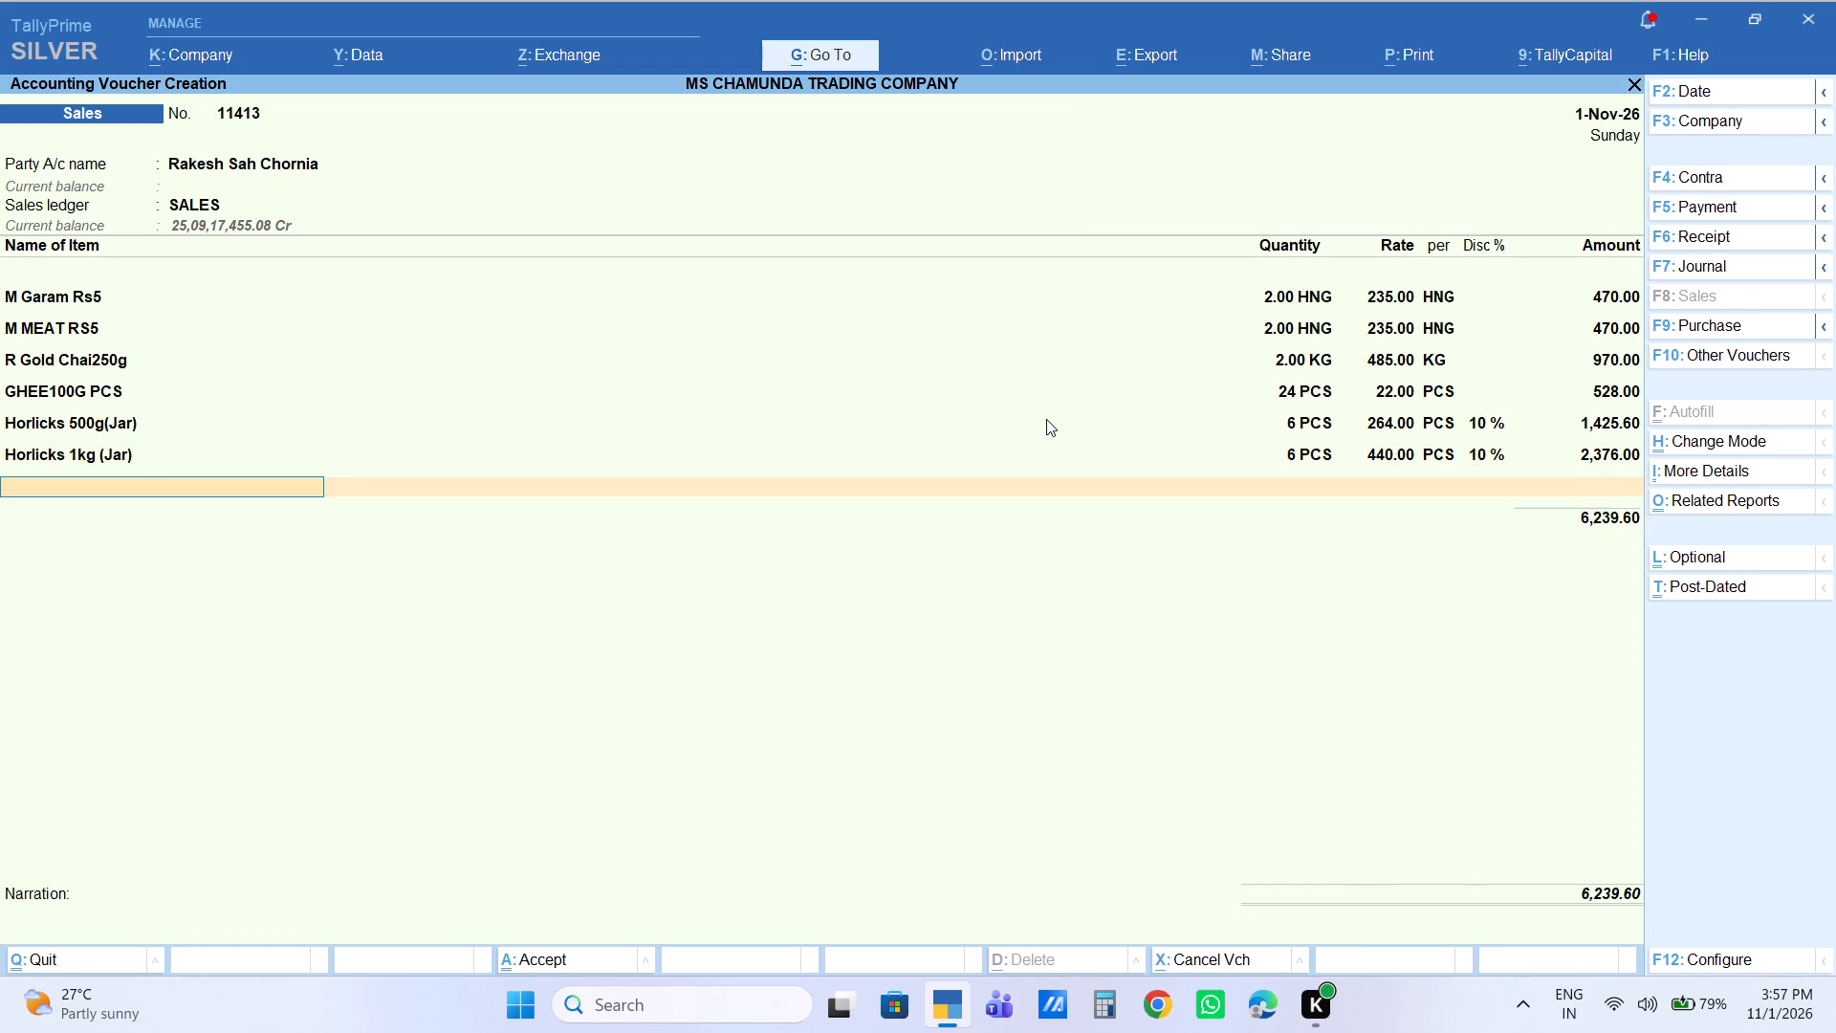
Add L MISHRI Cutting to the voucher with a quantity of 5 KG at the rate of 70.
text(mishr)
key(Up)
key(backslash)
key(Return)
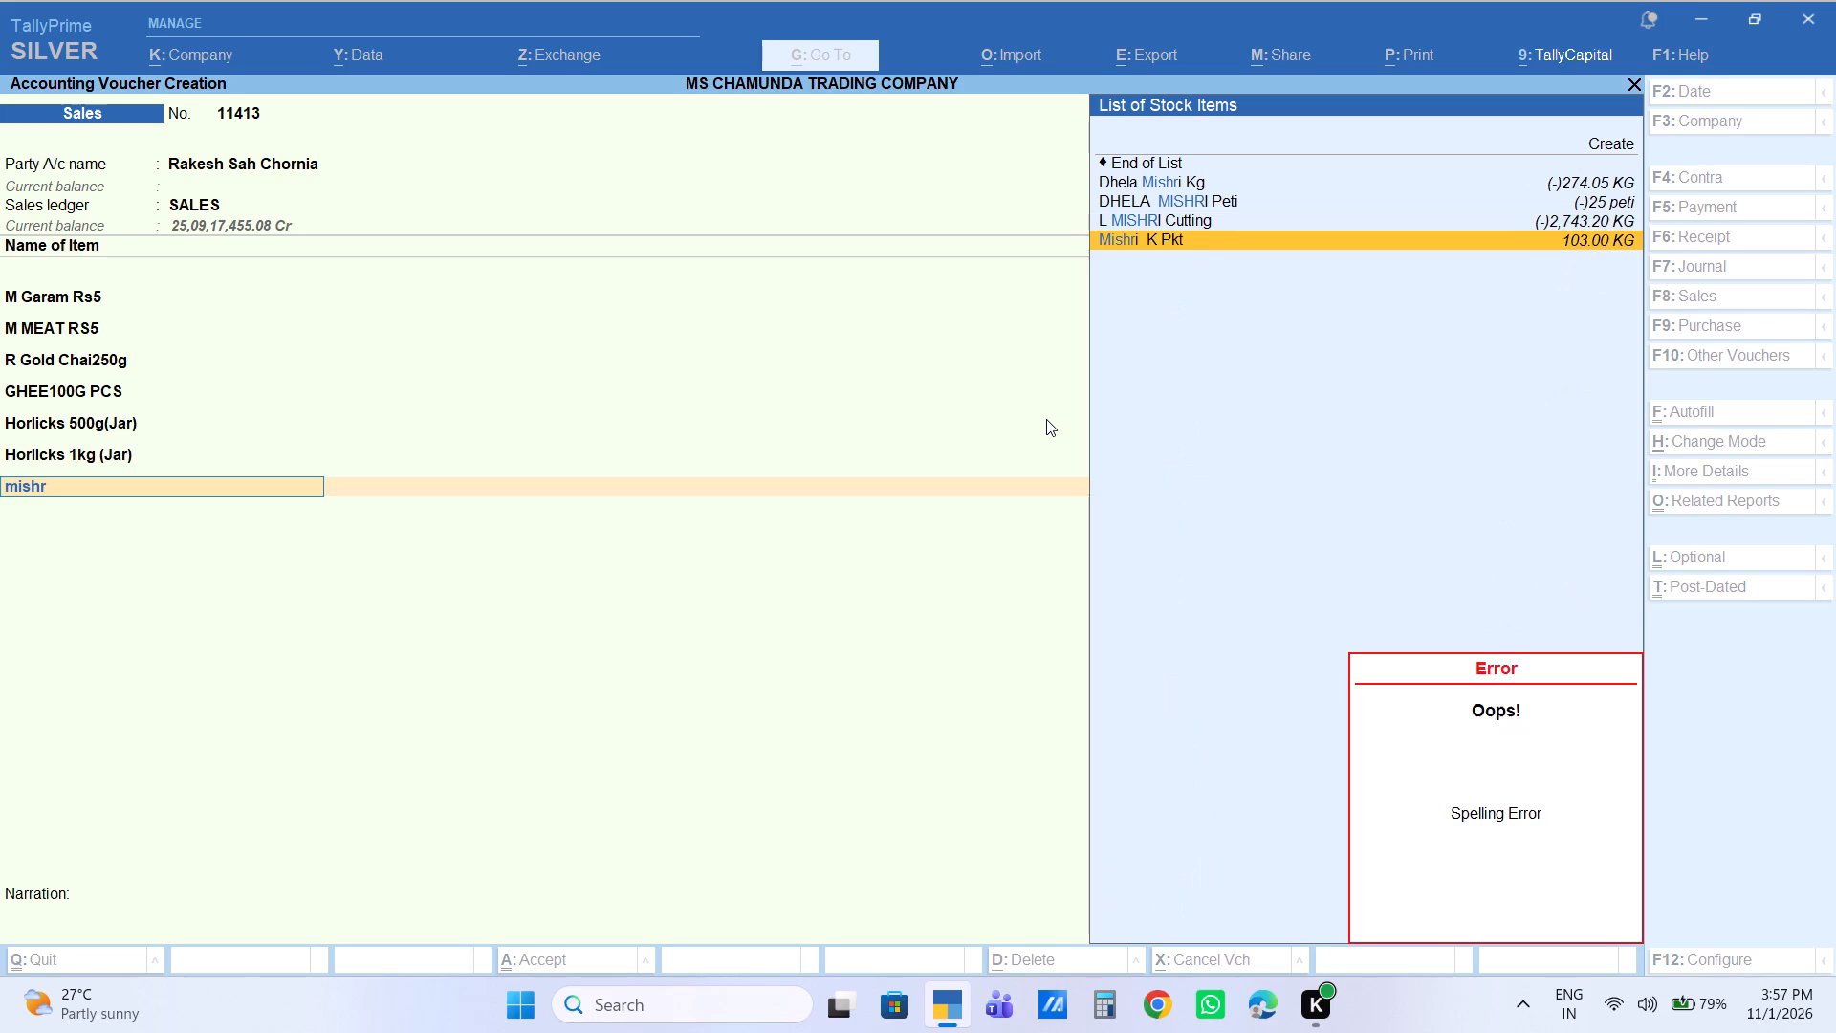
key(Up)
key(Return)
key(5)
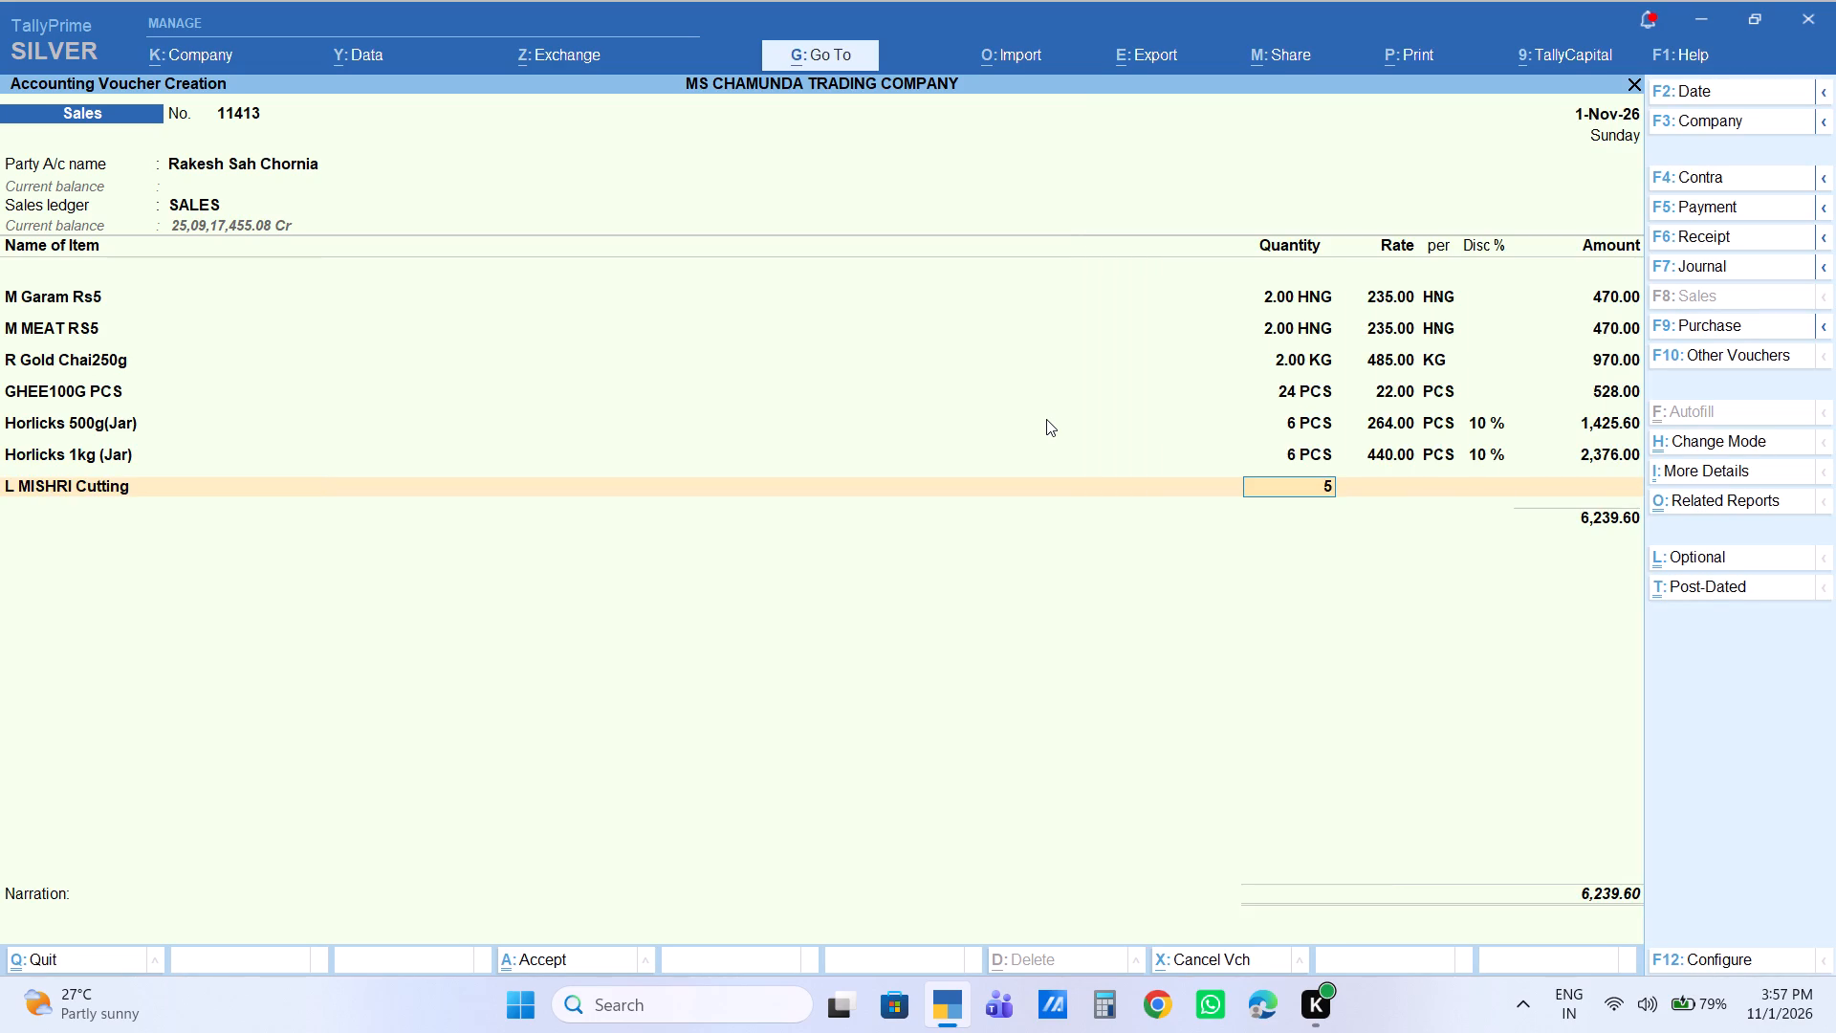
key(Return)
key(Return)
key(Return)
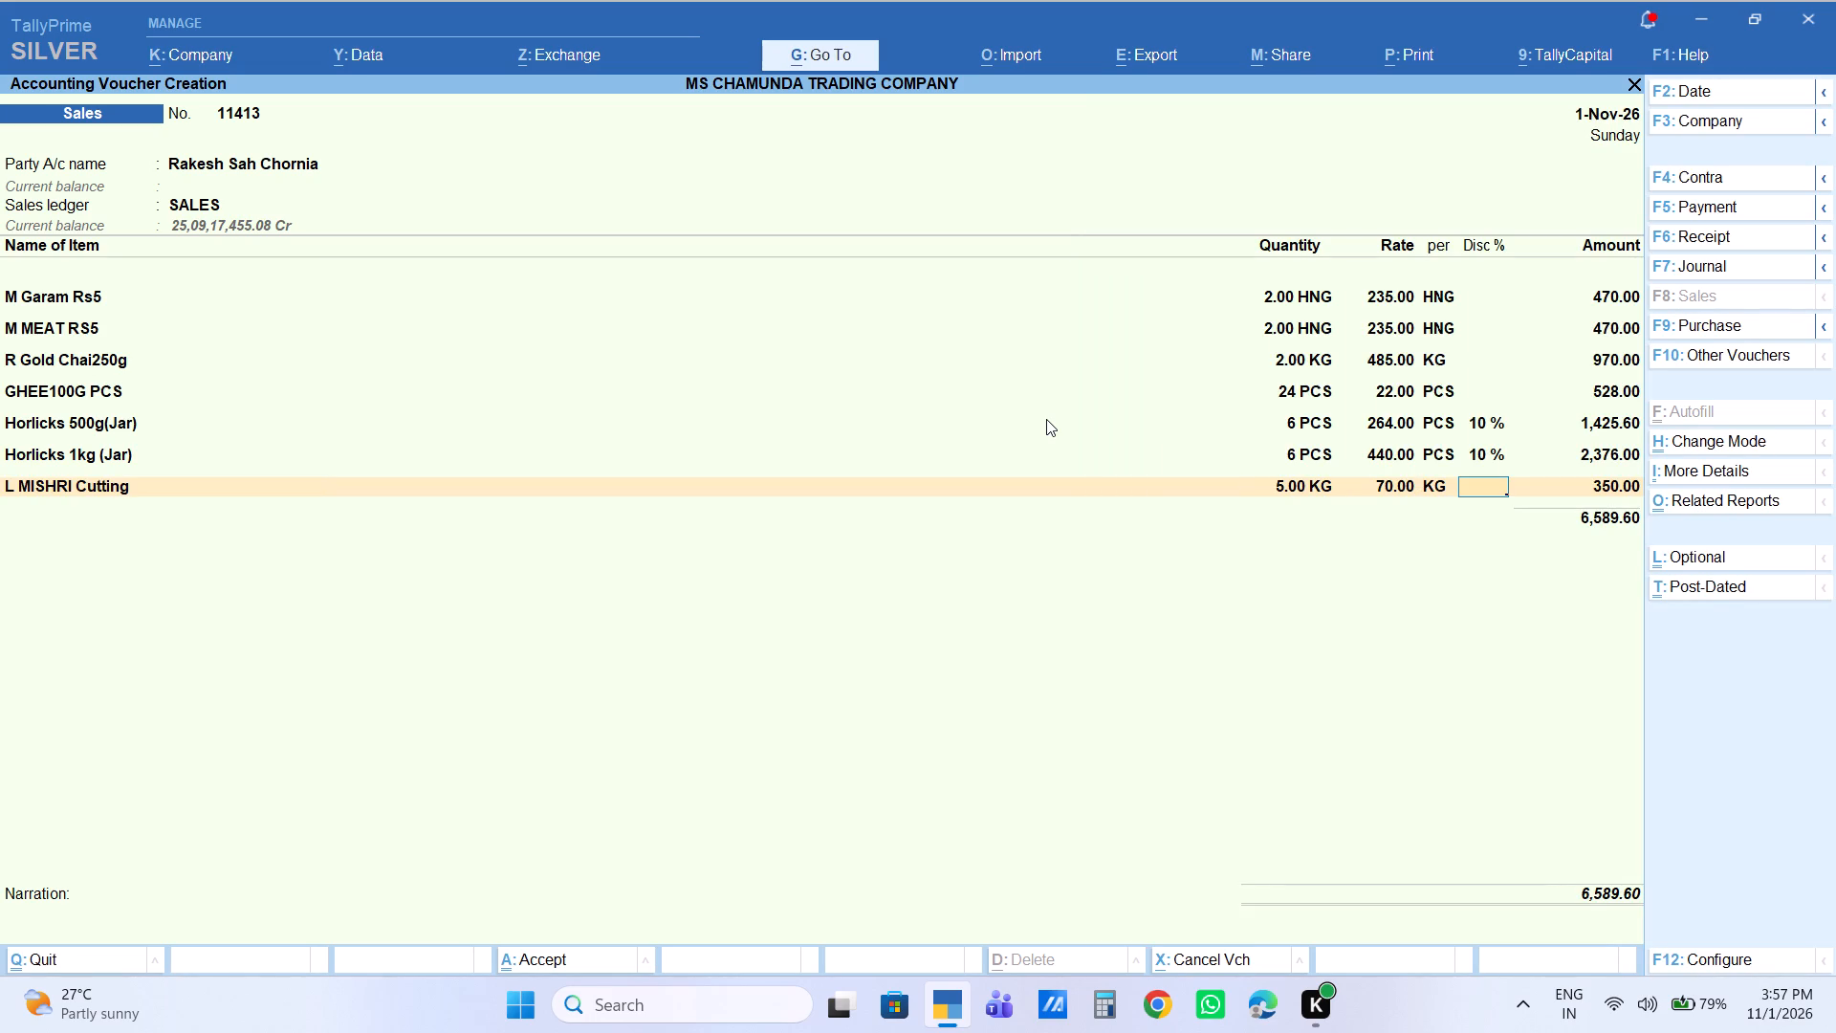
key(Return)
key(Return)
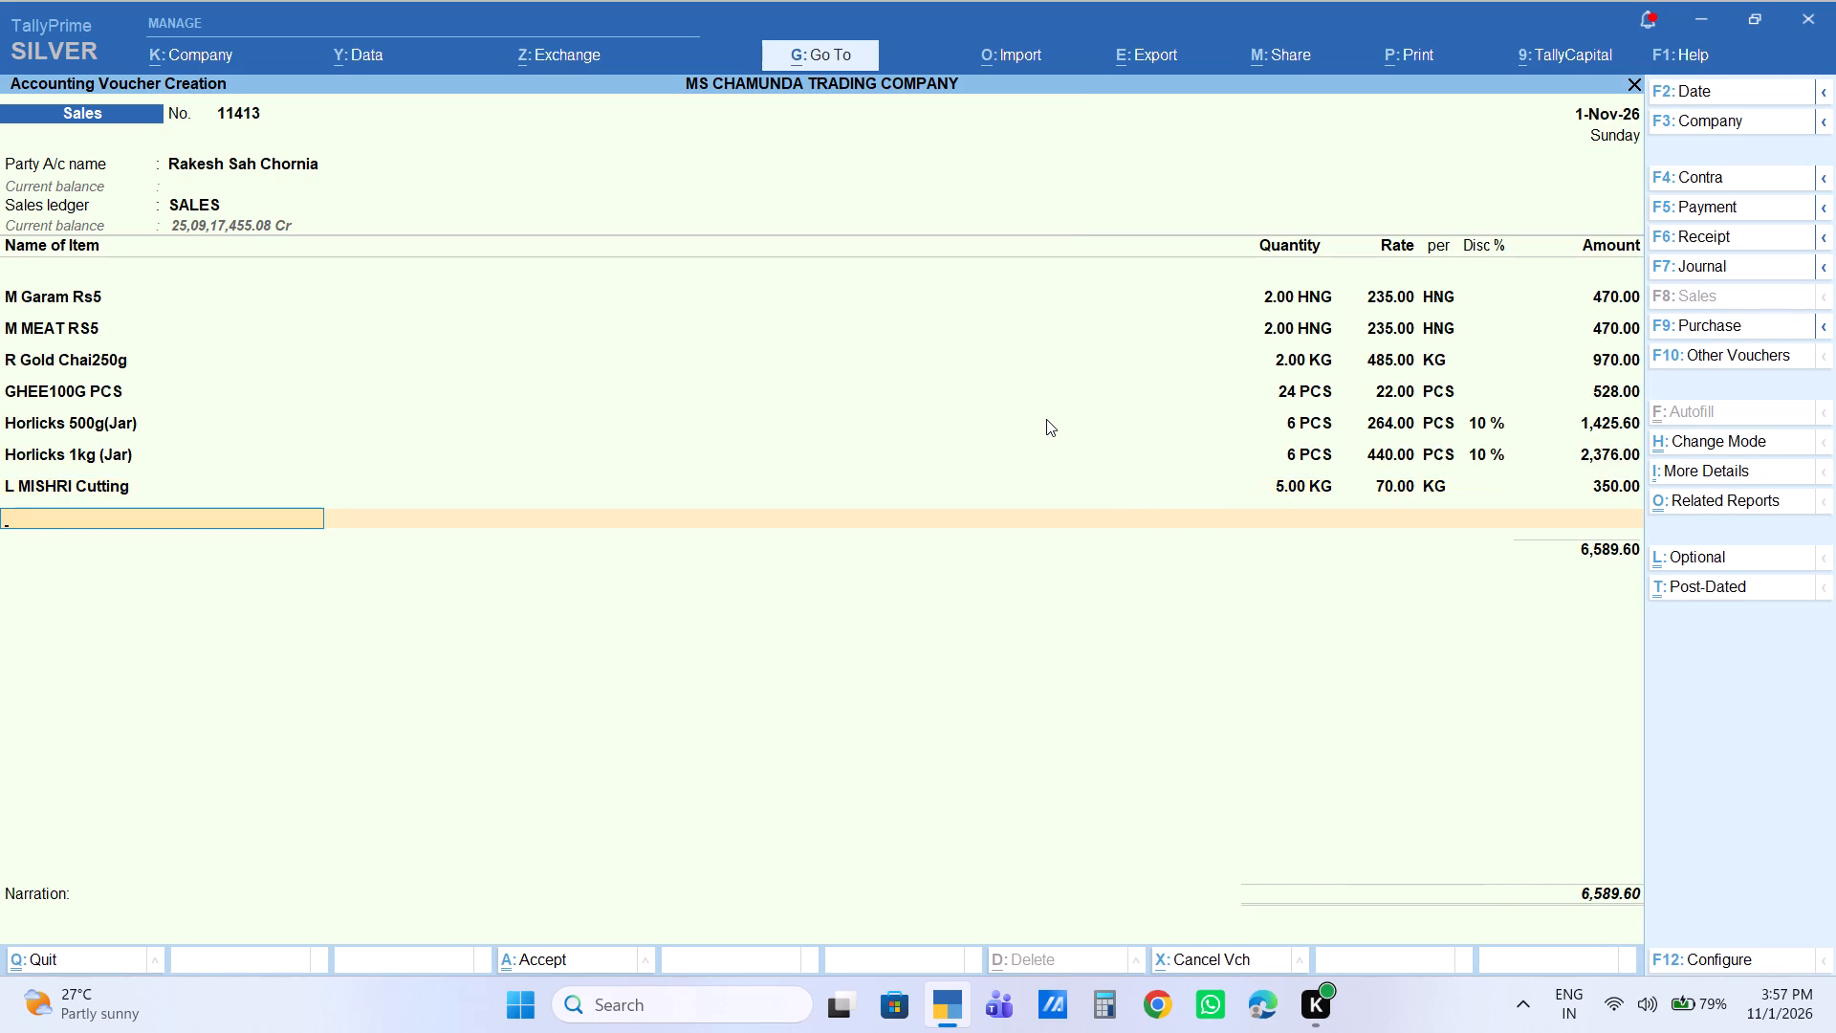
Add Badam Bhakar Kg to the voucher with a quantity of 5 KG at the rate of 150.
text(bada)
key(Left)
key(Down)
key(Down)
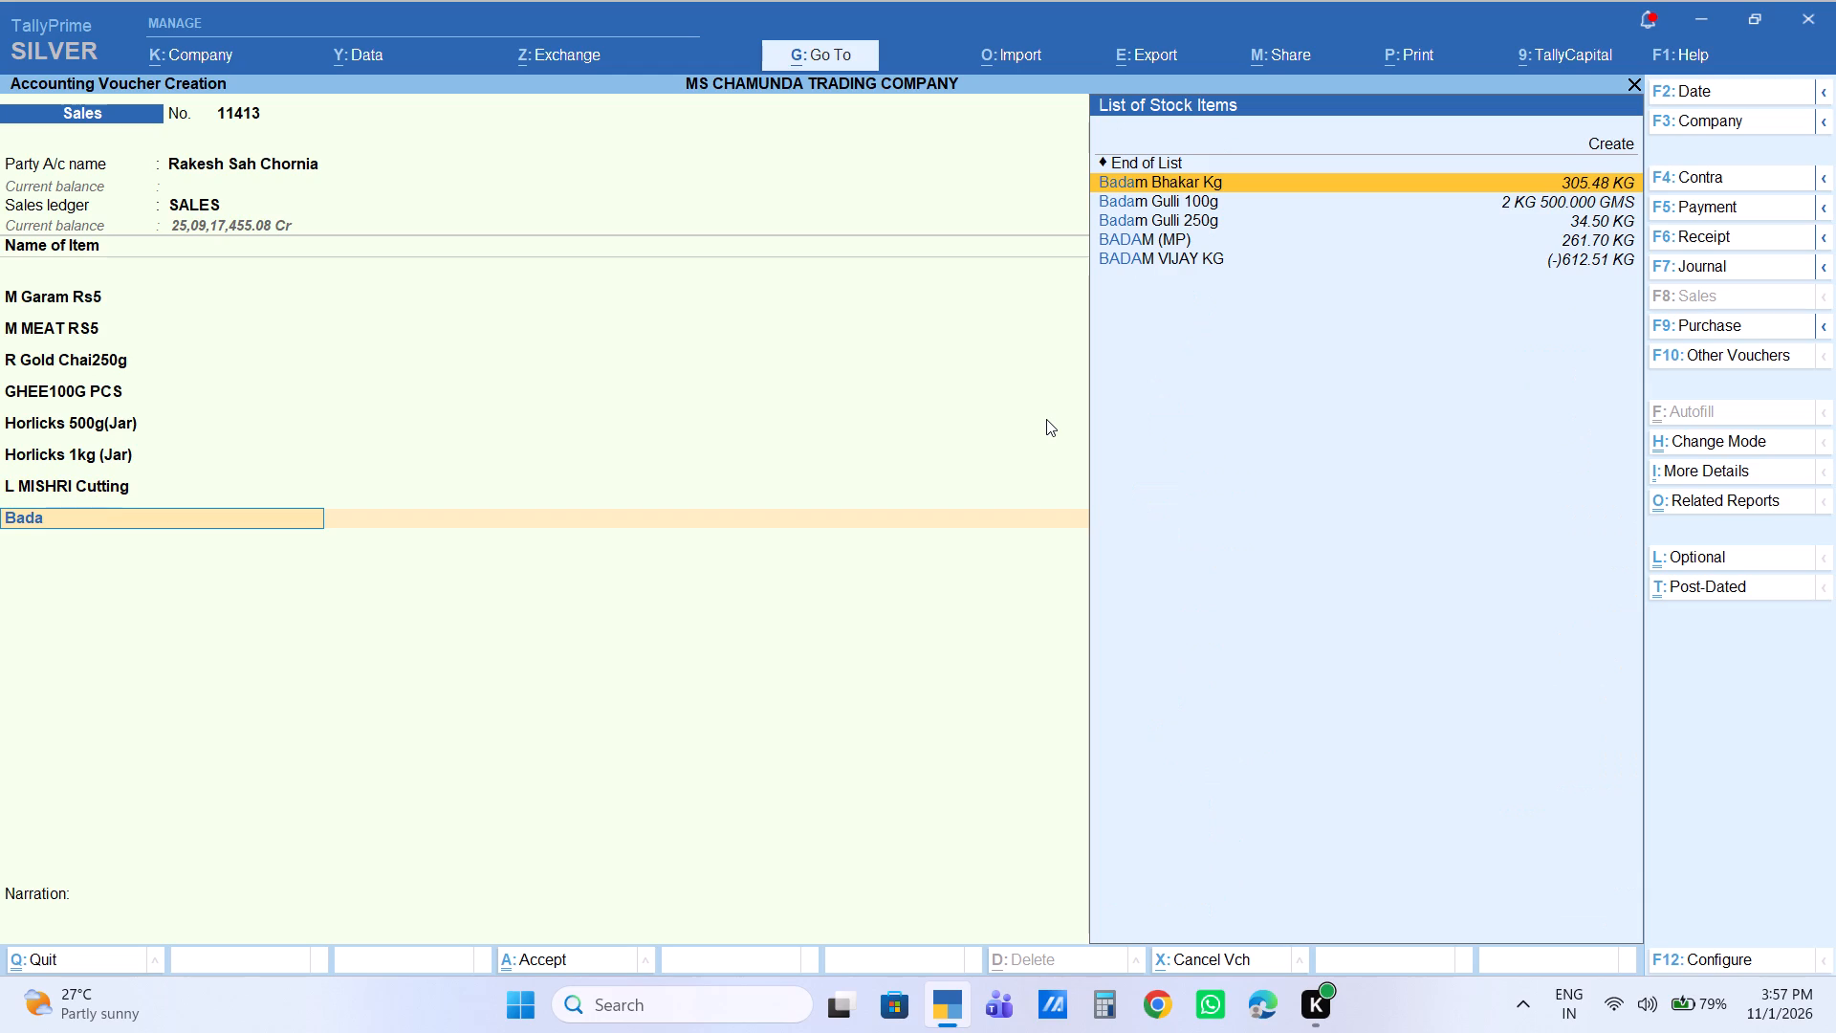
key(Up)
key(Return)
key(5)
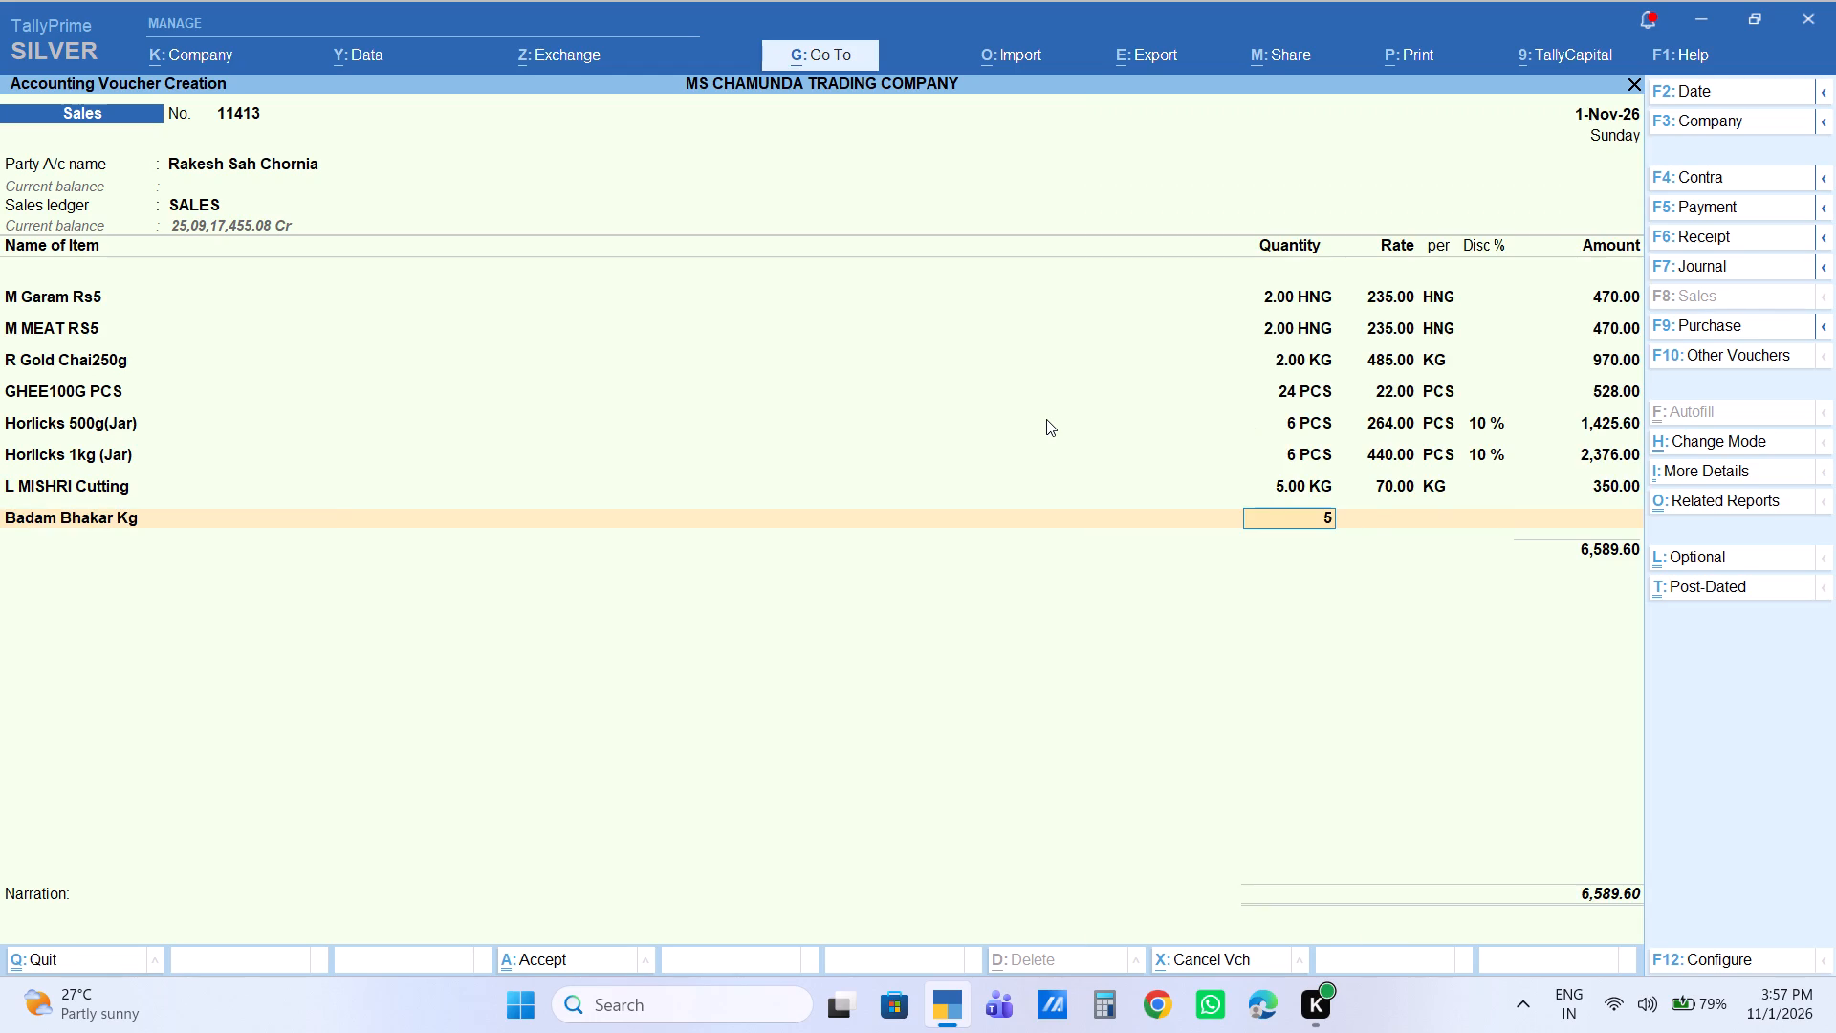
key(Return)
text(150)
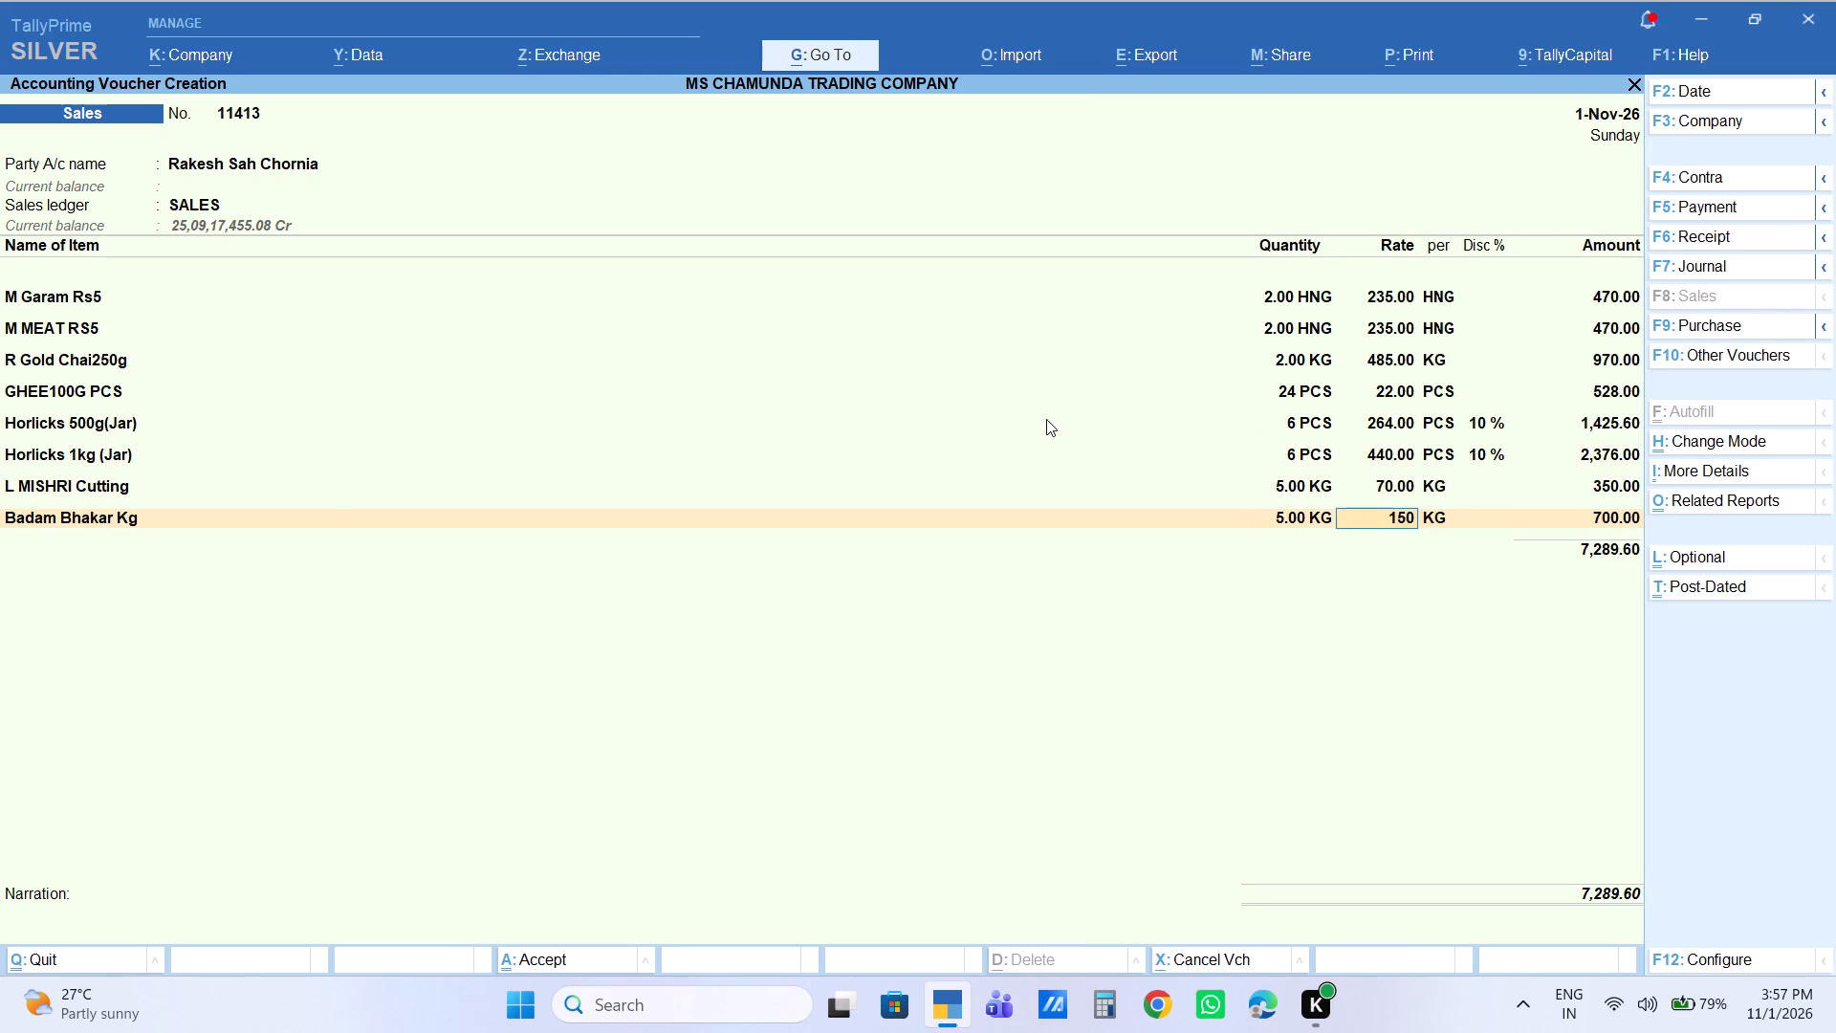
key(Return)
key(Return)
key(Return)
key(Return)
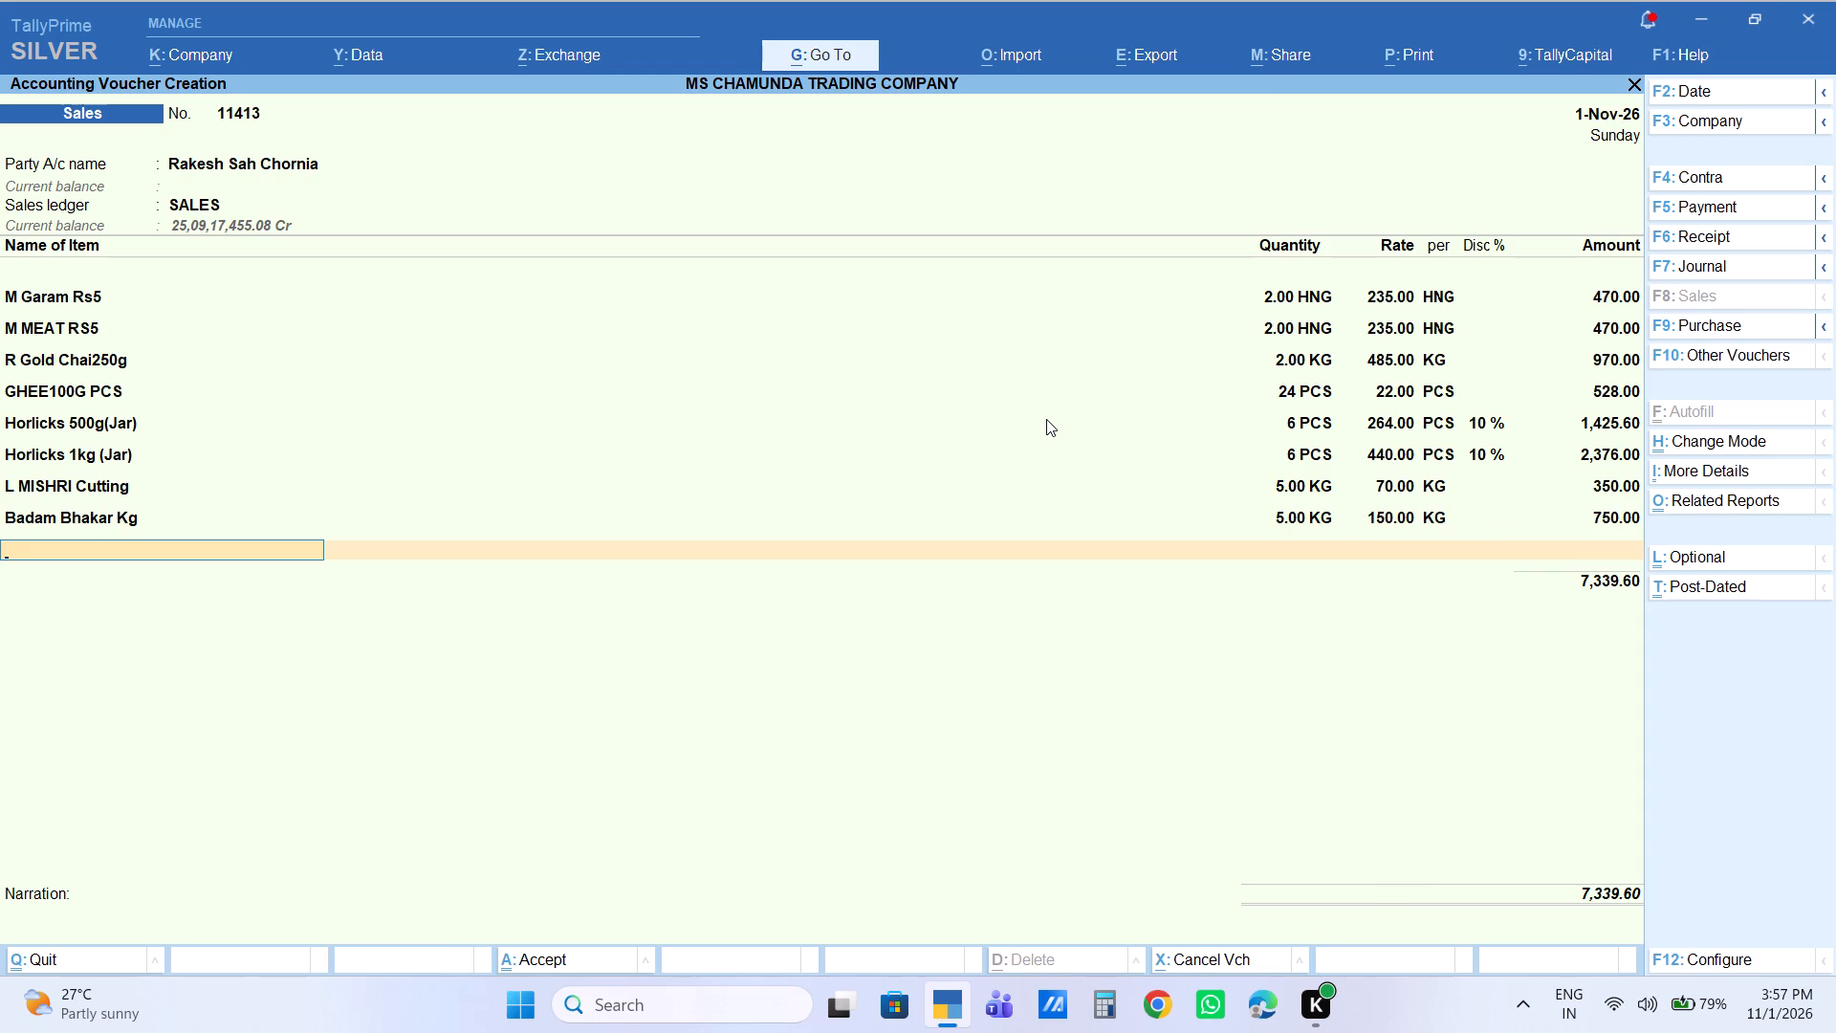
Add SALONI 1L PETI to the voucher with a quantity of 4 peti at the rate of 3,120.
text(saloni)
key(Down)
key(Down)
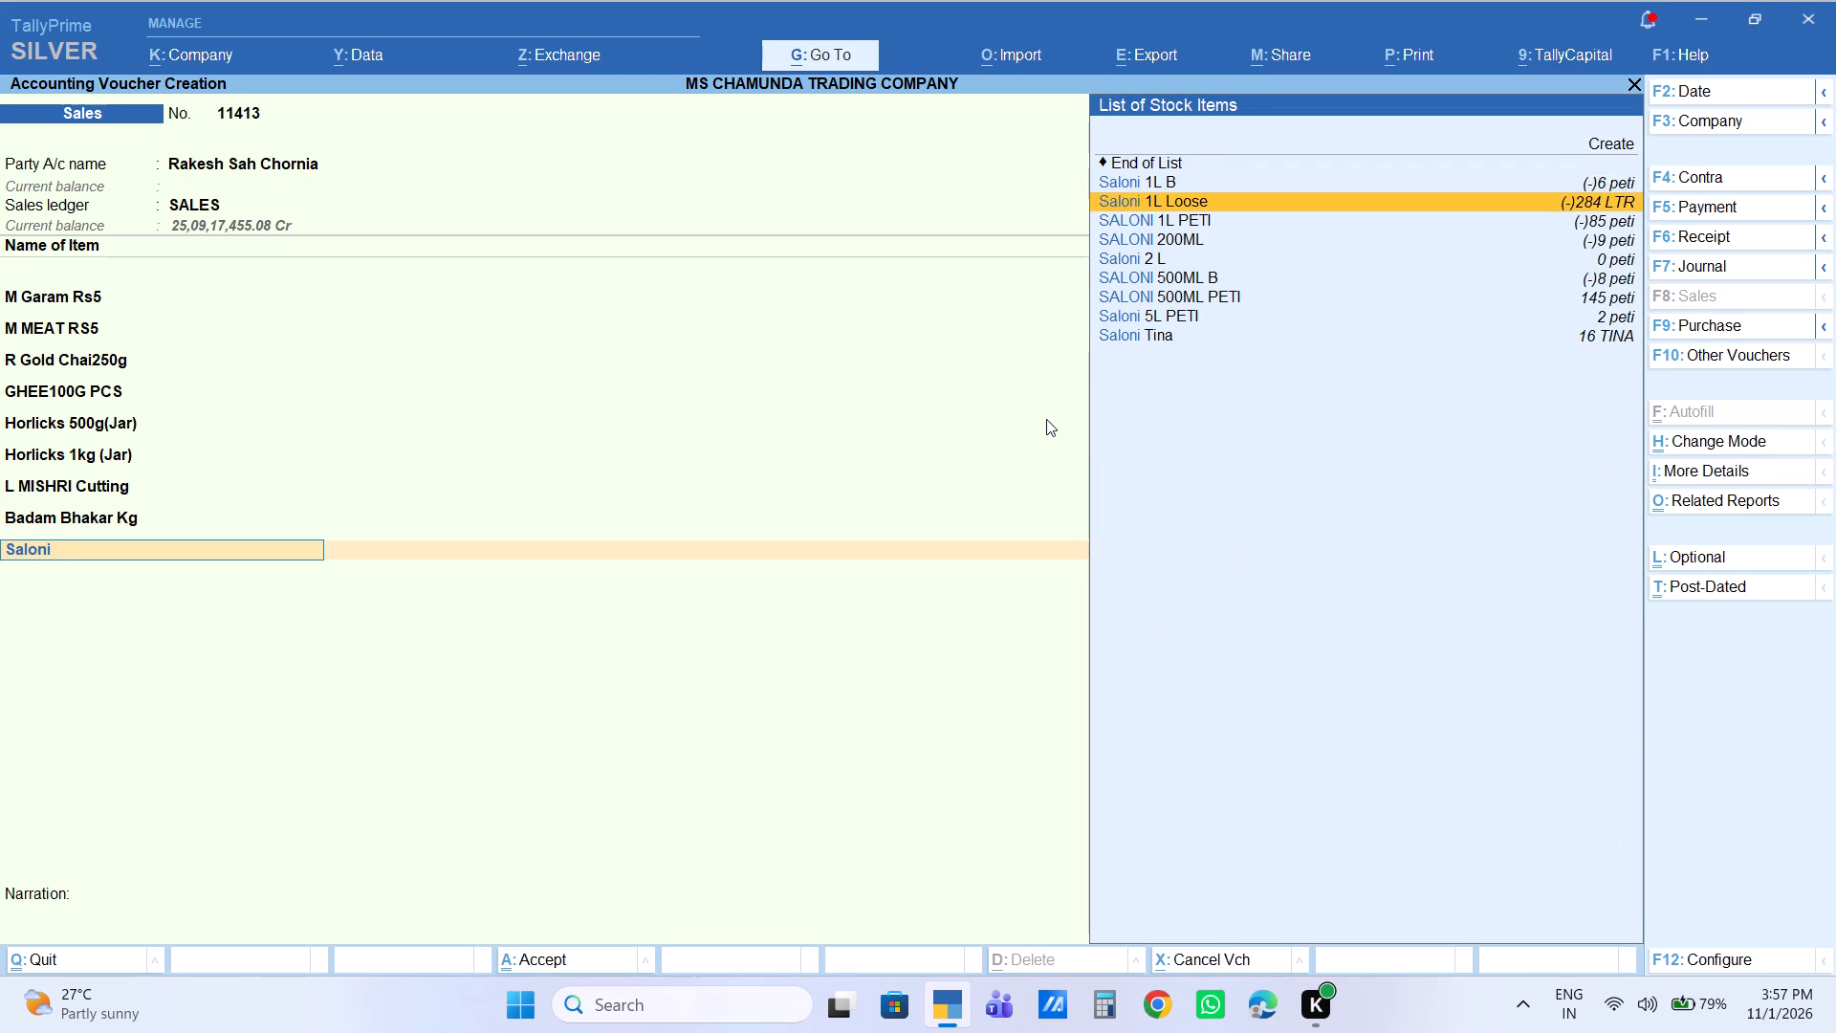
key(Down)
key(Return)
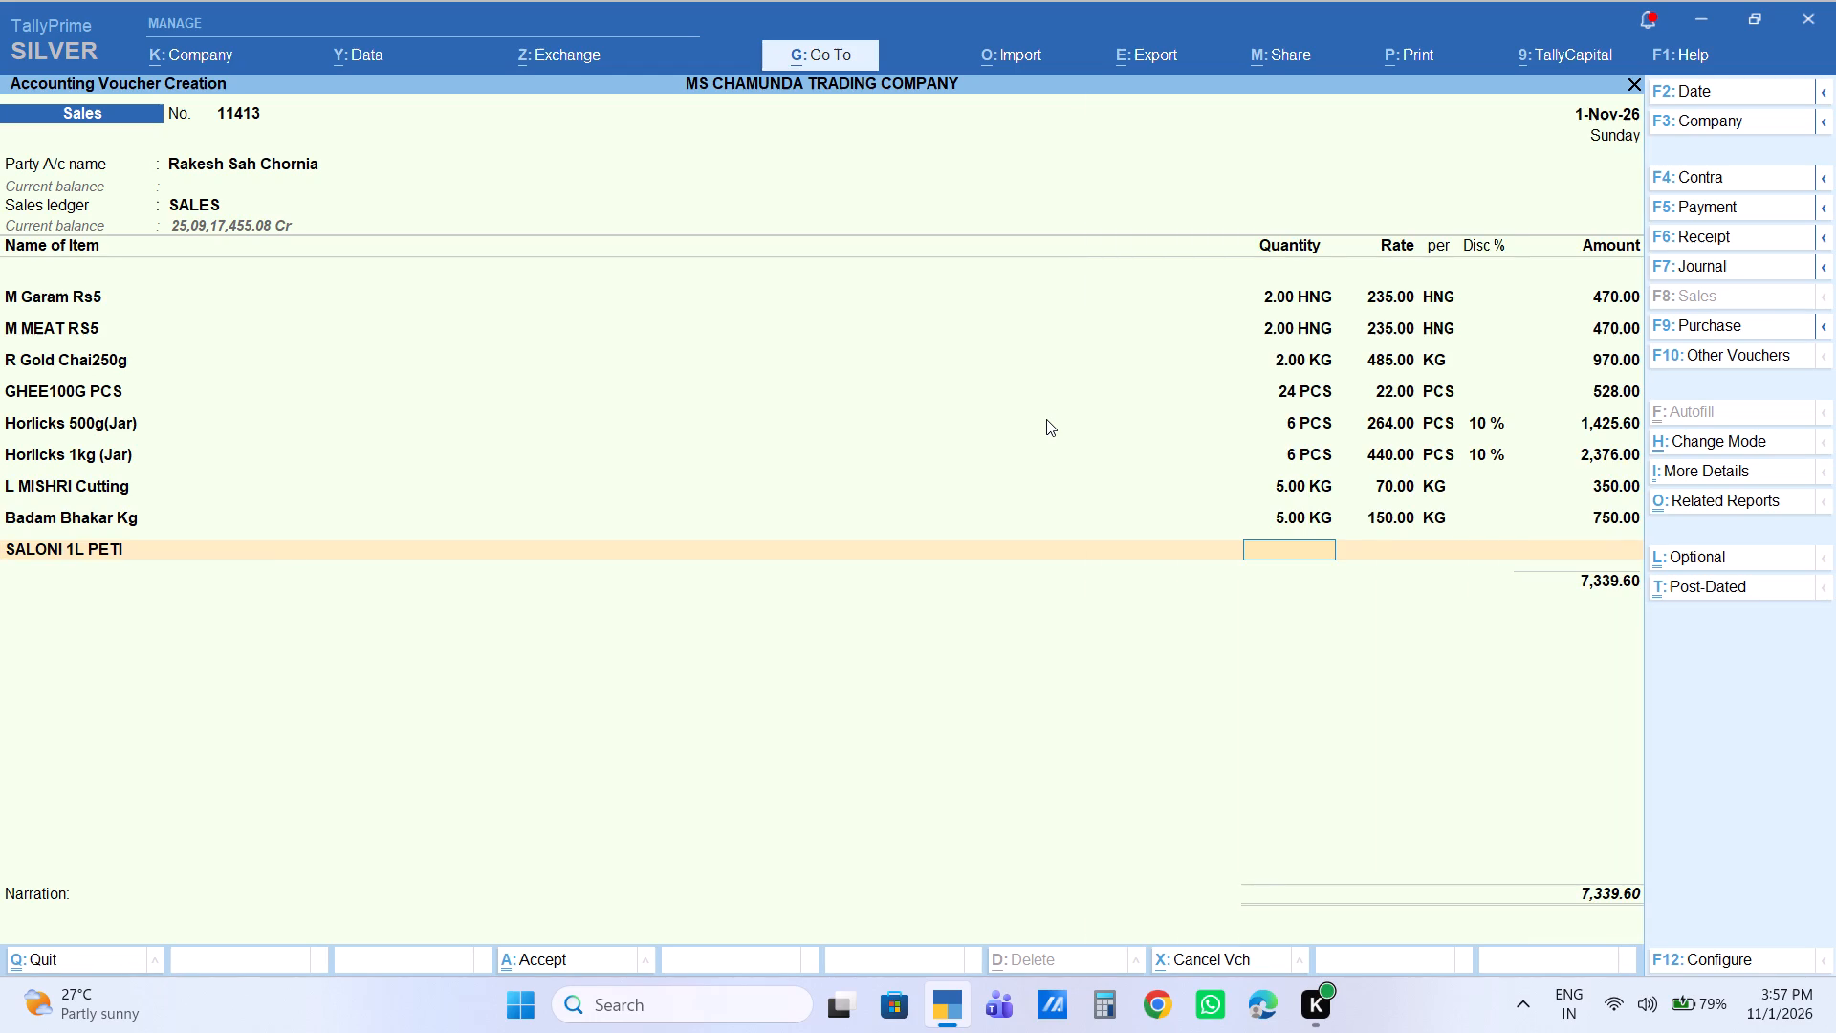
key(4)
key(Return)
key(Return)
key(Return)
key(Return)
key(Return)
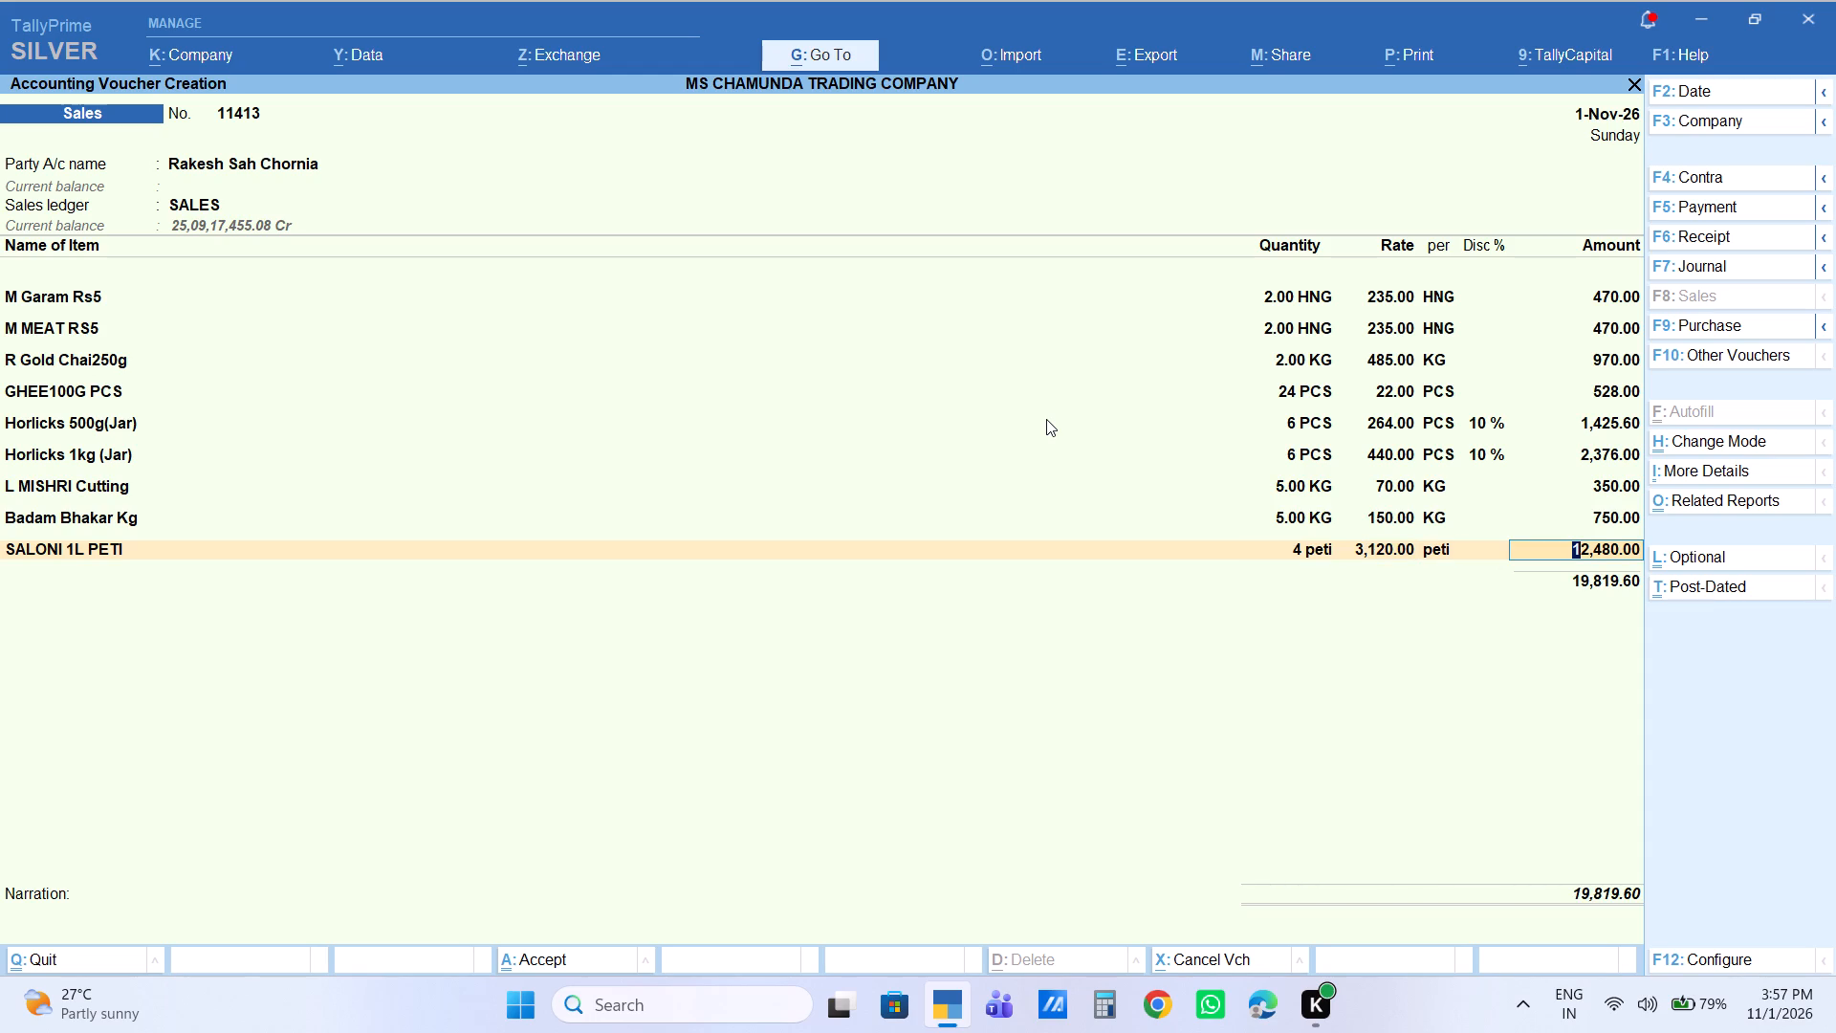
Add SALONI 500ML PETI to the voucher with a quantity of 2 peti at the rate of 3,530.
text(saloni500)
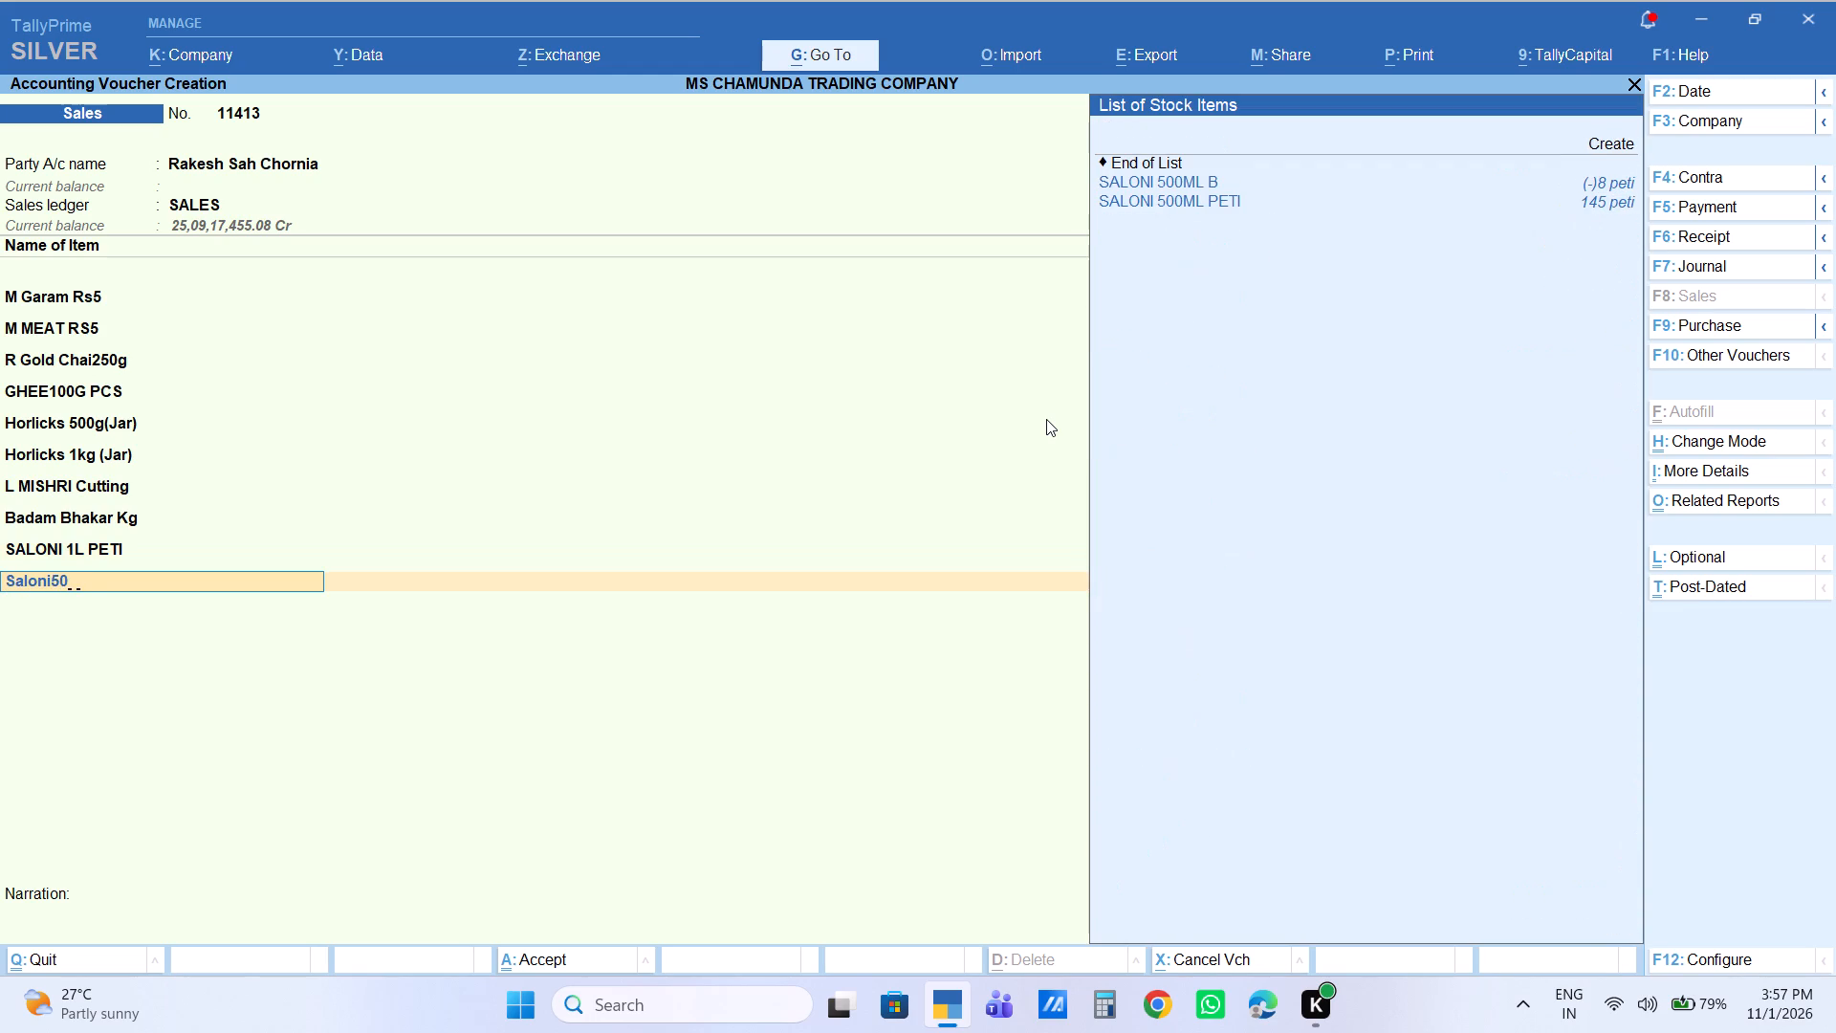
key(Down)
key(Down)
key(Return)
key(2)
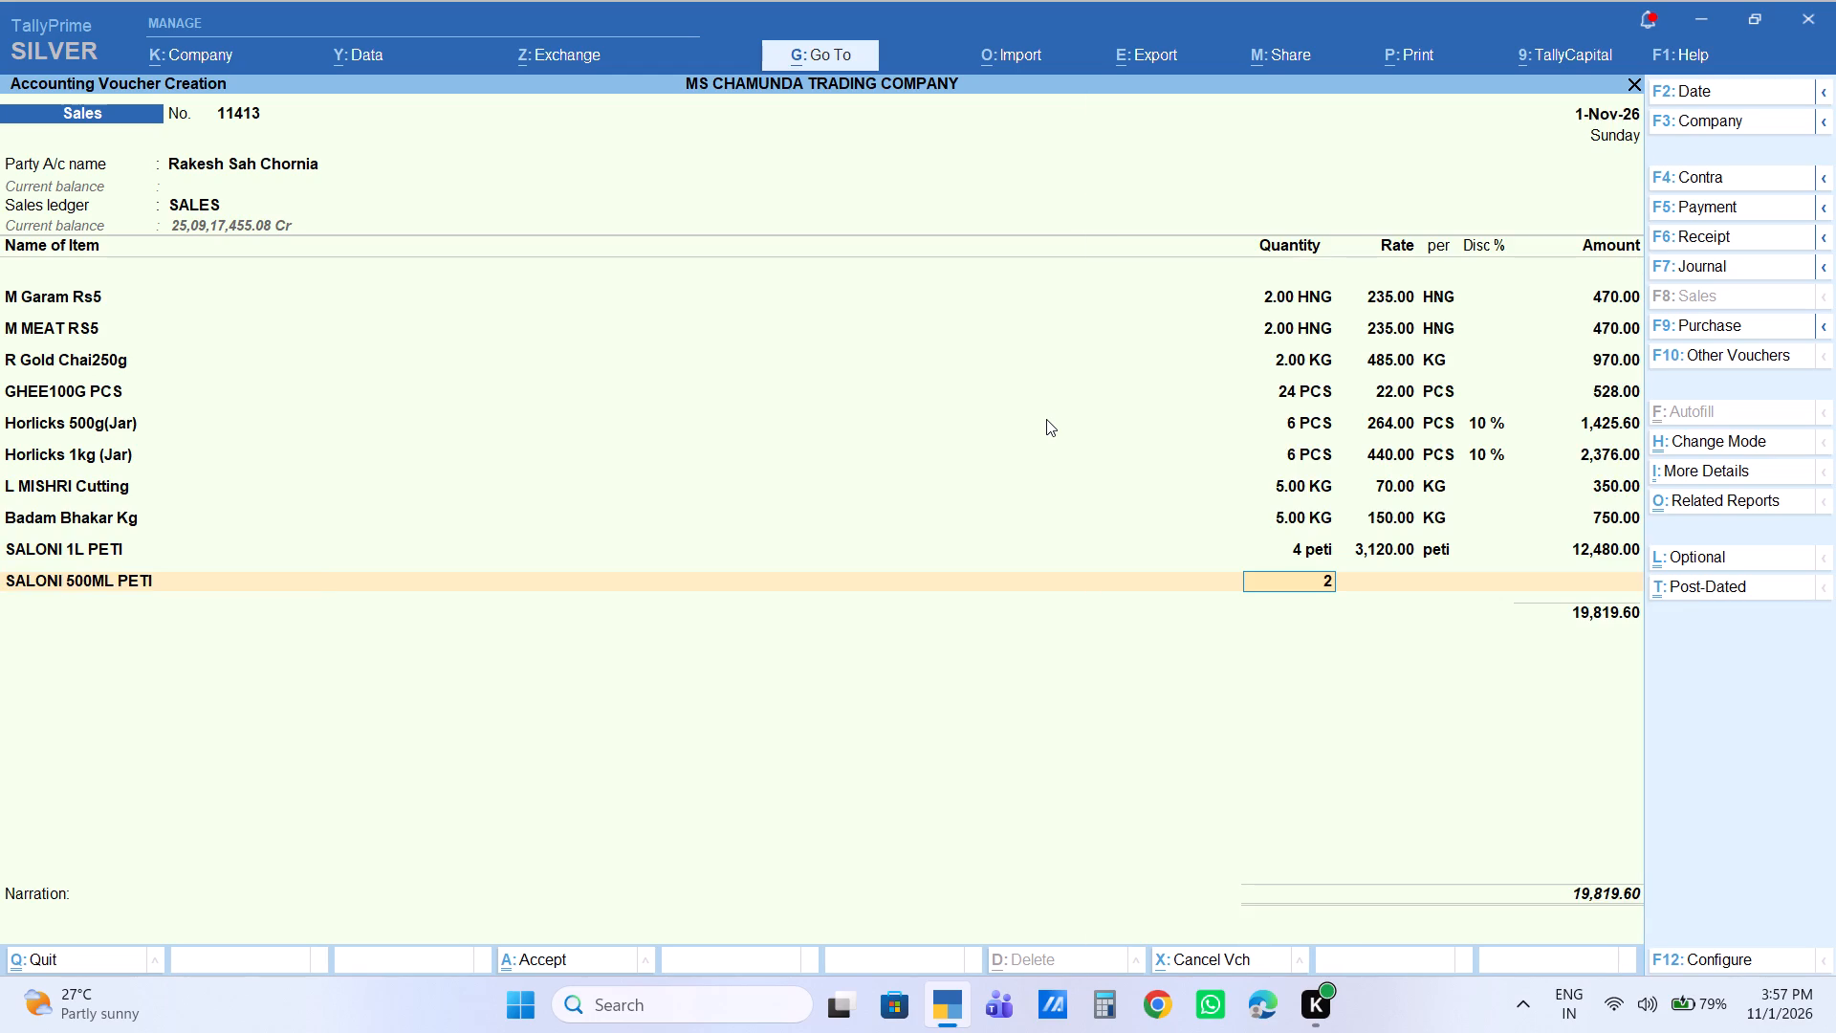
key(Return)
text(3530)
key(Return)
key(Return)
key(Return)
key(Return)
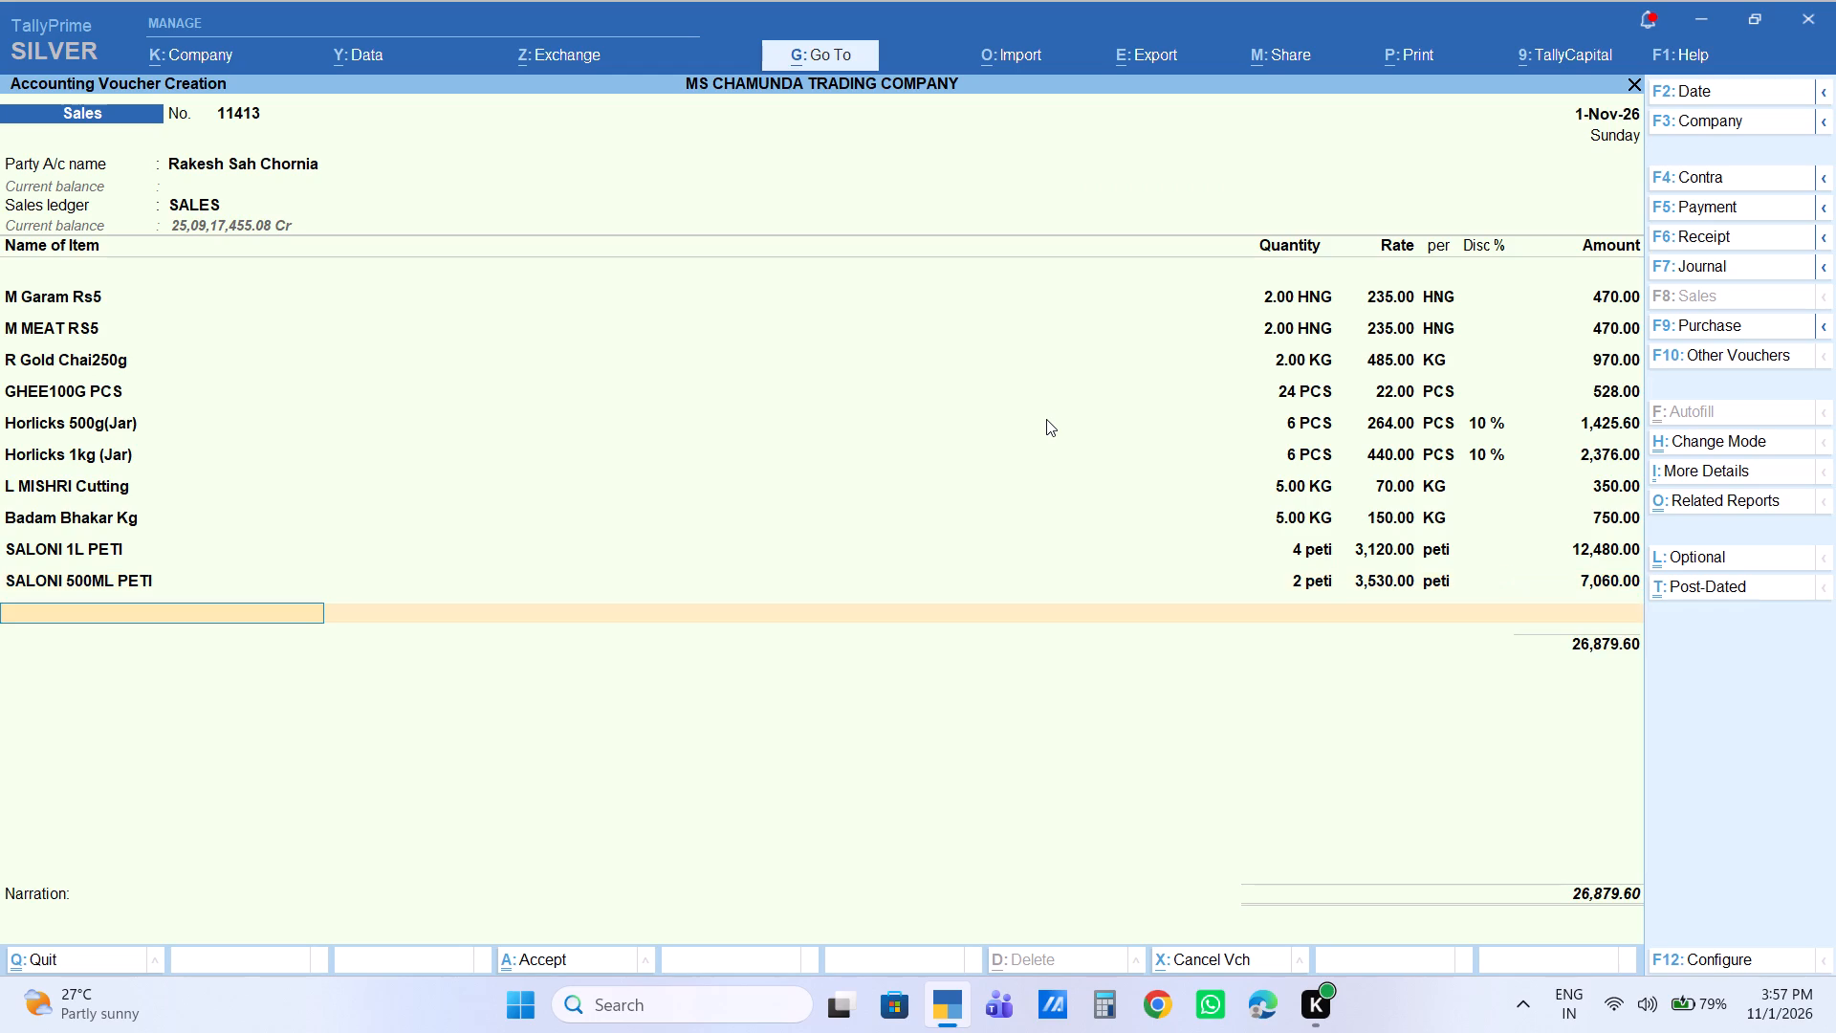
Add Bombay Choice 1 L to the voucher with a quantity of 10 peti at the rate of 1,120.
text(bomba)
key(Down)
key(Down)
key(Return)
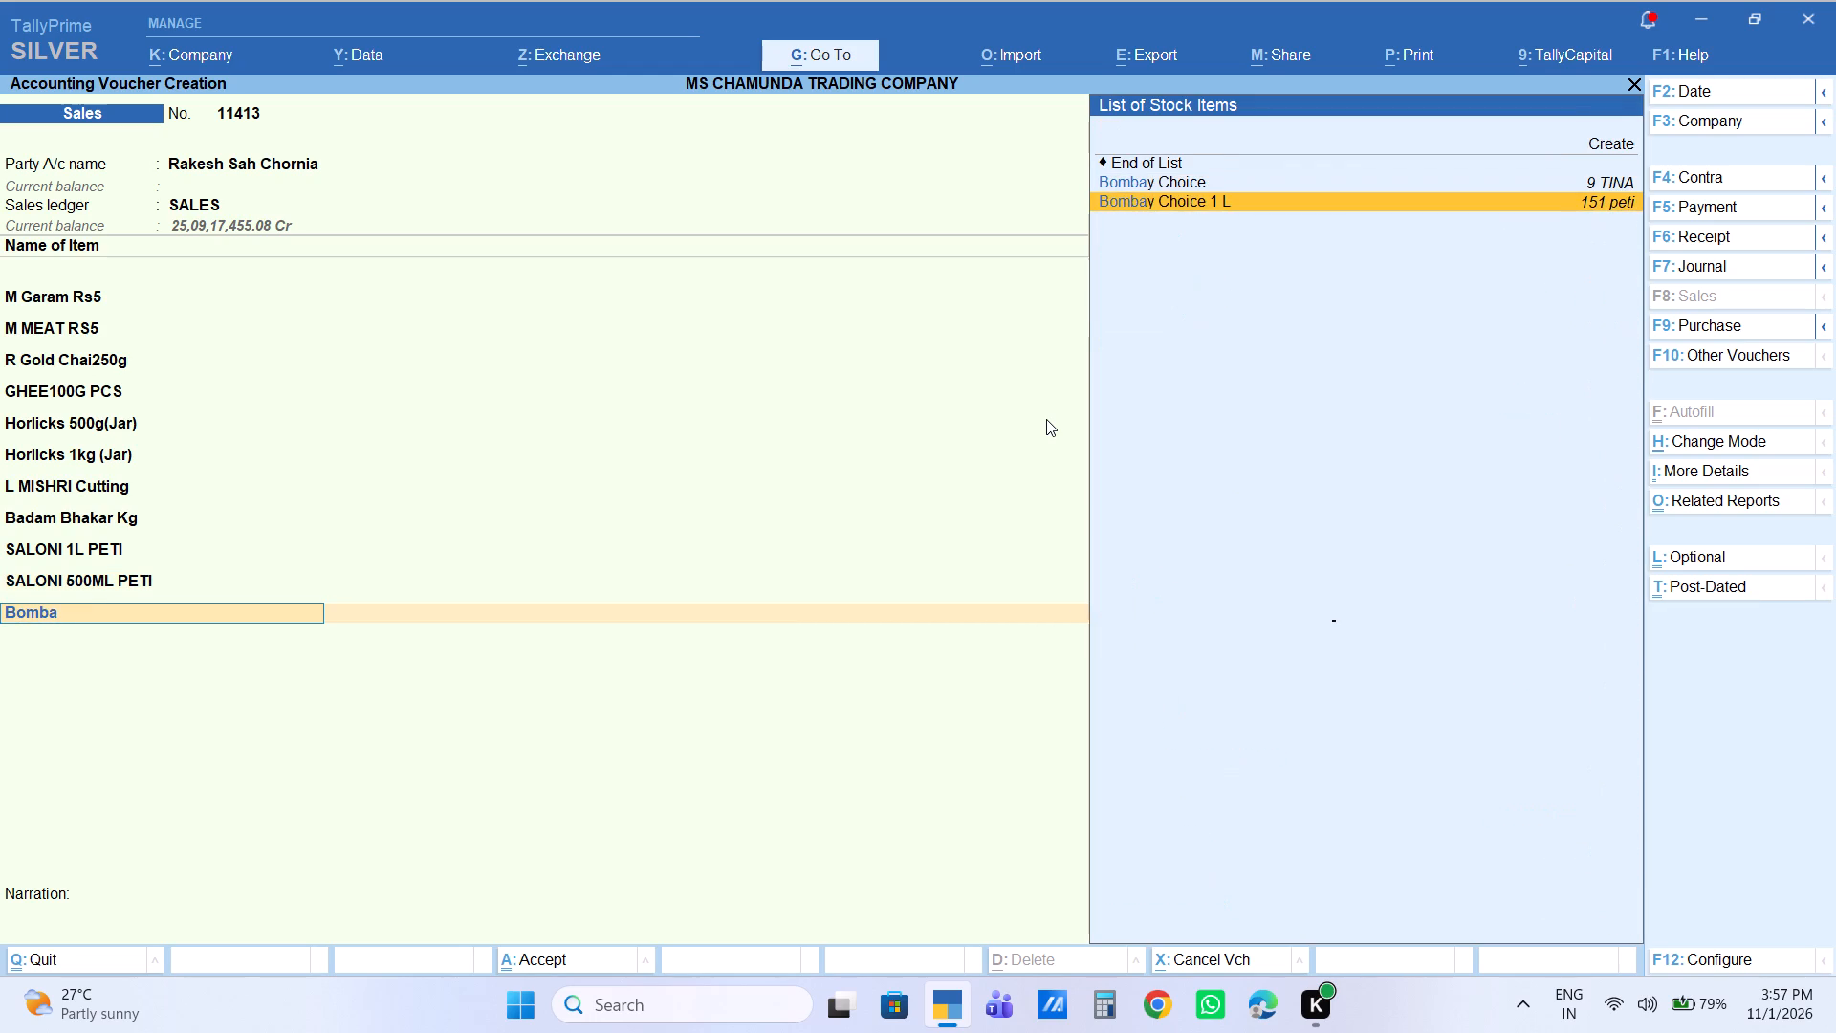
text(10)
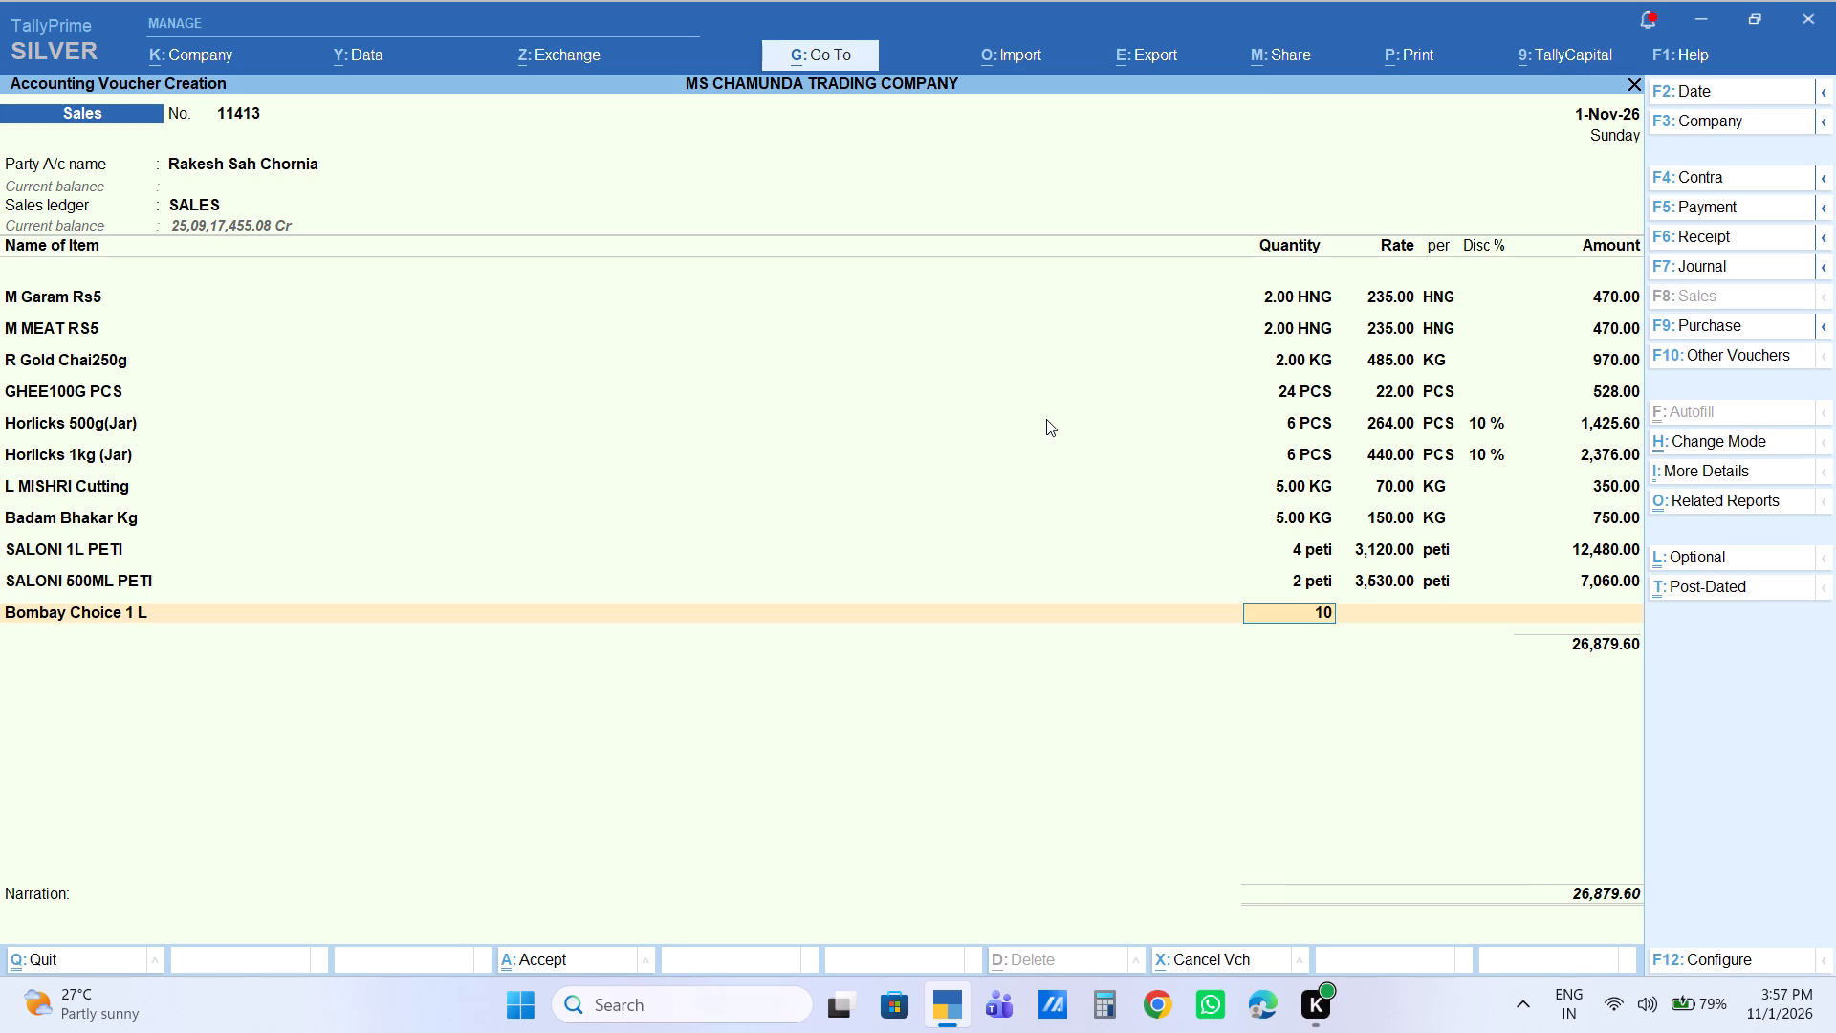
key(Return)
text(1120)
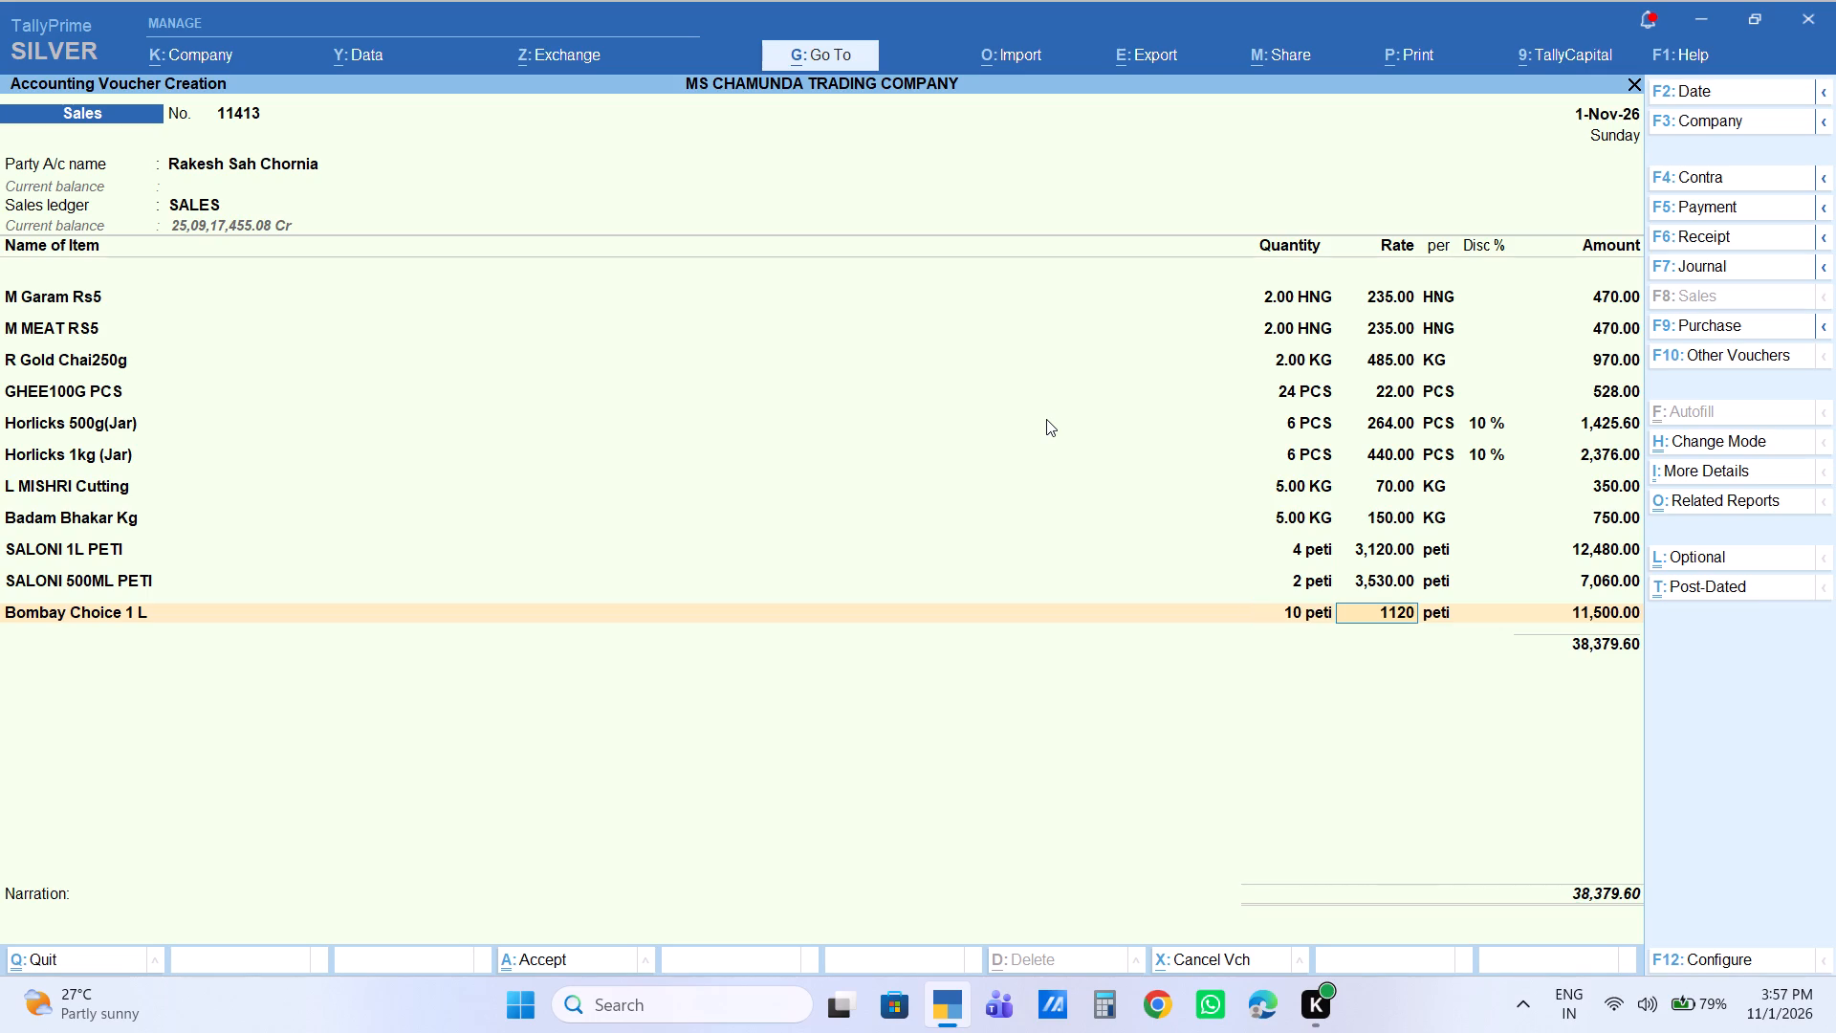
key(Return)
key(Return)
key(Return)
key(Return)
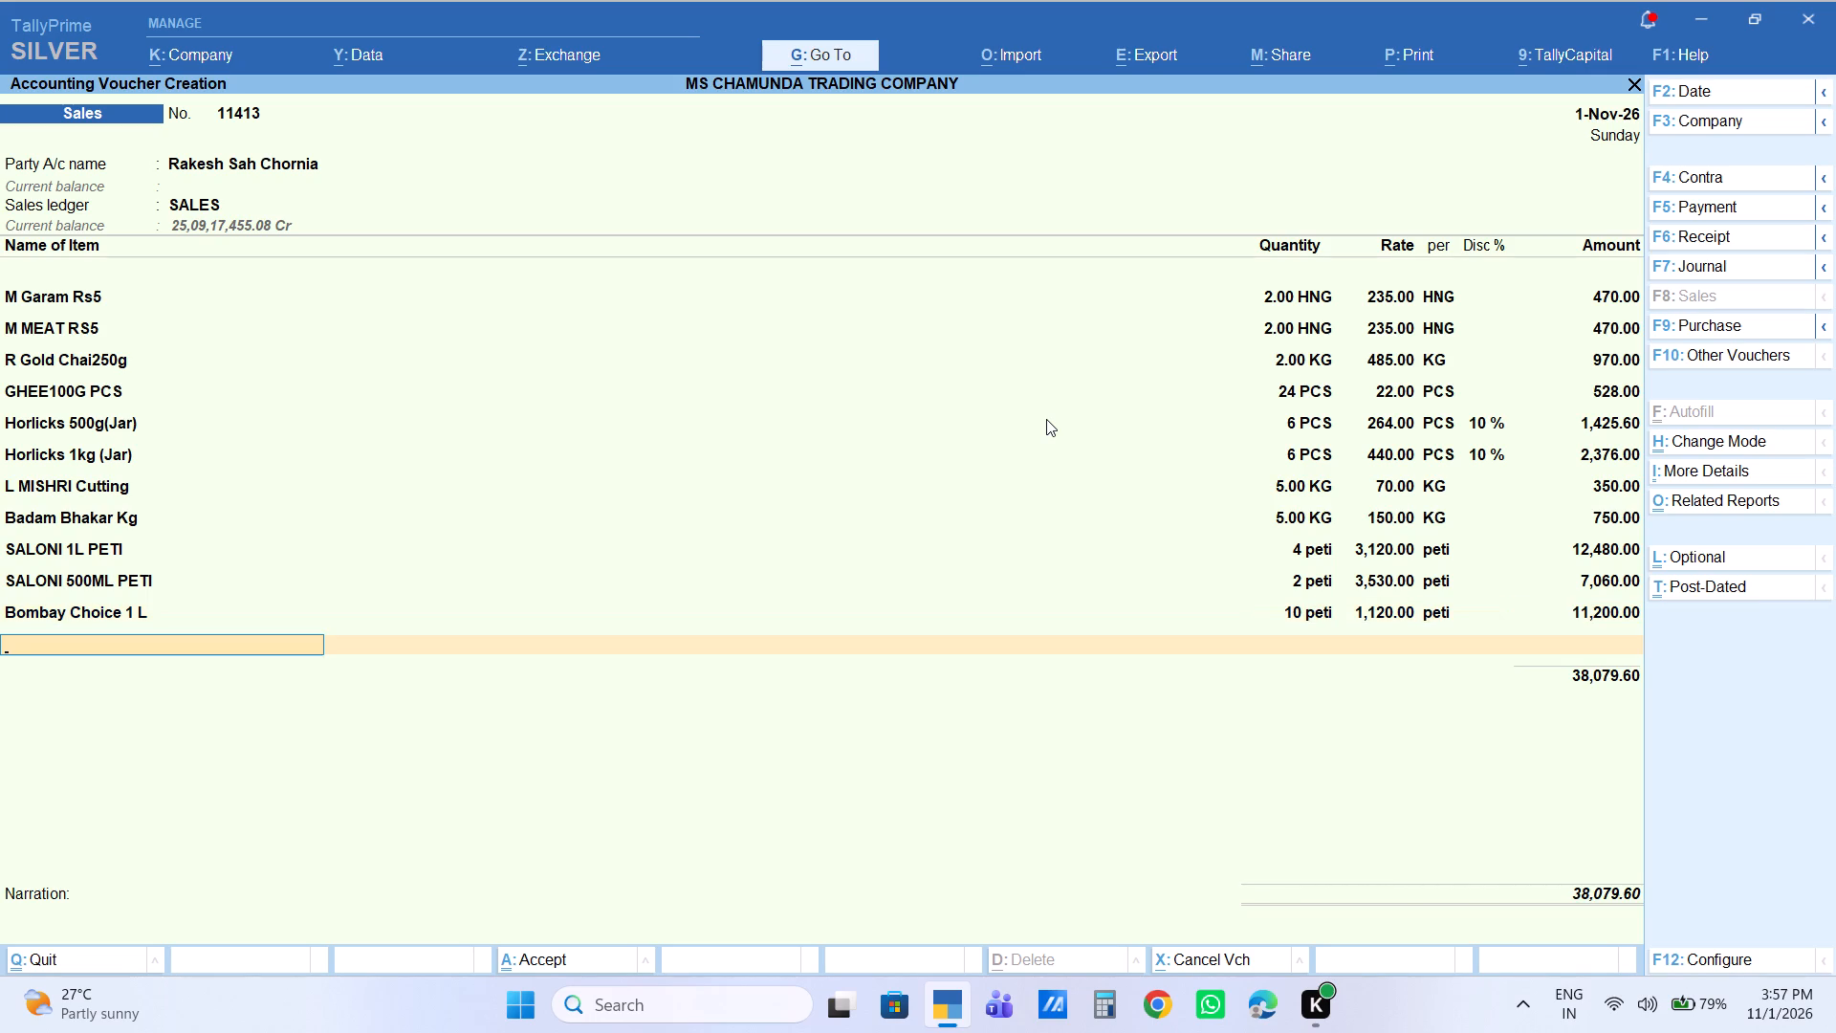
Add MASOOR DAL 30kg to the voucher with a quantity of 1 BAG.
text(masoo)
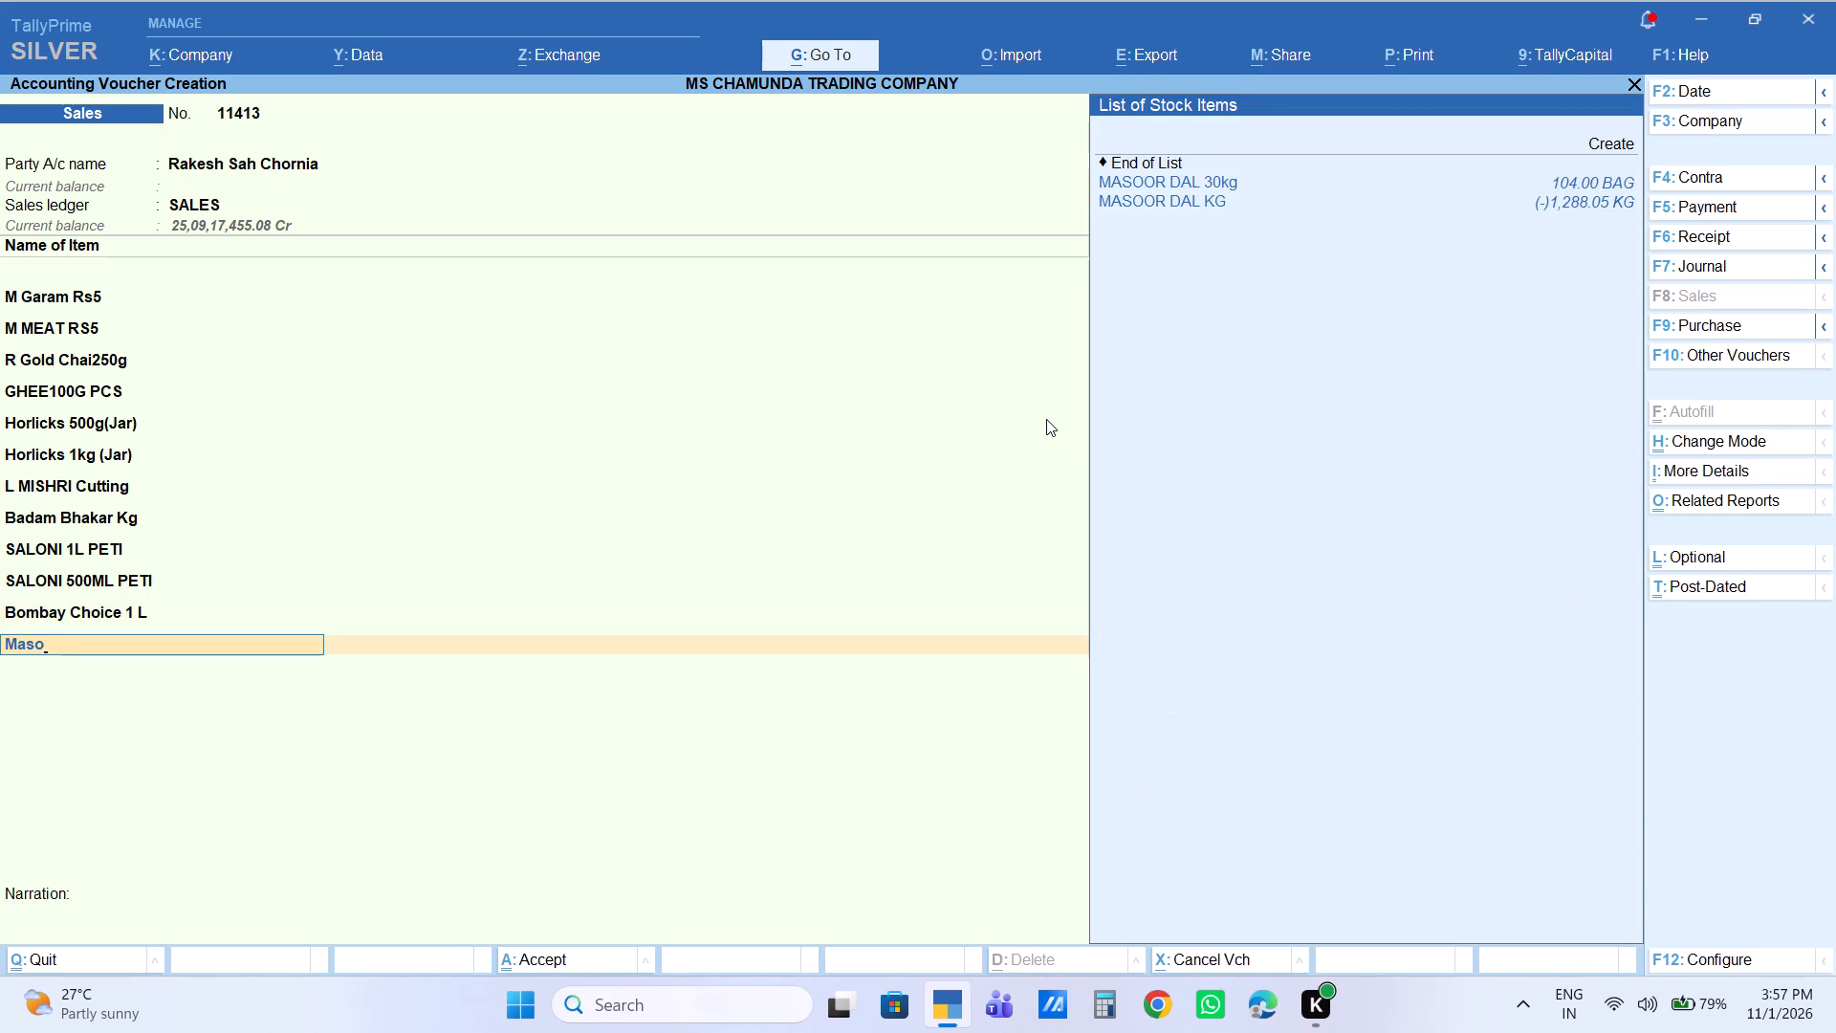
key(Down)
key(Return)
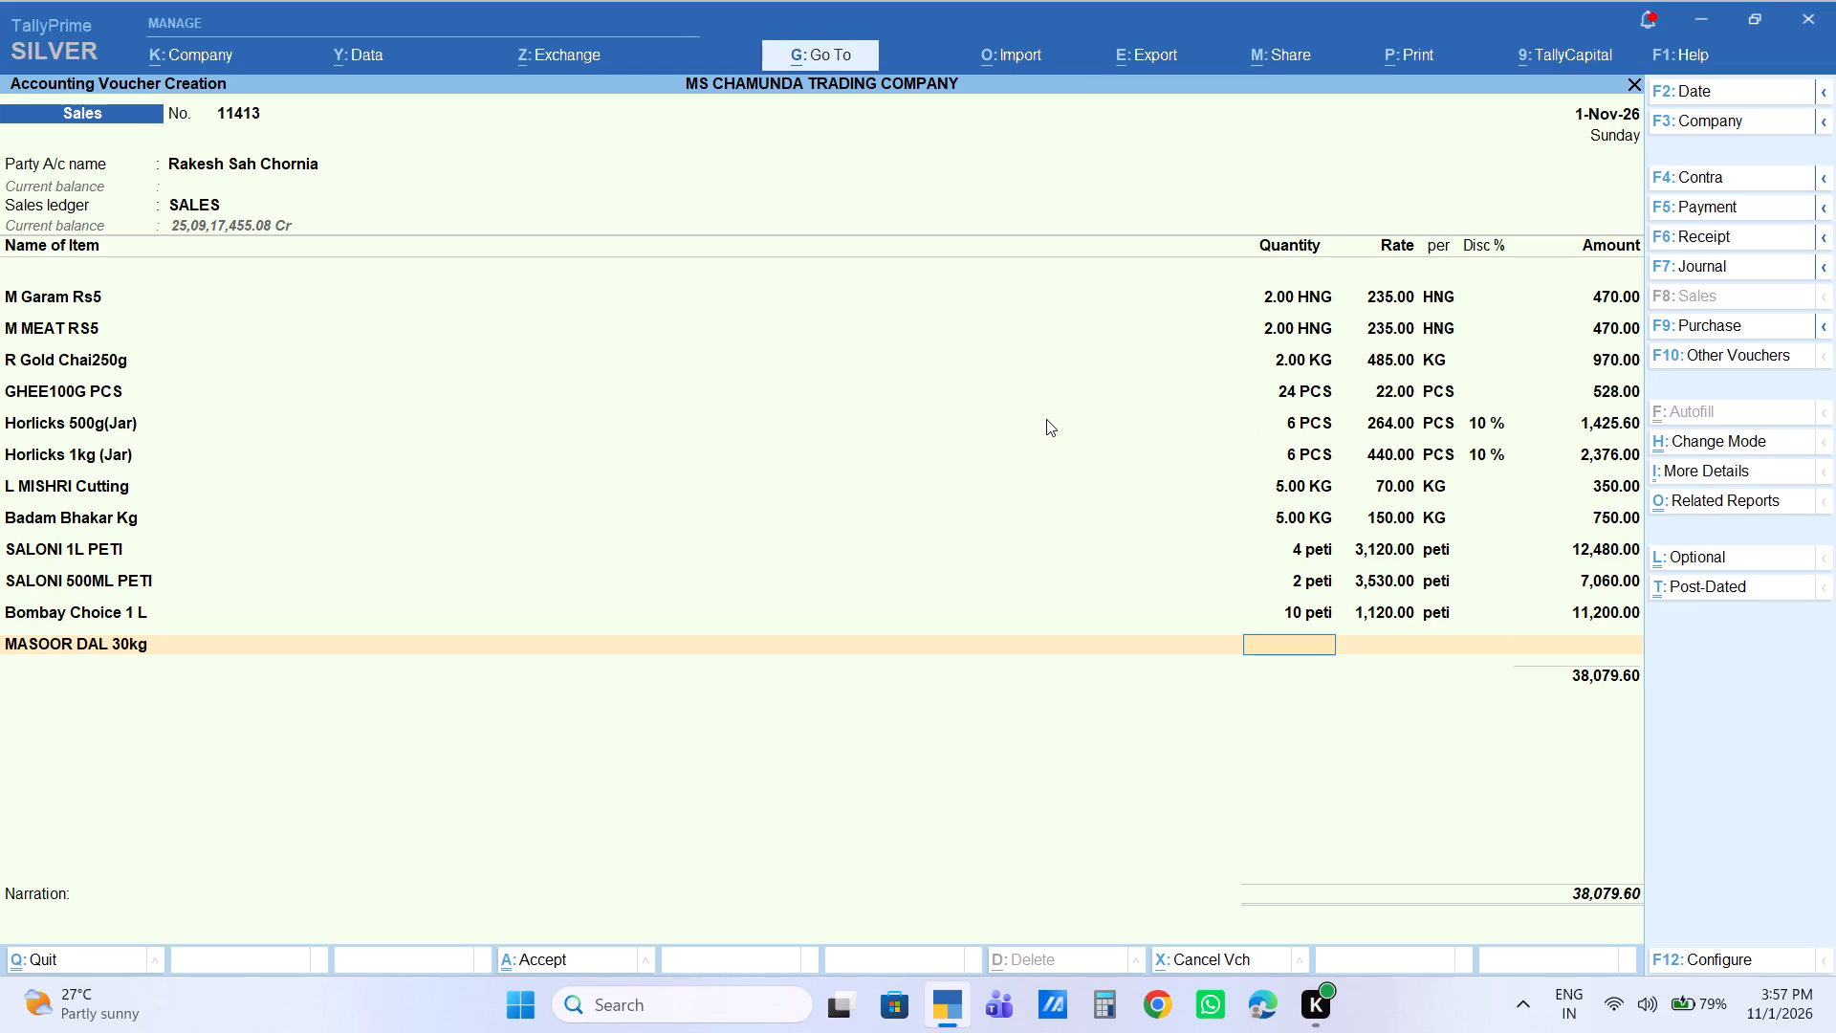
key(1)
key(Return)
key(Return)
key(Return)
key(Return)
key(Return)
Set the rate of the MASOOR DAL 30kg line to 2,130 per BAG.
key(BackSpace)
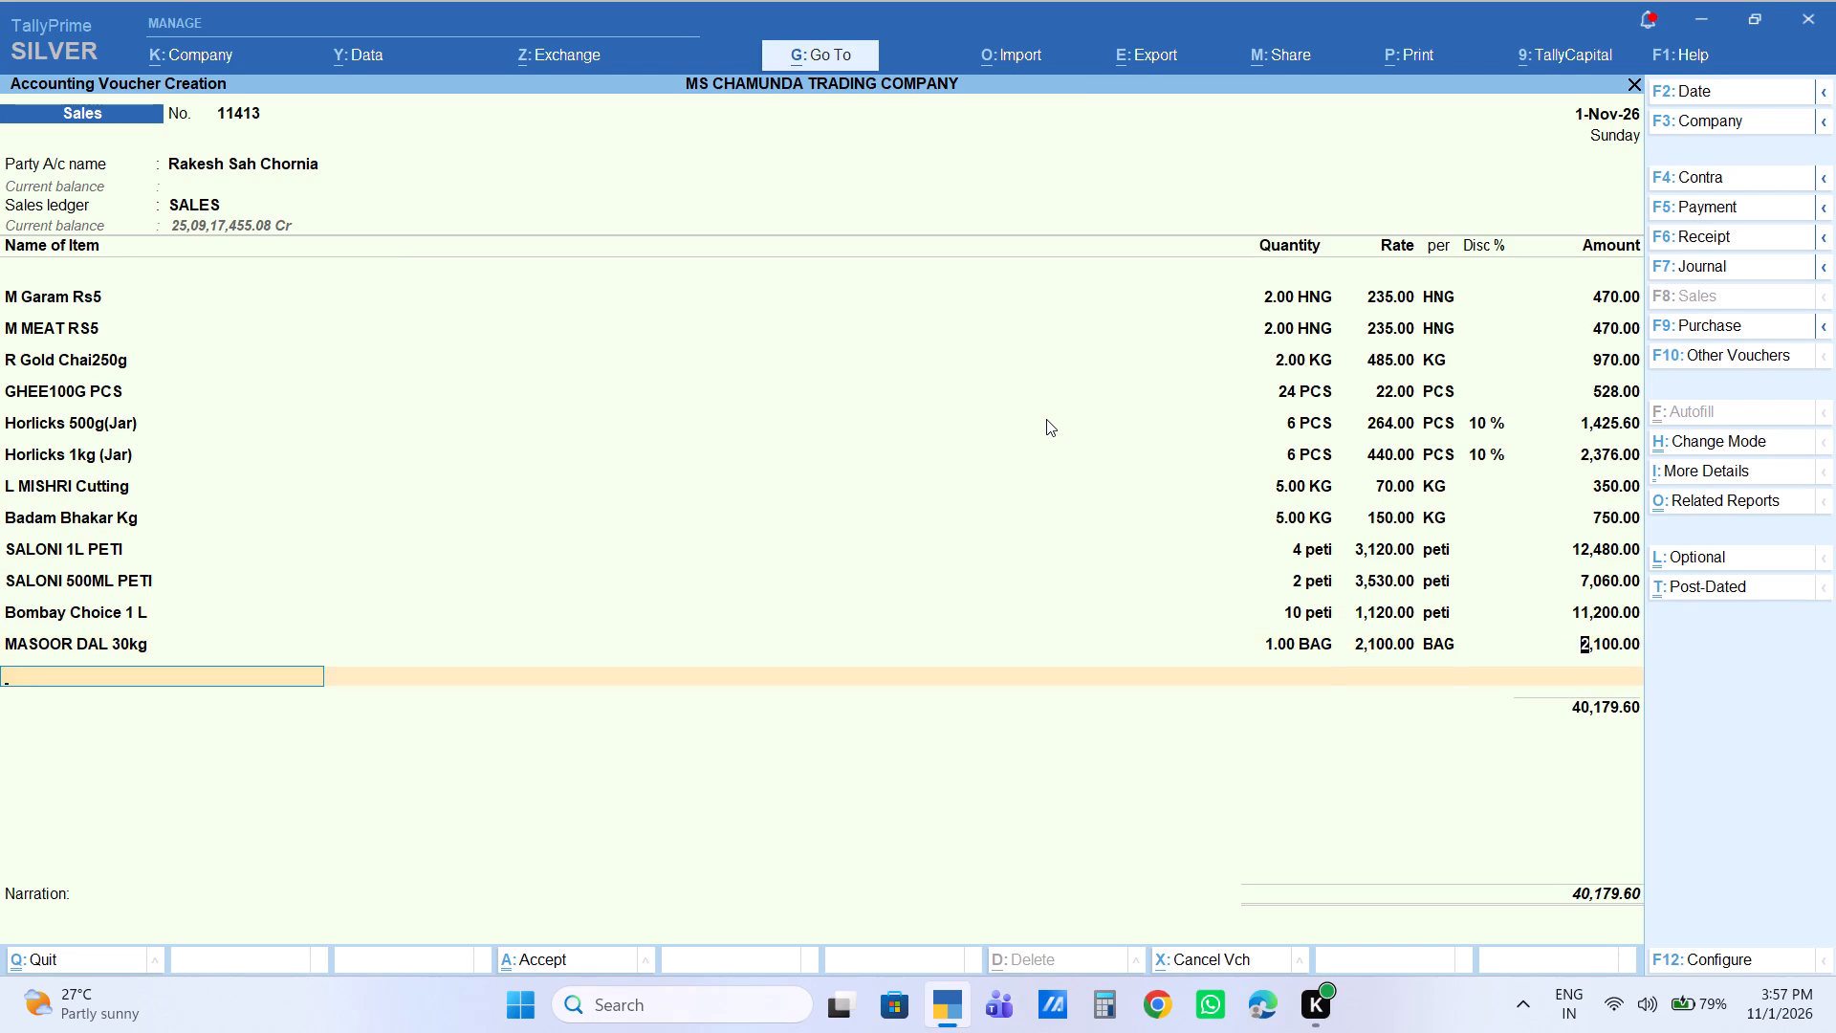
key(BackSpace)
key(BackSpace)
key(BackSpace)
text(2130)
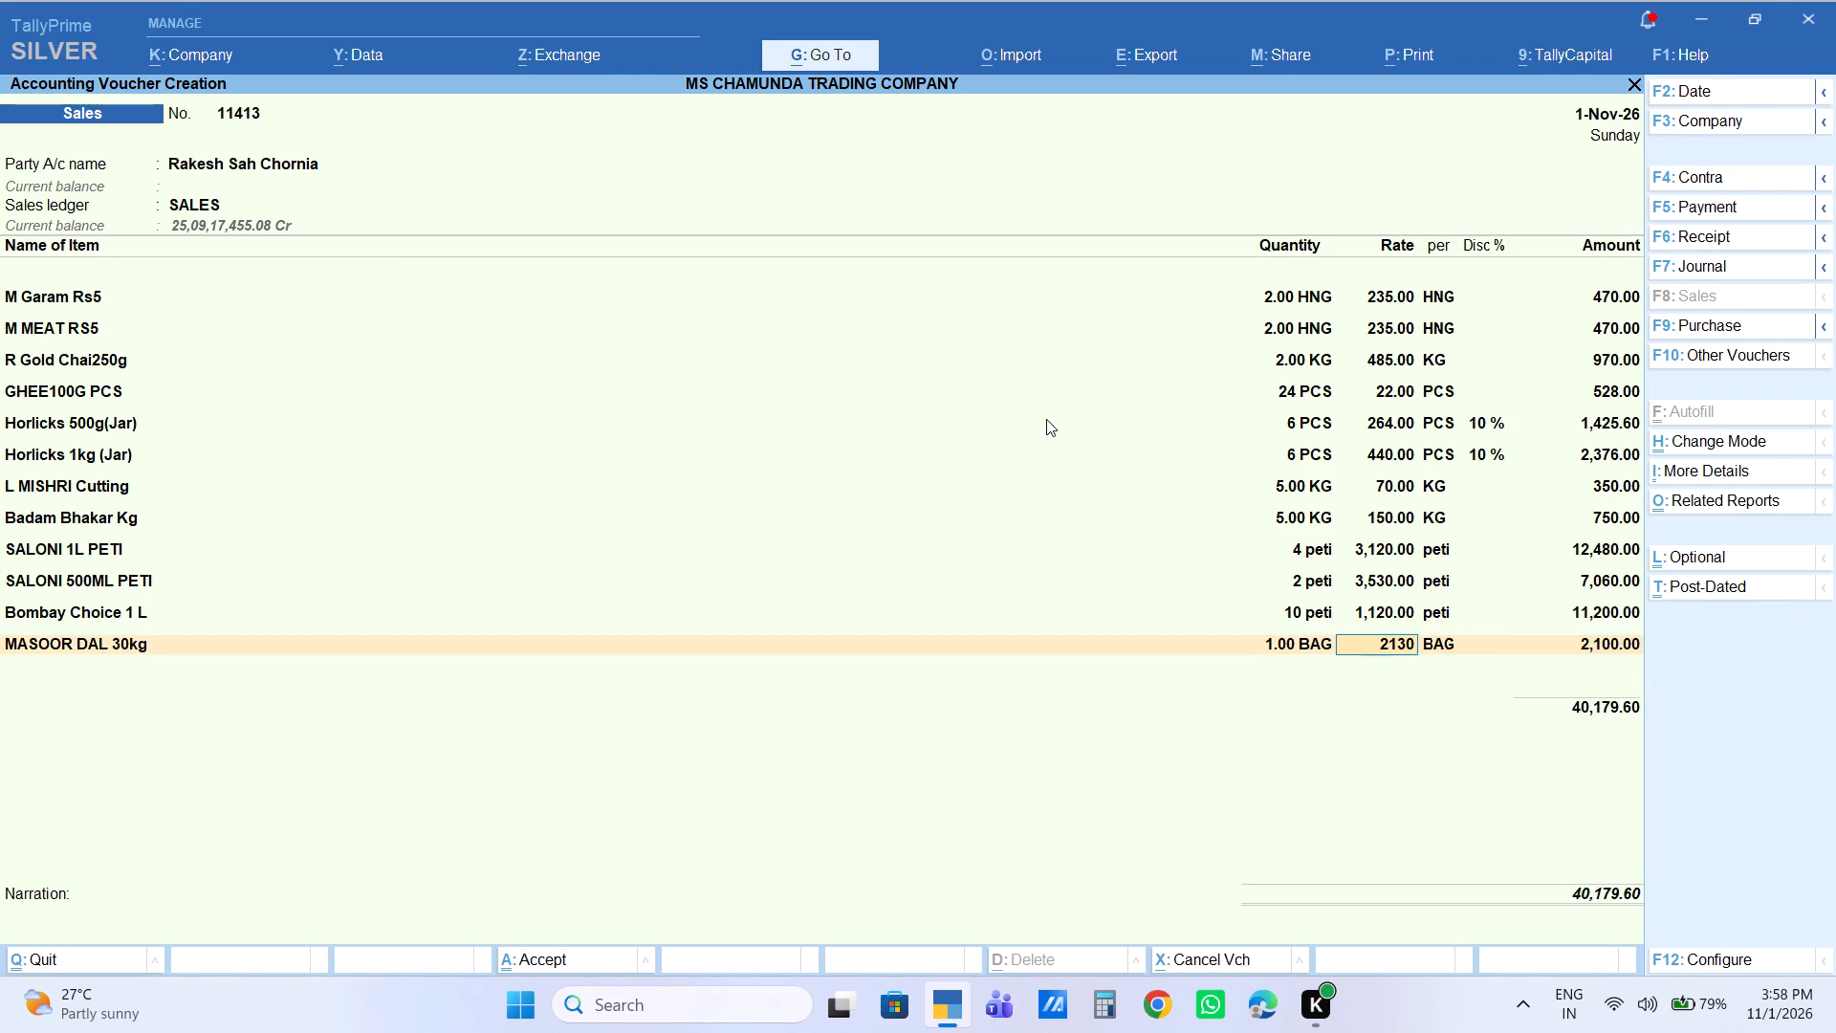
key(Return)
key(Return)
key(Return)
key(Return)
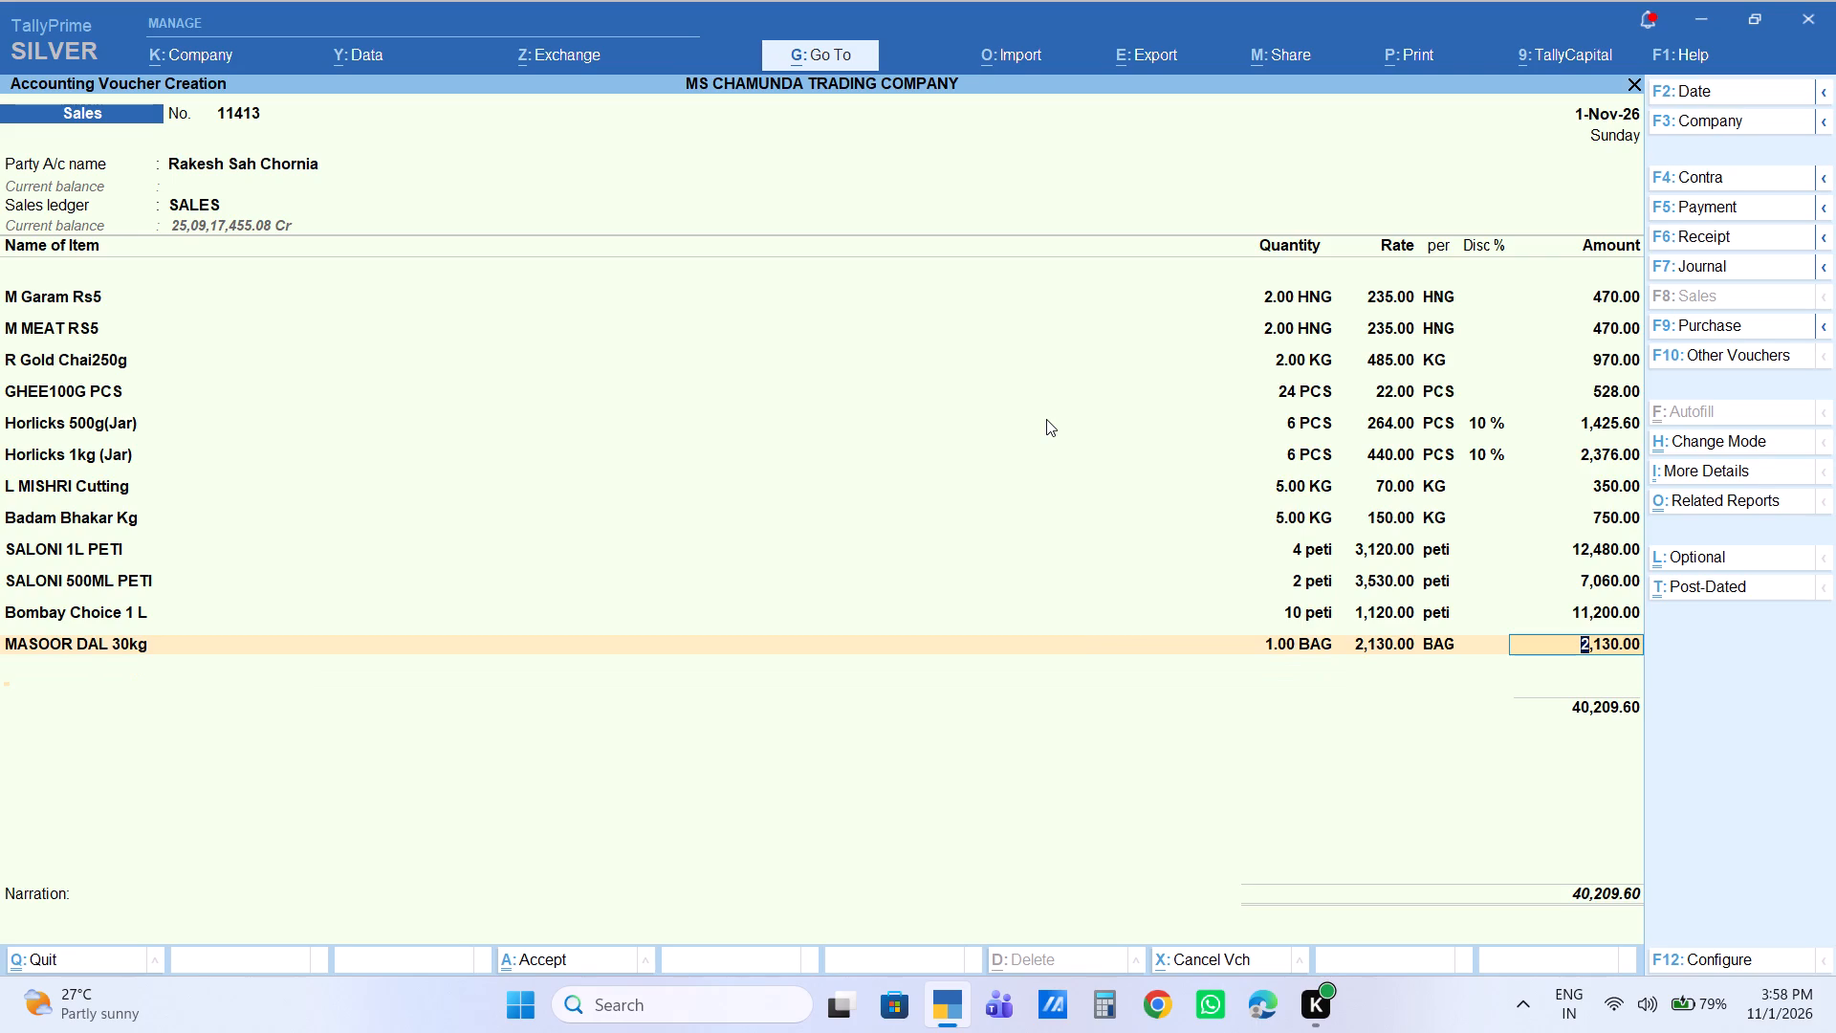
Add BHINDI BAG to the voucher with a quantity of 1 BAG at the rate of 800.
text(bhind)
key(Down)
key(Down)
key(Down)
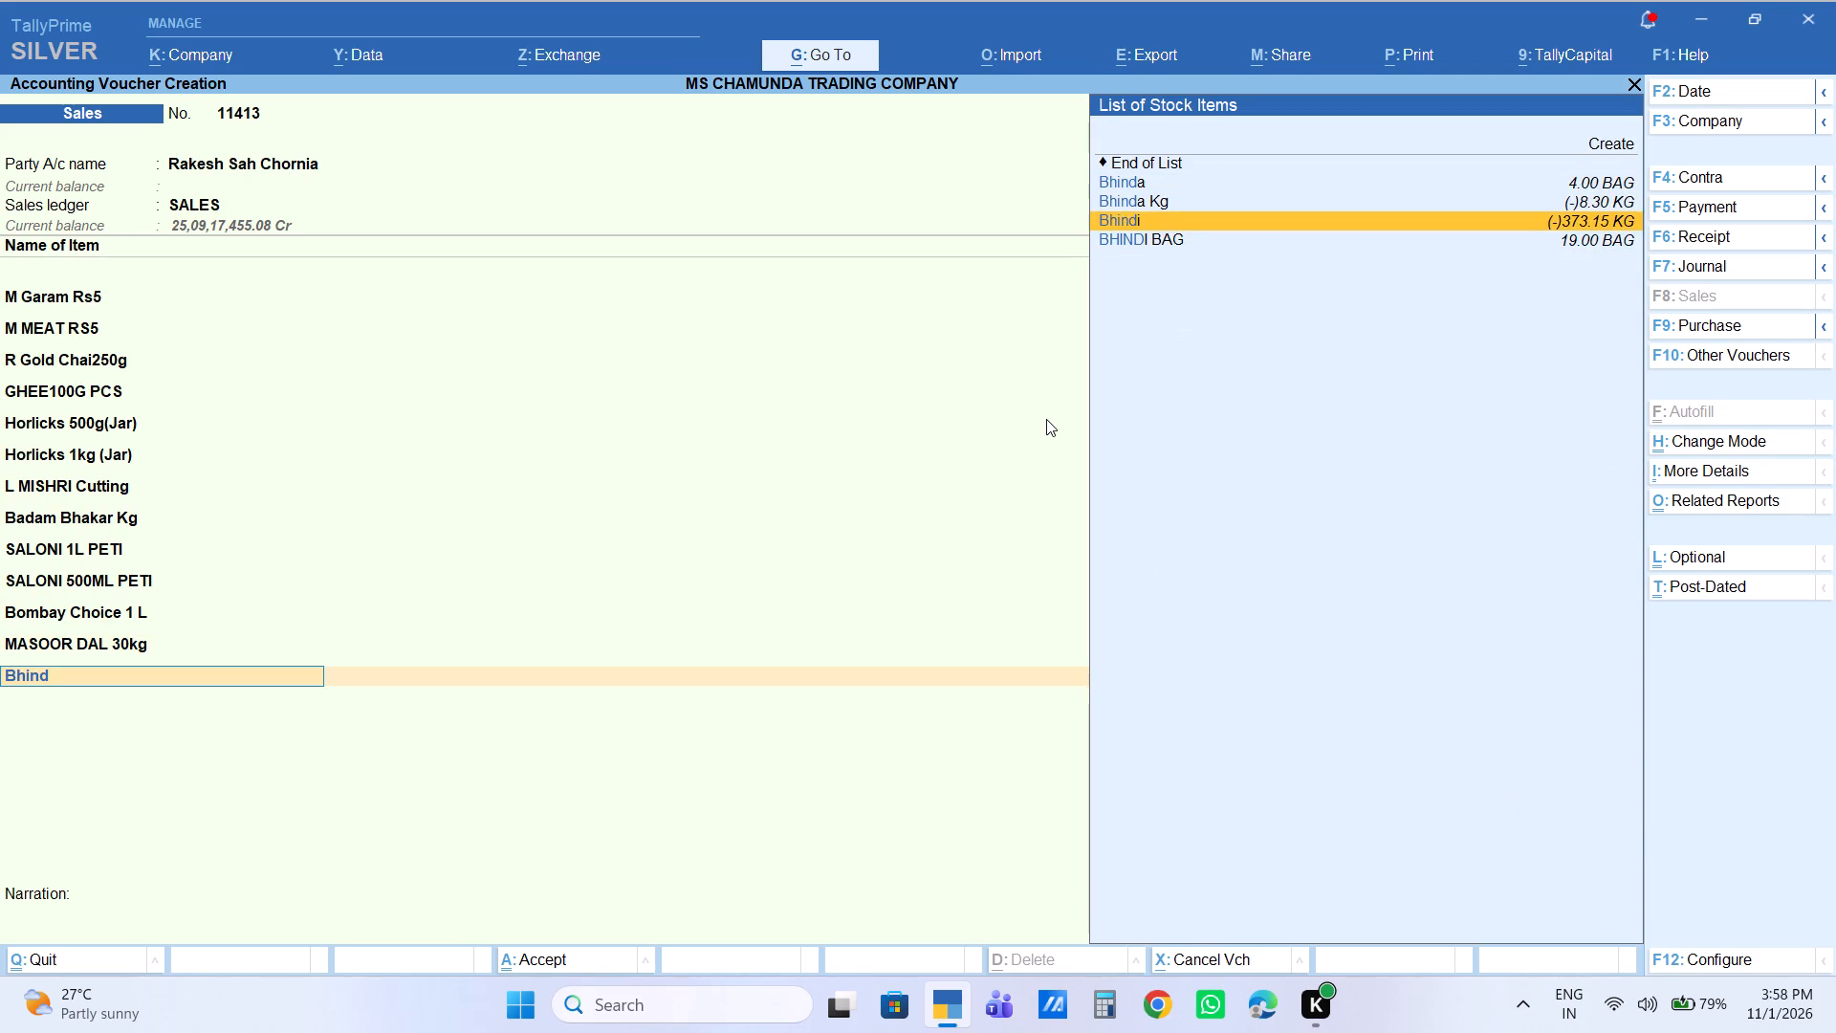
key(Down)
key(Return)
key(1)
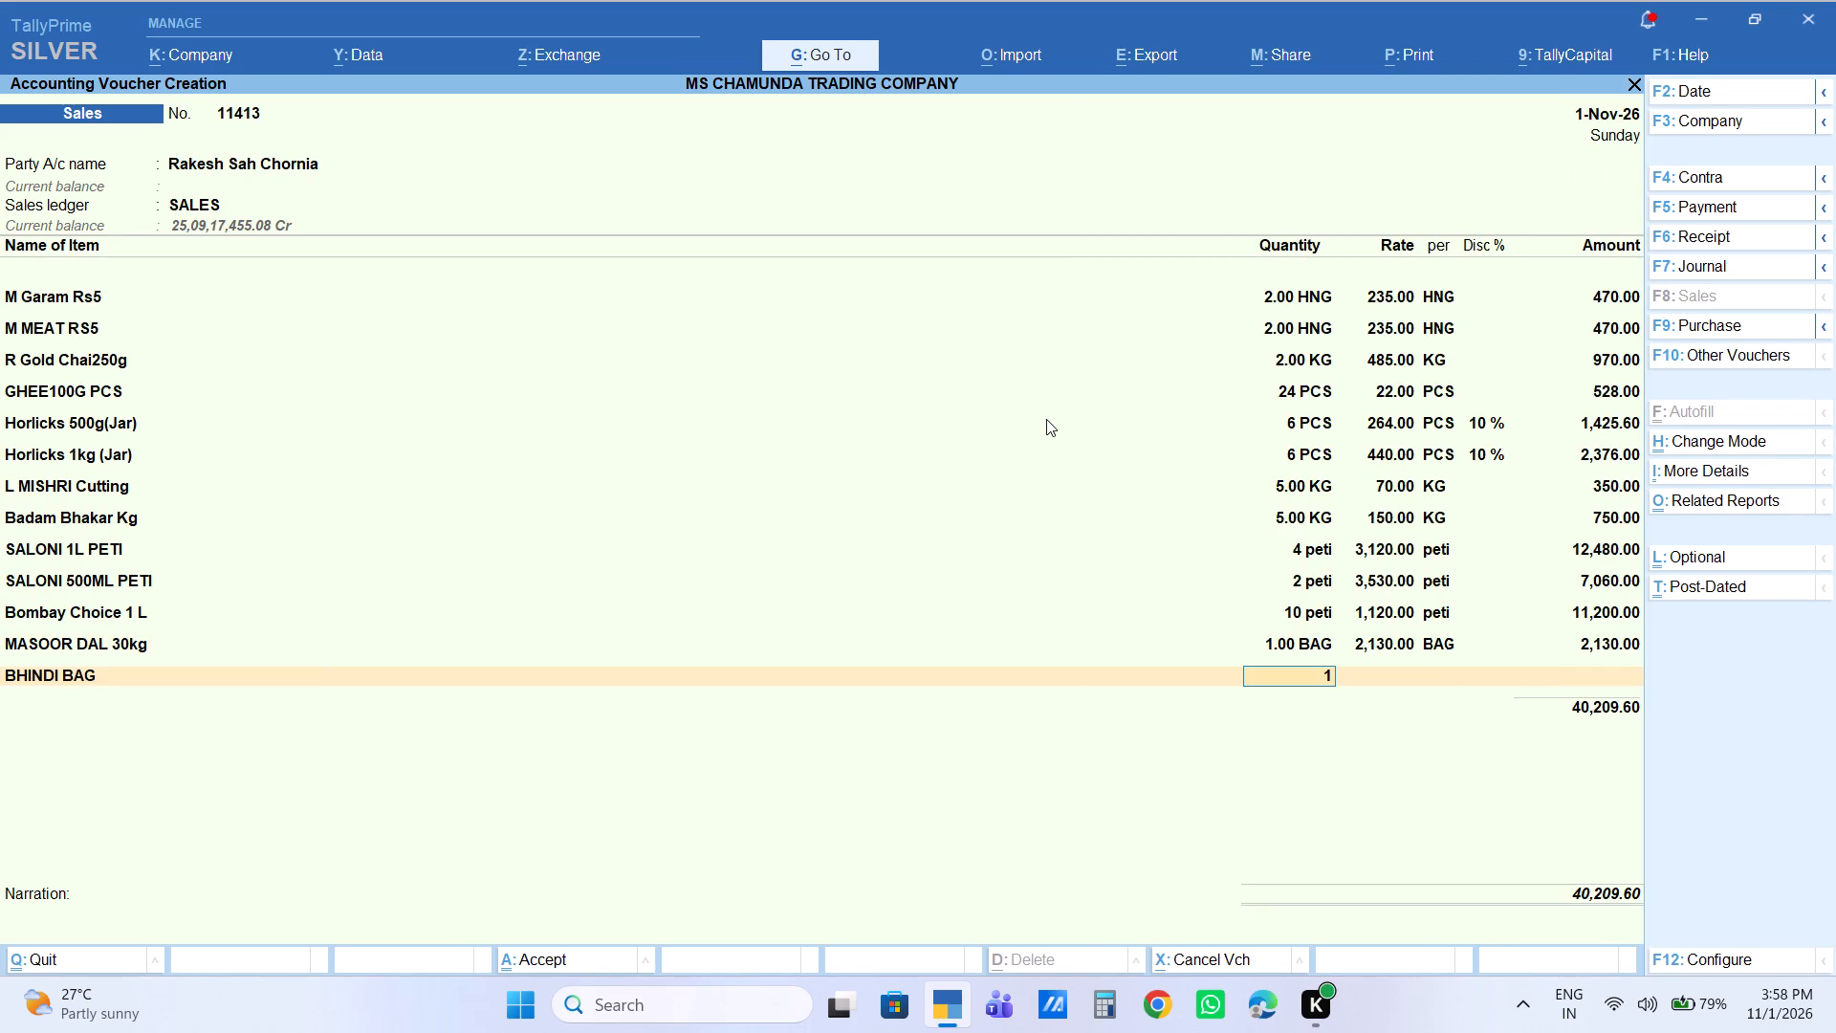
key(Return)
key(Return)
key(Return)
key(Return)
key(Return)
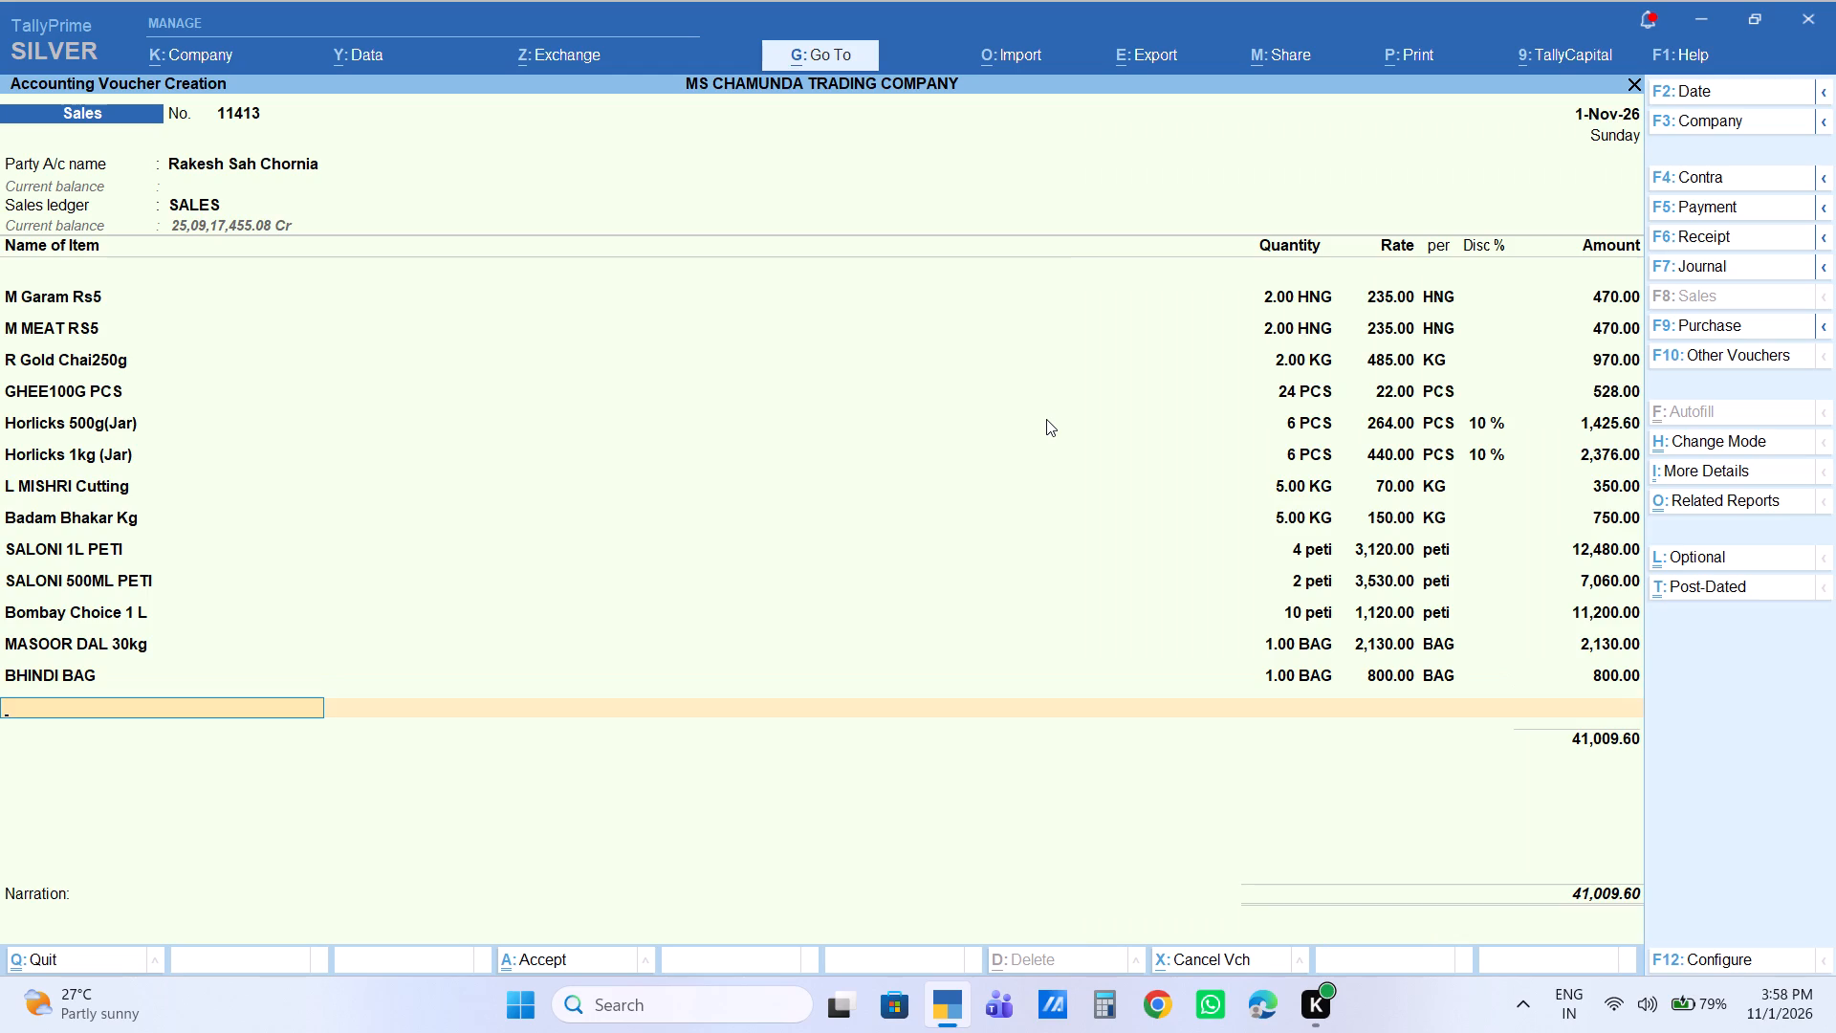
Add CHURA 23KG to the voucher with a quantity of 2 BAG at the rate of 850.
text(chura)
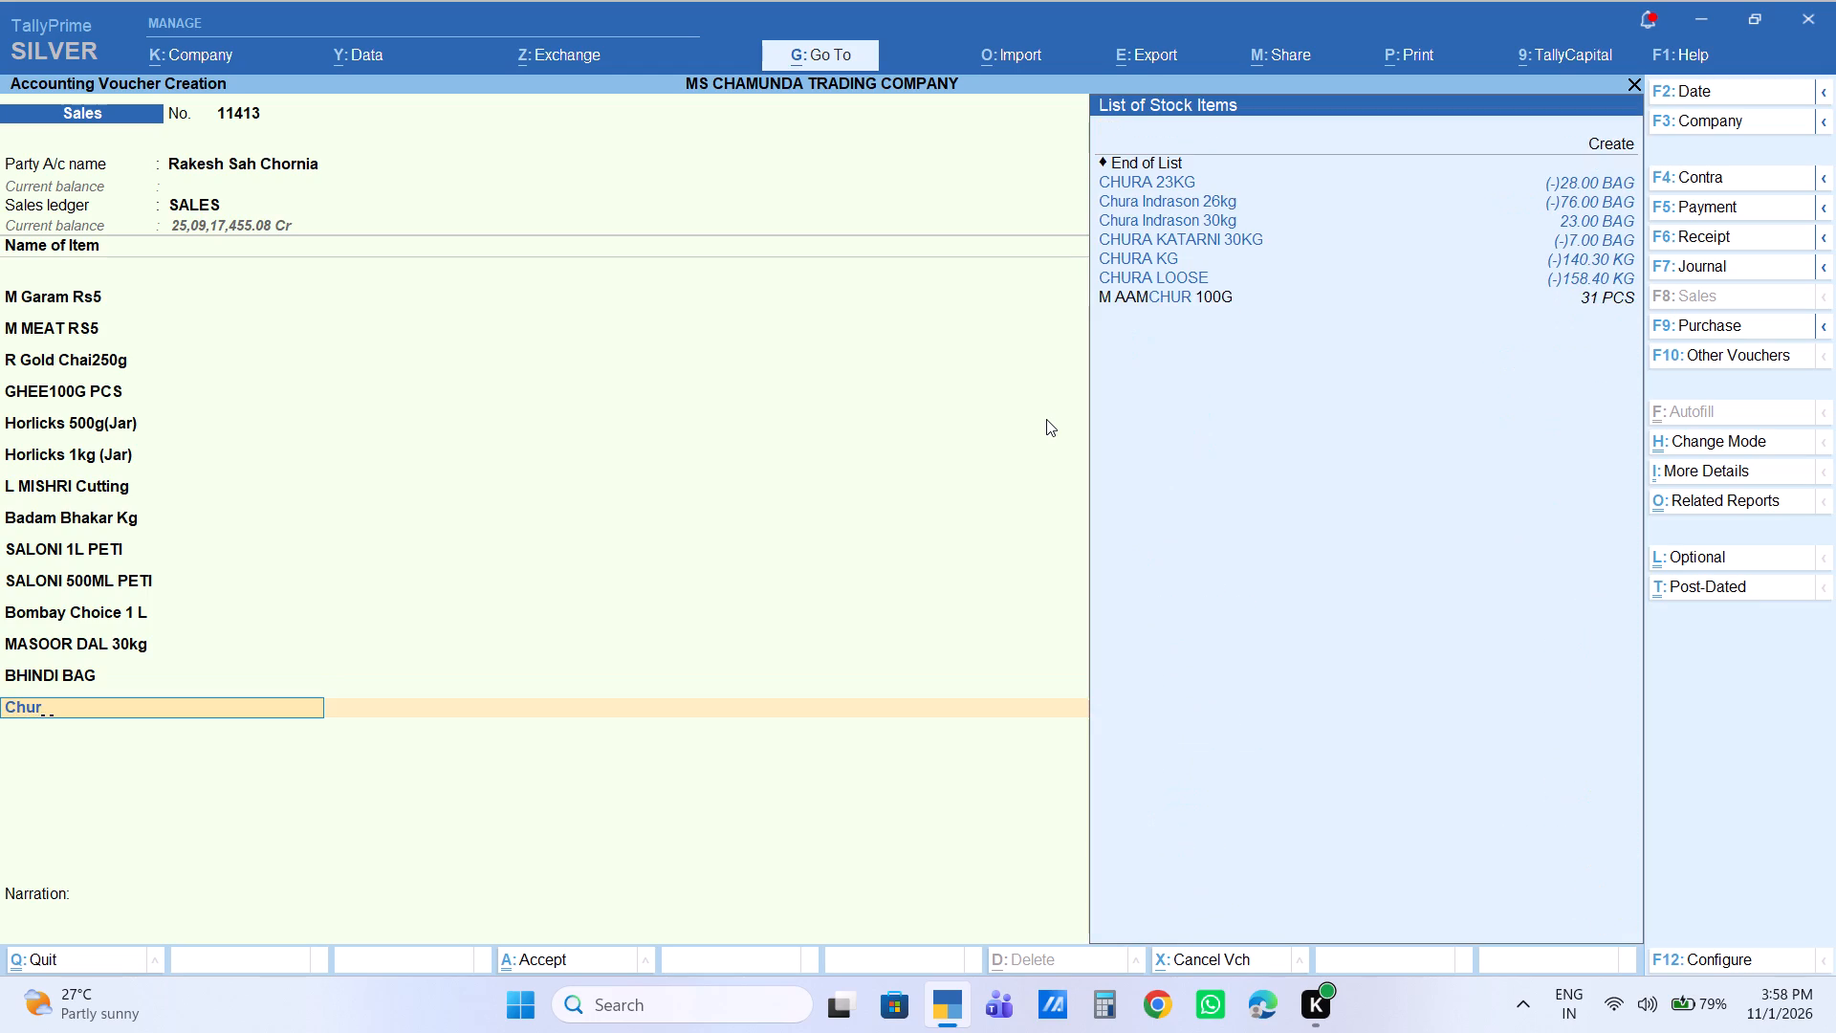
key(Down)
key(Return)
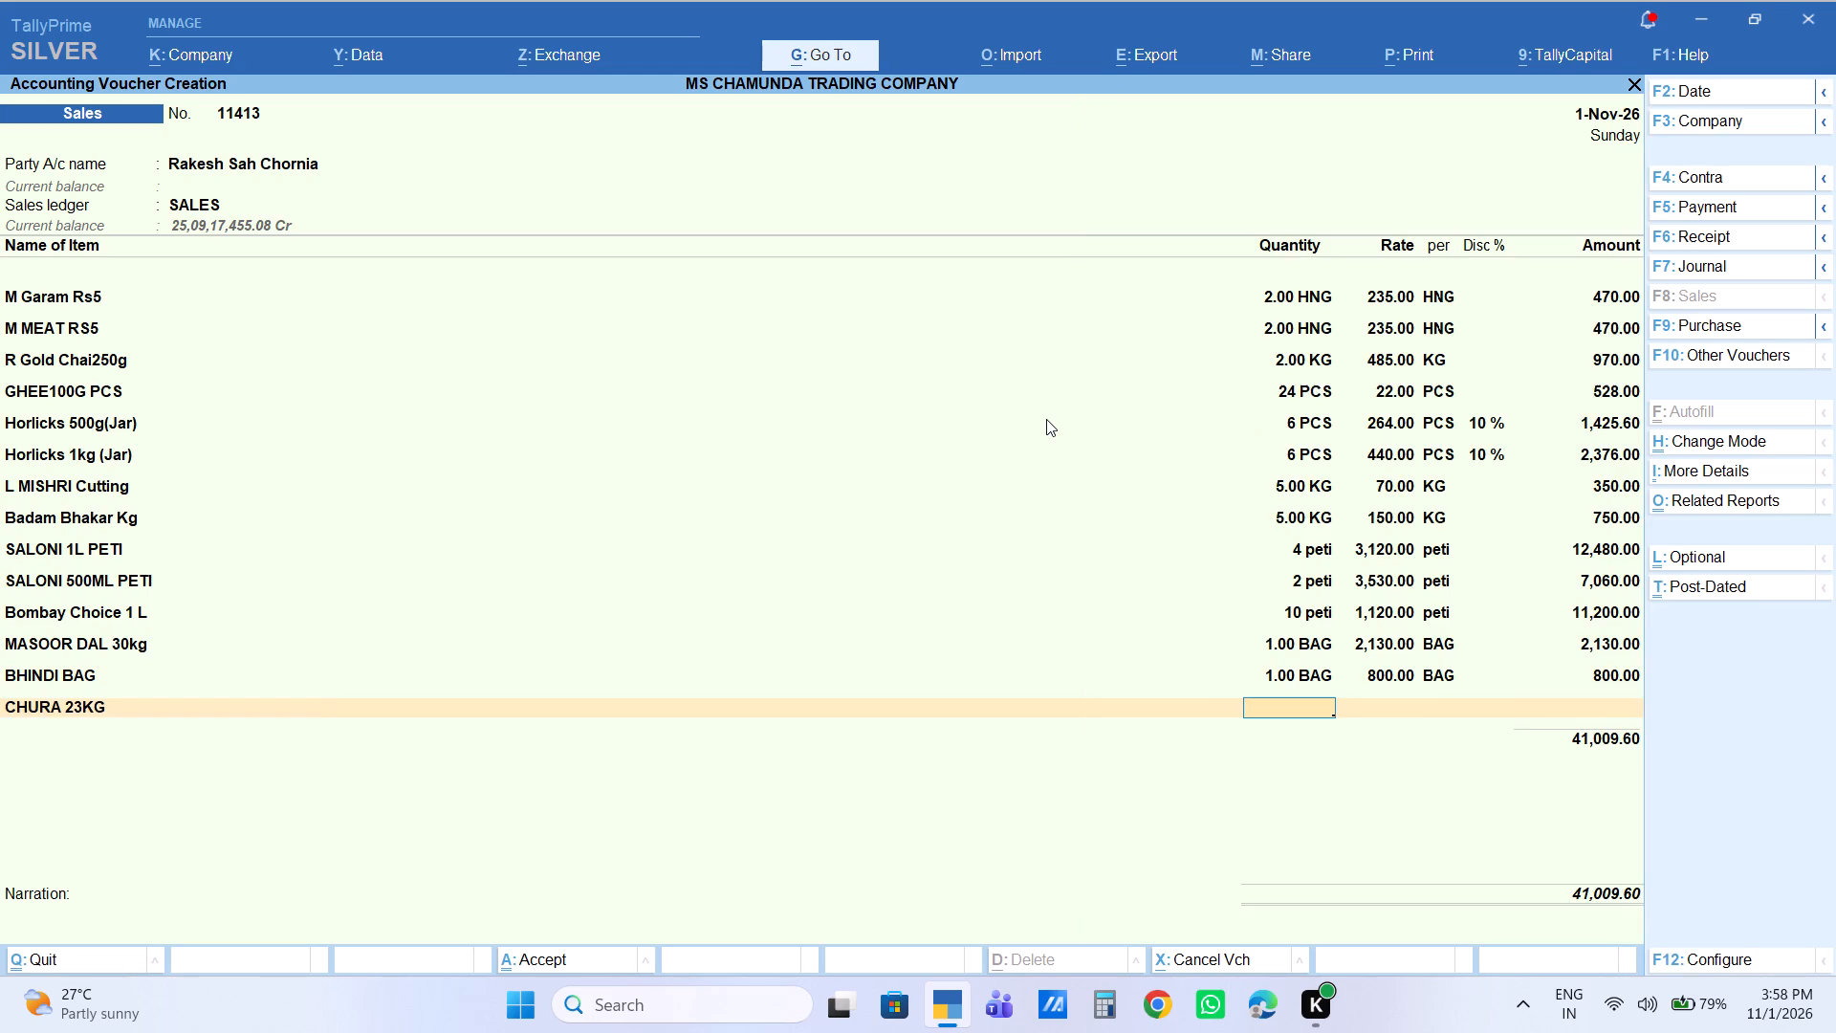
key(2)
key(Return)
key(Return)
key(Return)
key(Return)
key(Return)
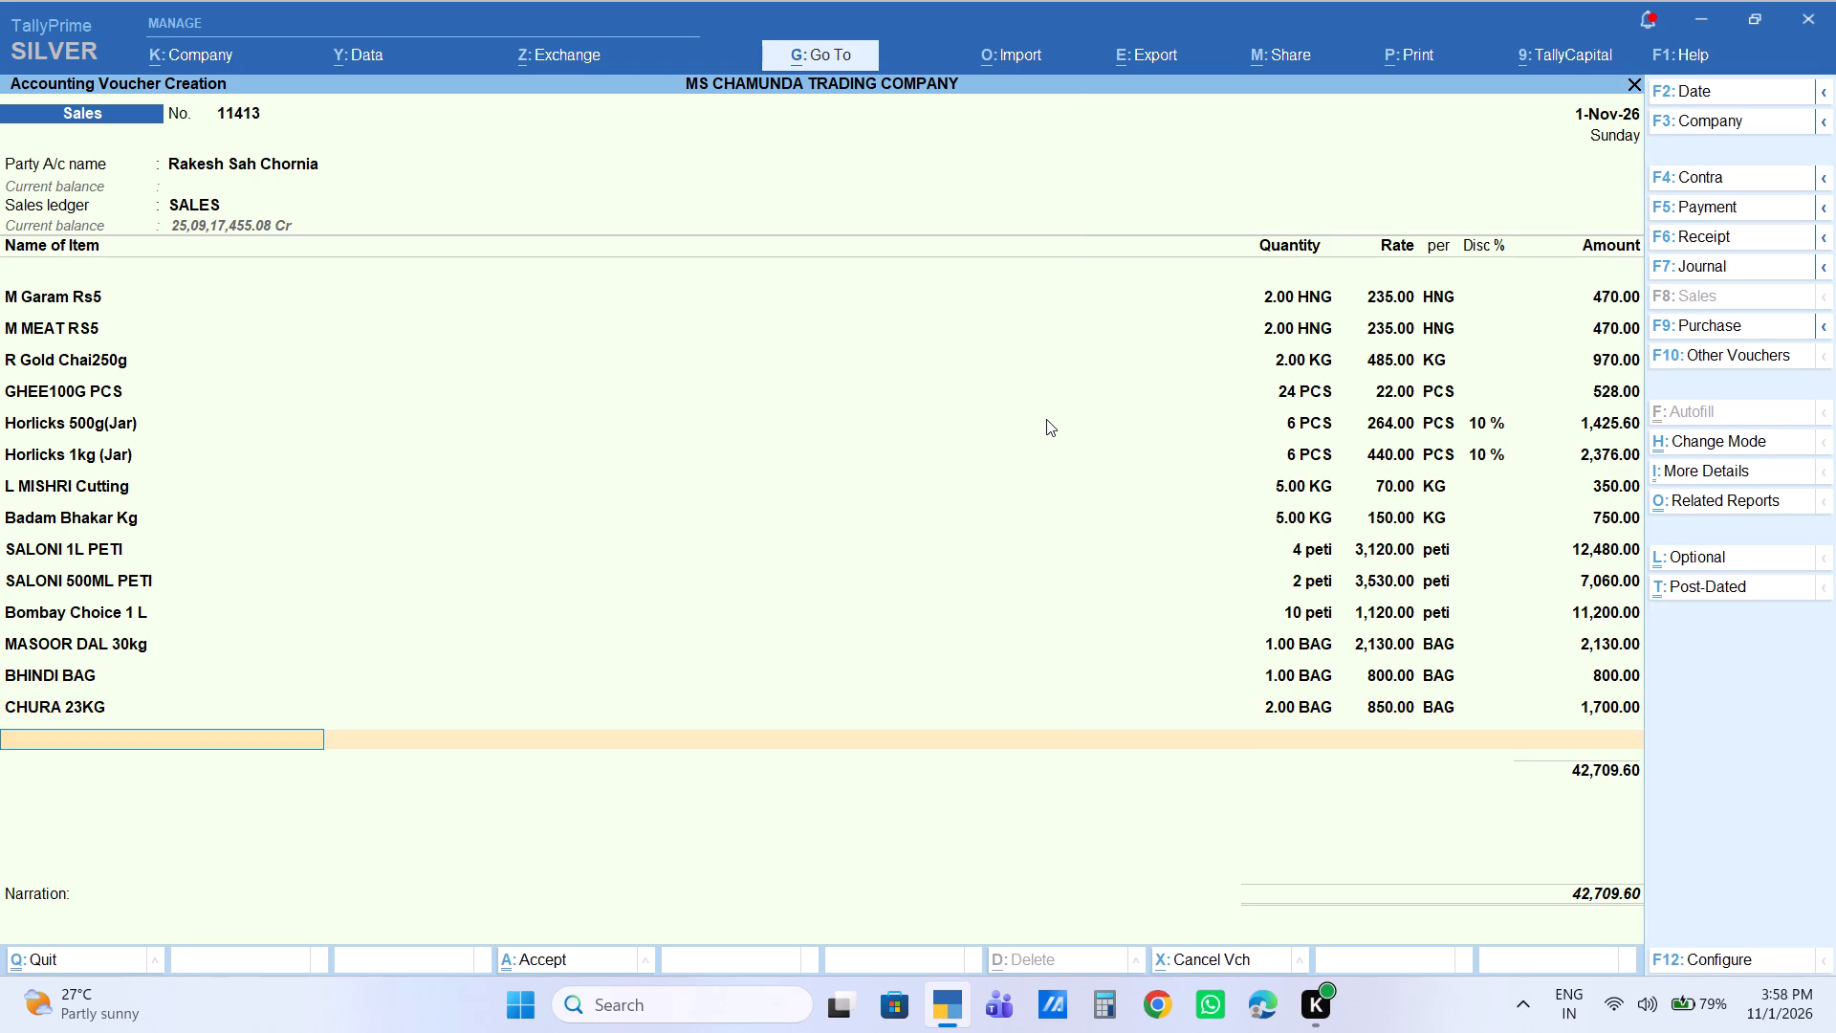
Add KAMDHENU 25KG to the voucher with a quantity of 4 BAG at the rate of 890.
text(kamdh)
key(Return)
key(4)
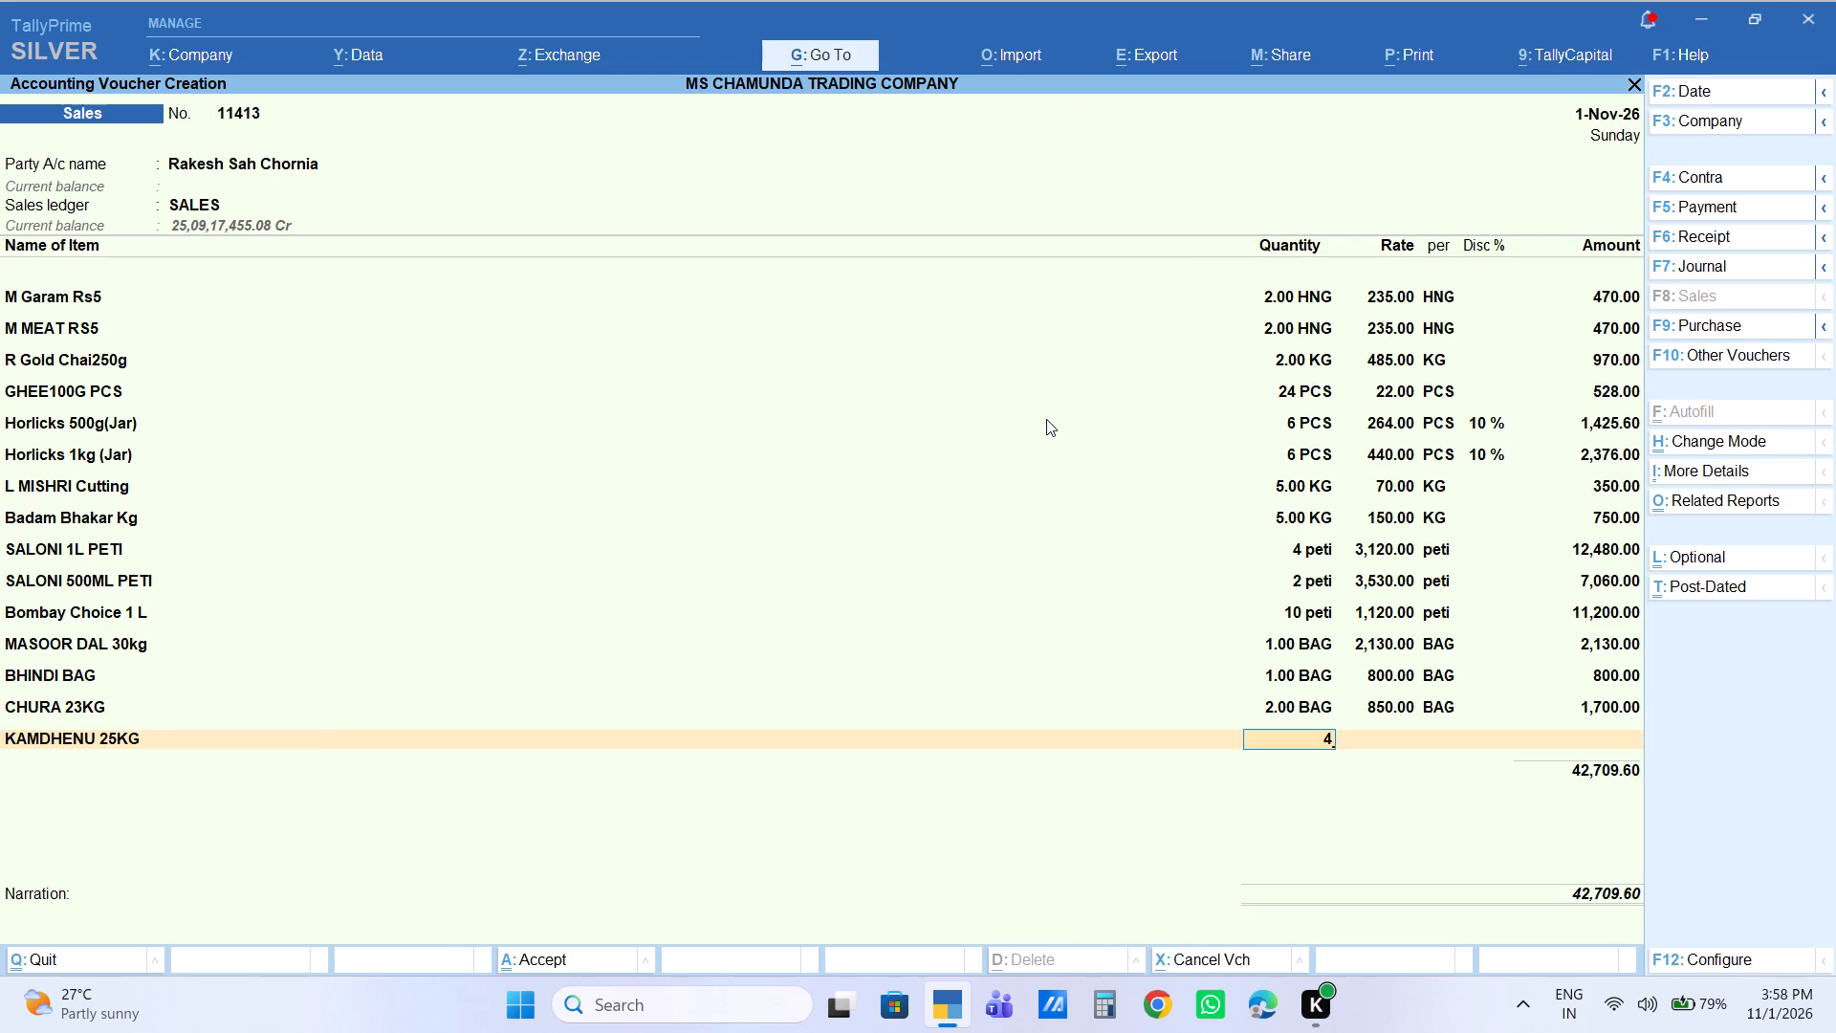
key(Return)
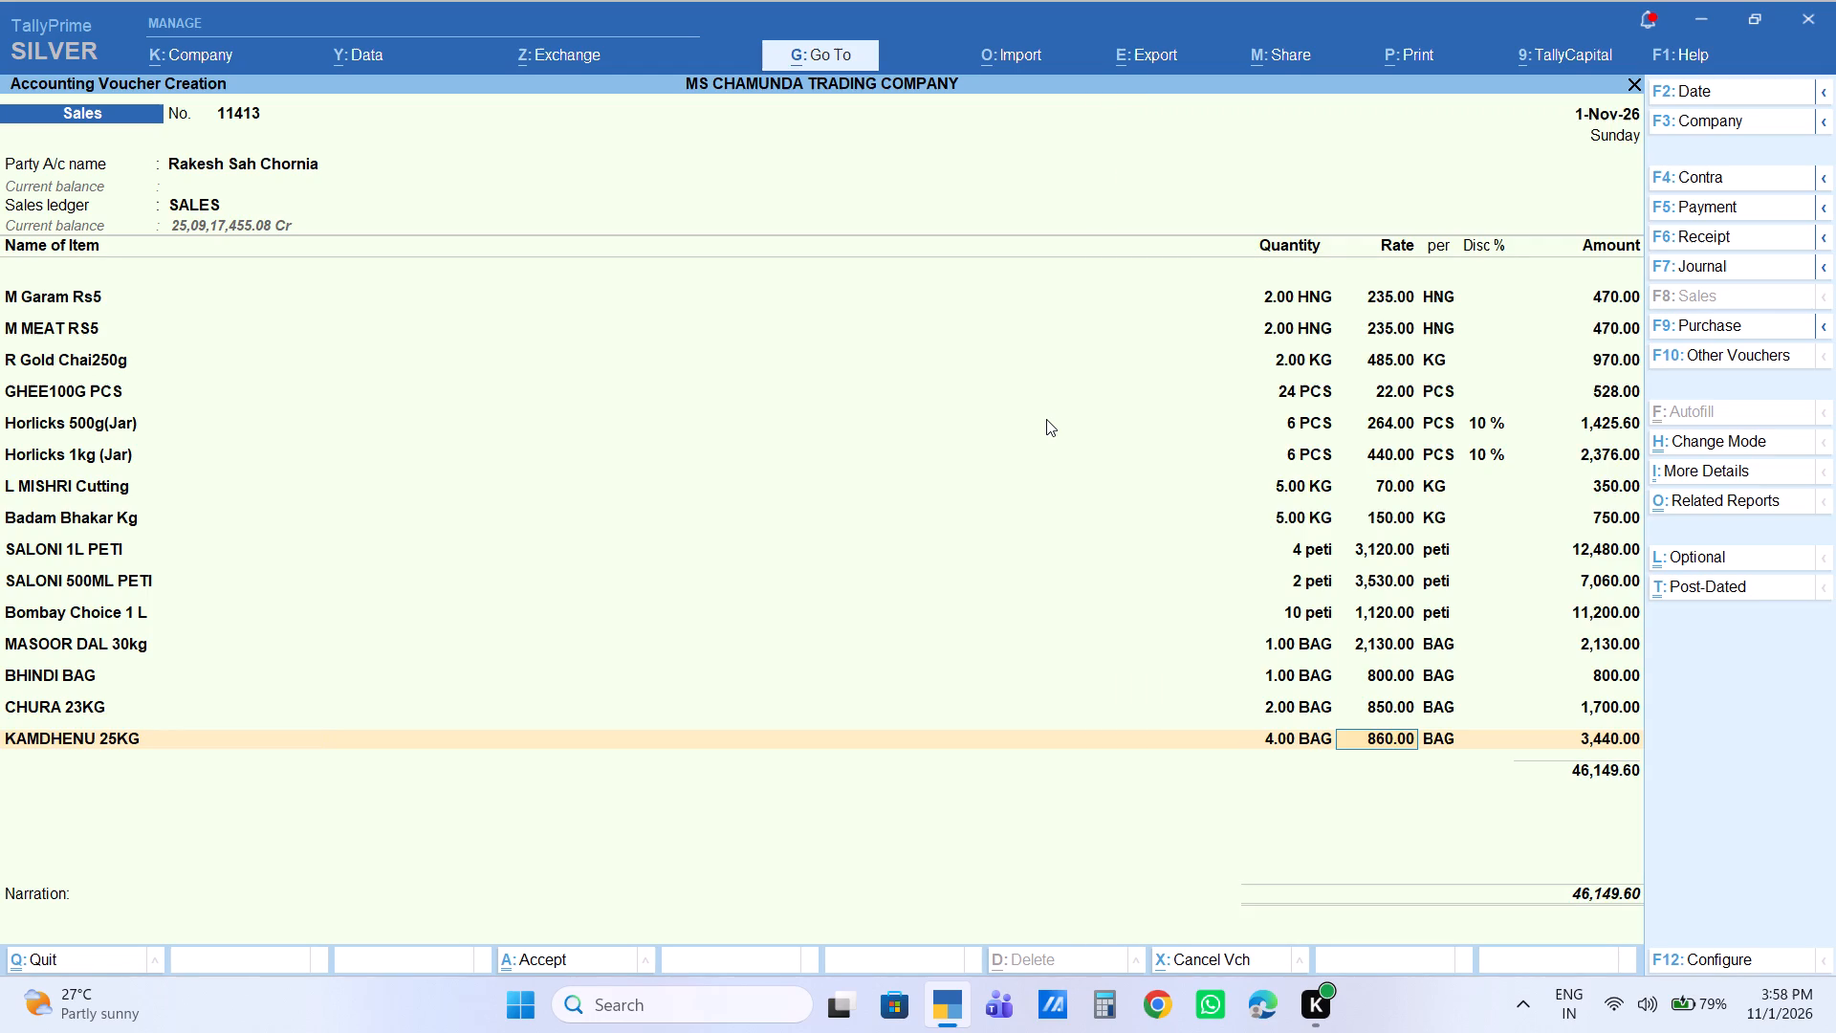
text(890)
key(Return)
key(Return)
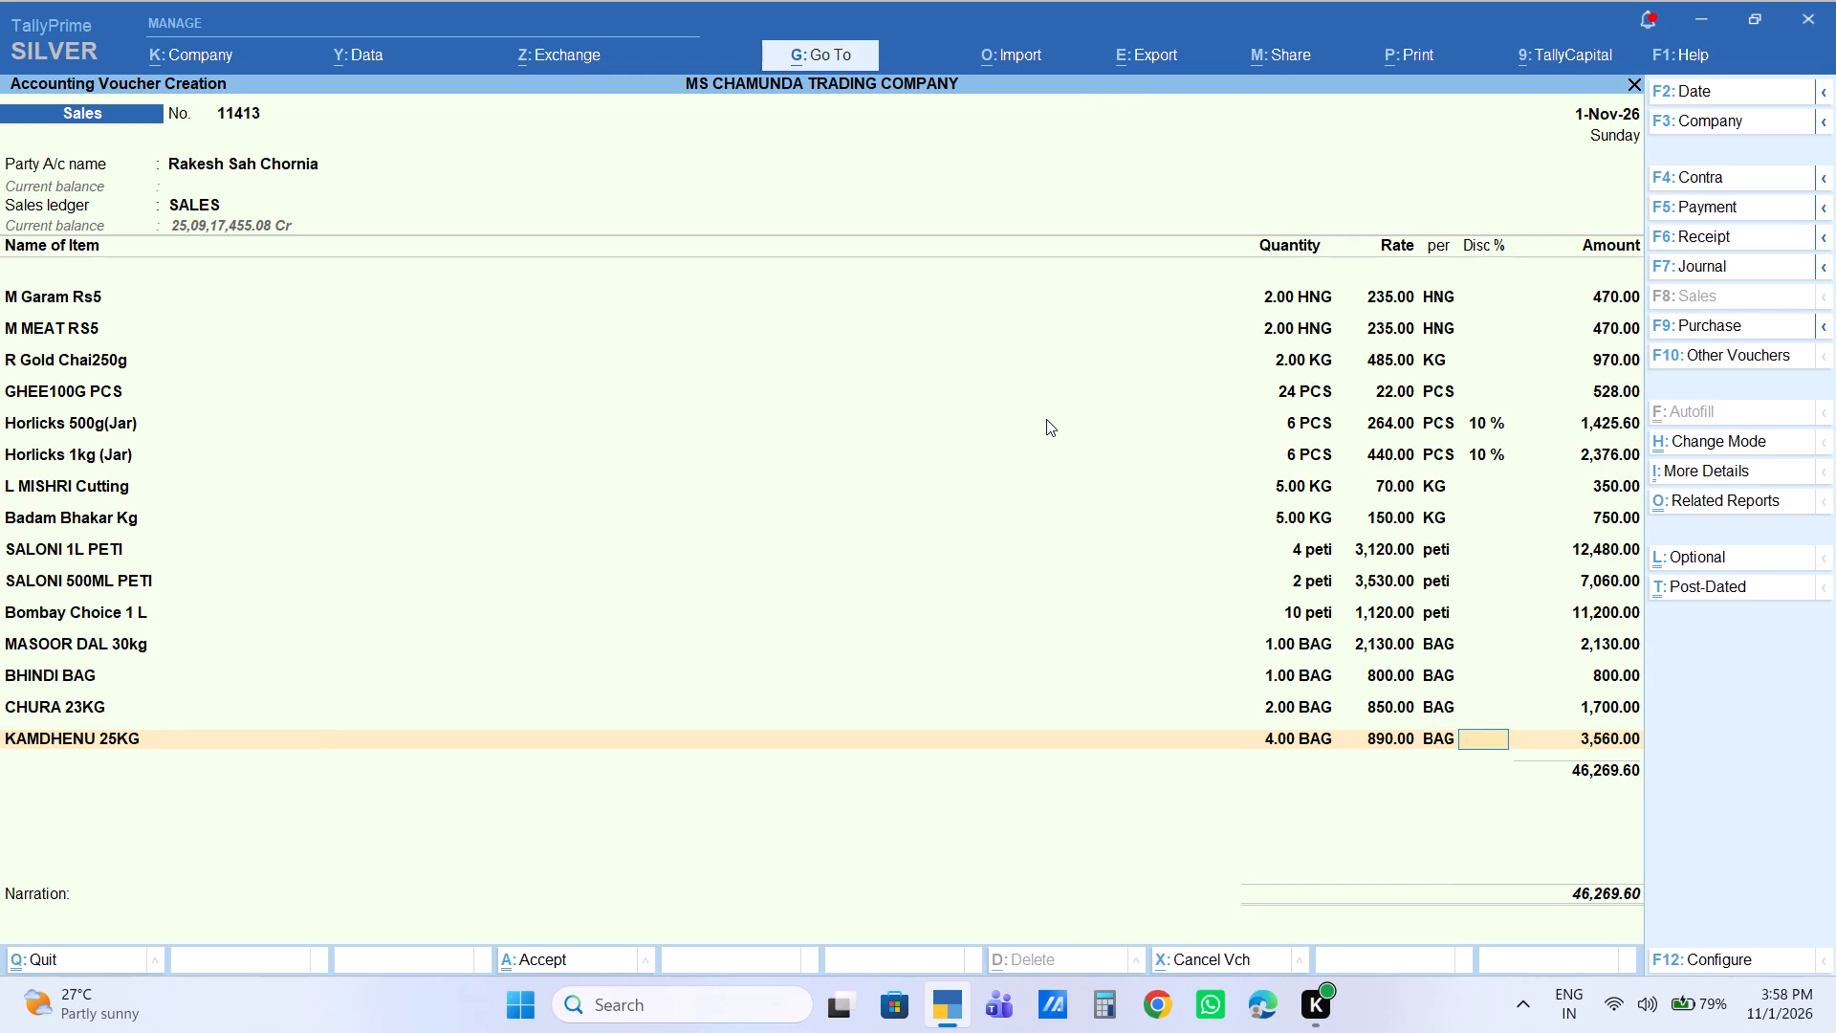
key(Return)
key(Return)
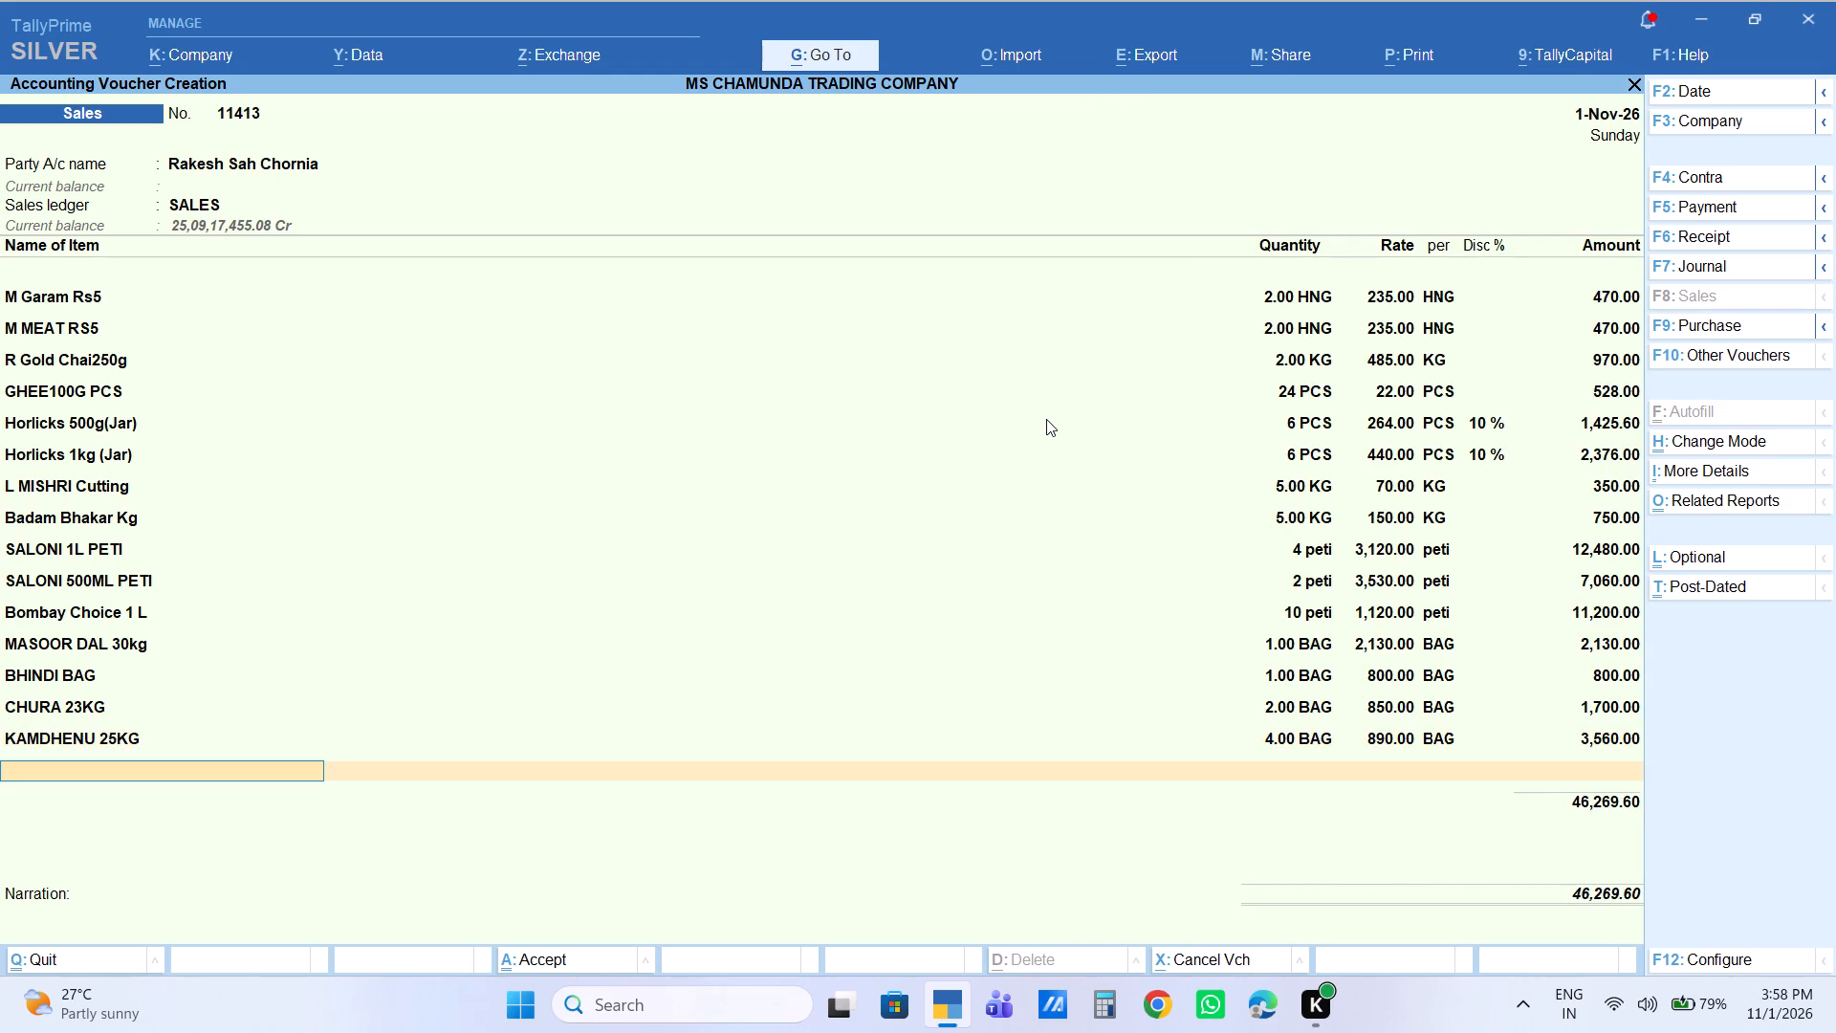
Add Parle G Rs3 to the voucher with a quantity of 3 peti at the rate of 530.
text(parle)
key(Down)
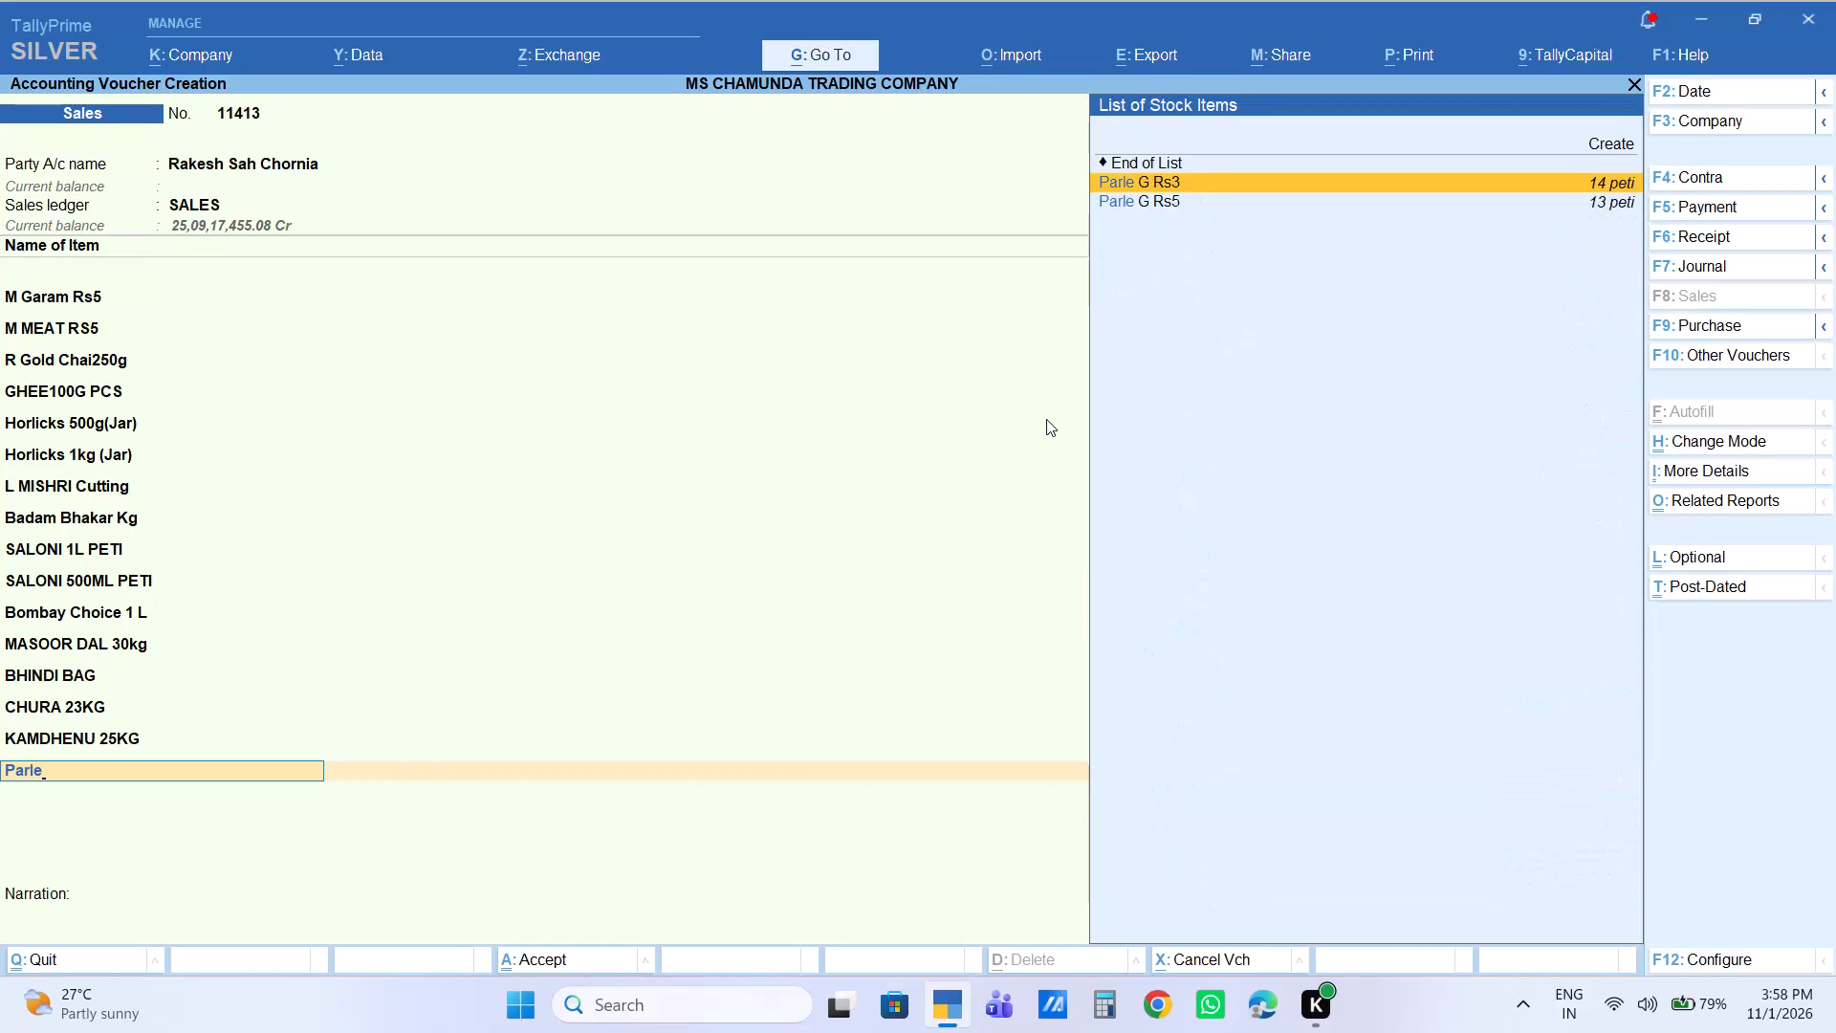
key(Return)
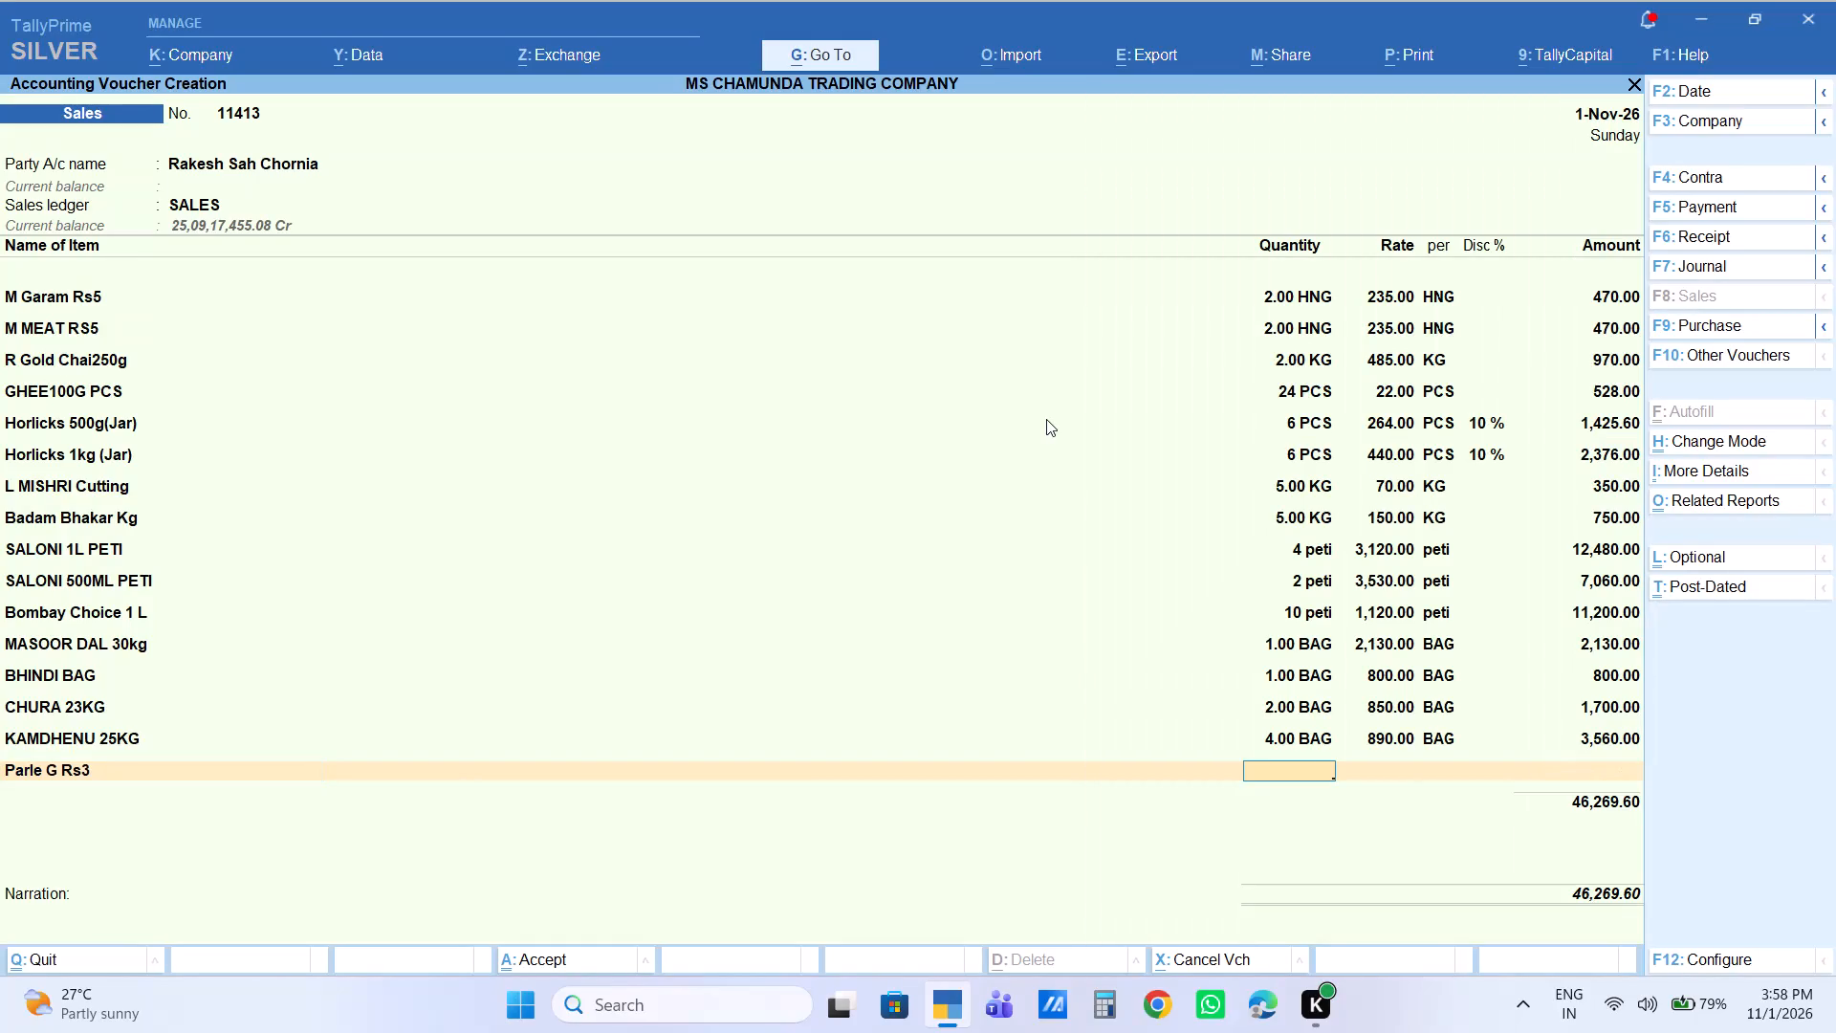
key(3)
key(Return)
key(Return)
key(Return)
key(Return)
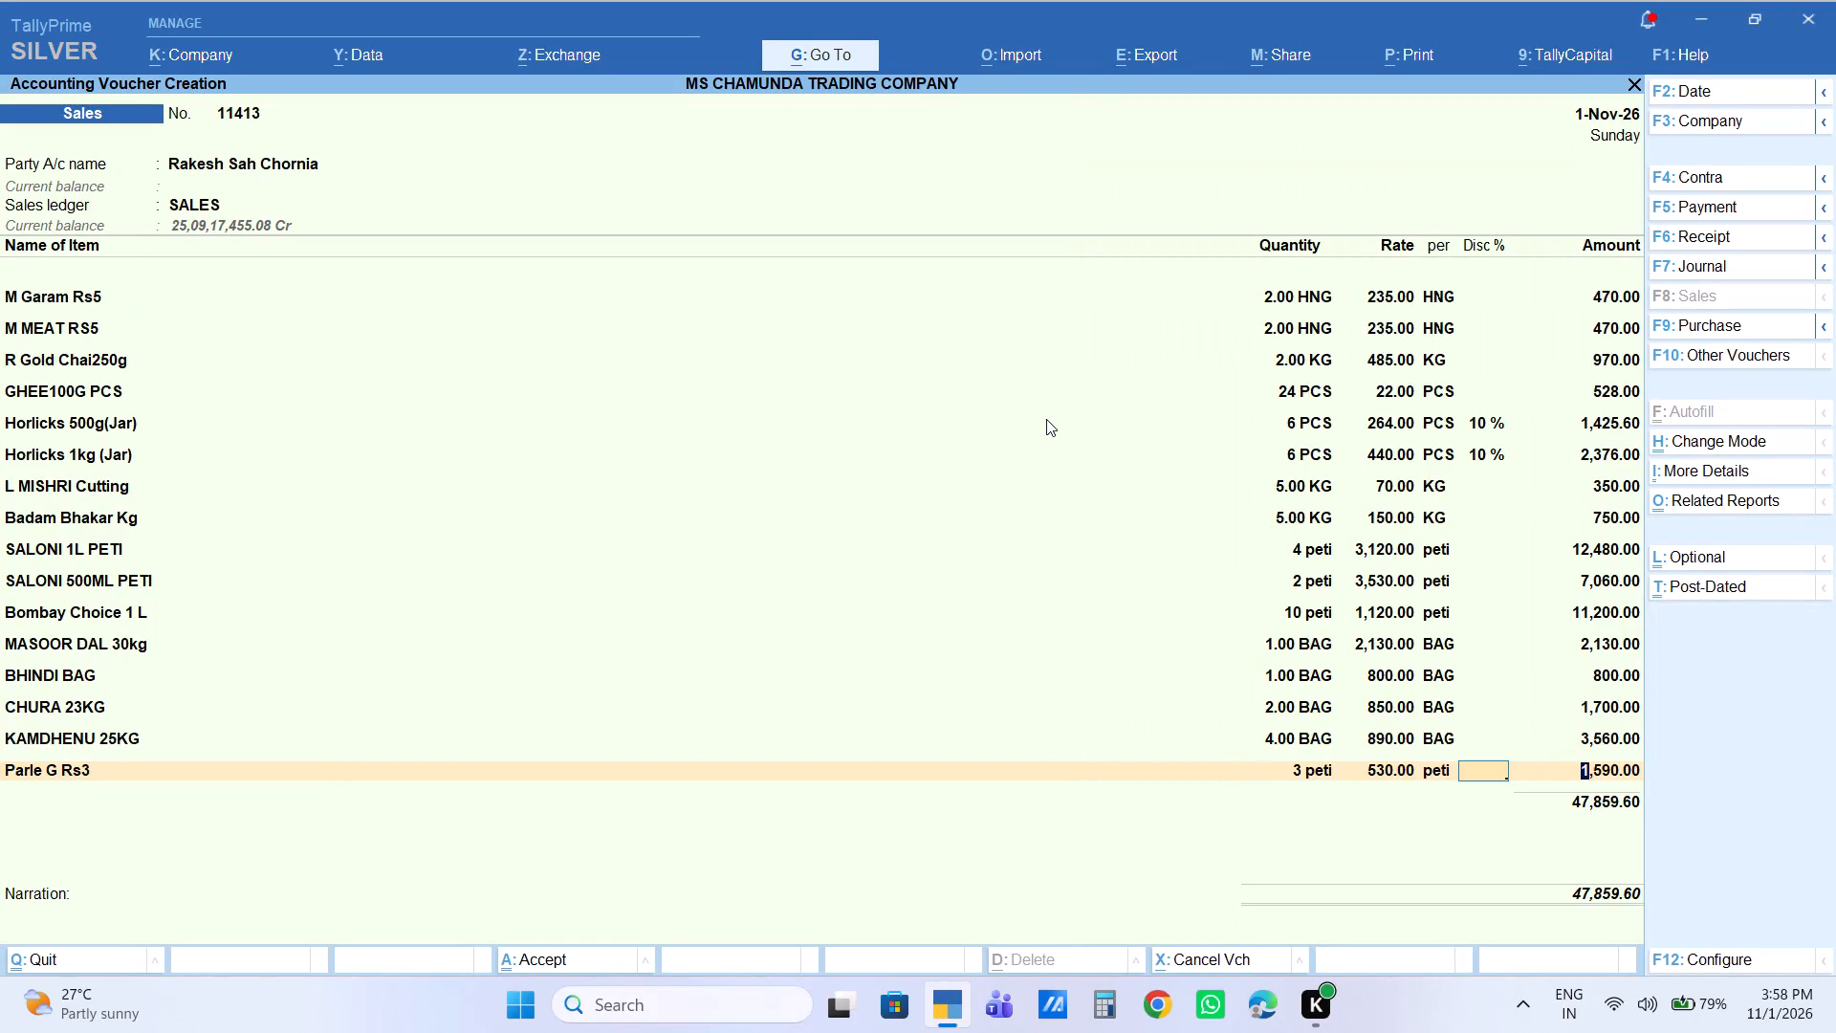
key(Return)
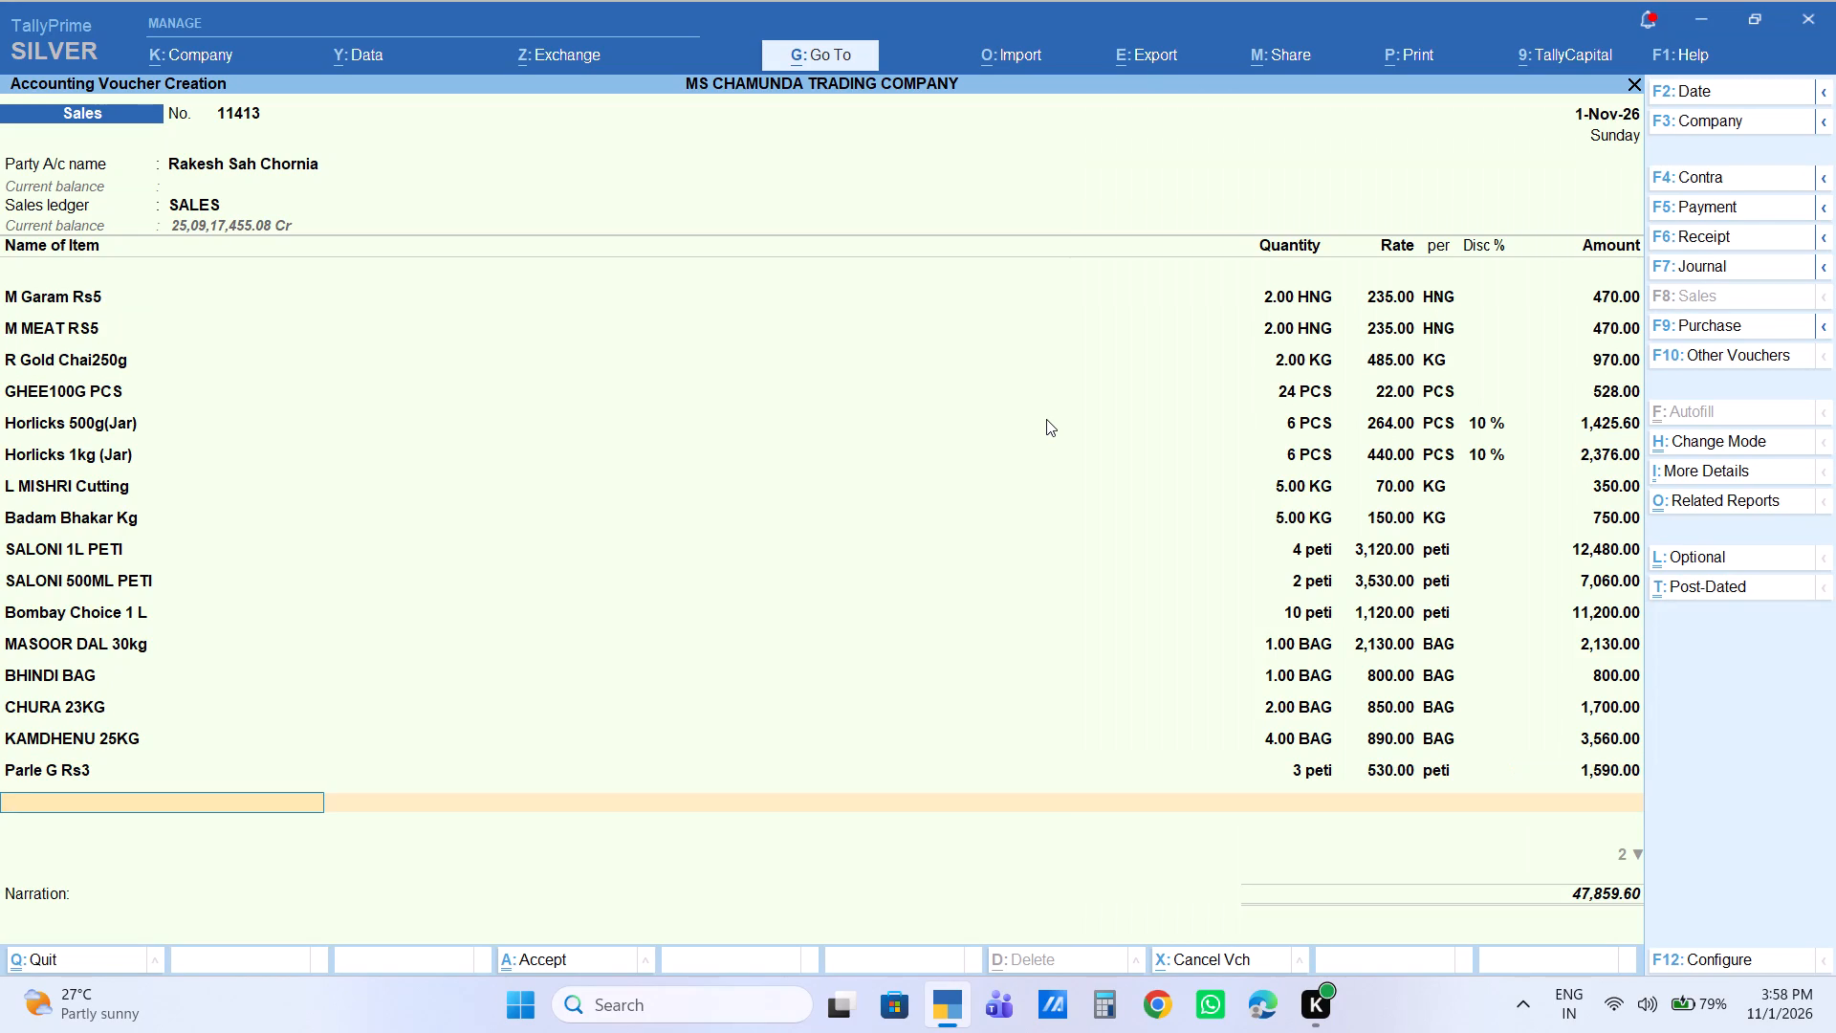
Add Parle G Rs5 to the voucher with a quantity of 2 peti at the rate of 630.
text(parle)
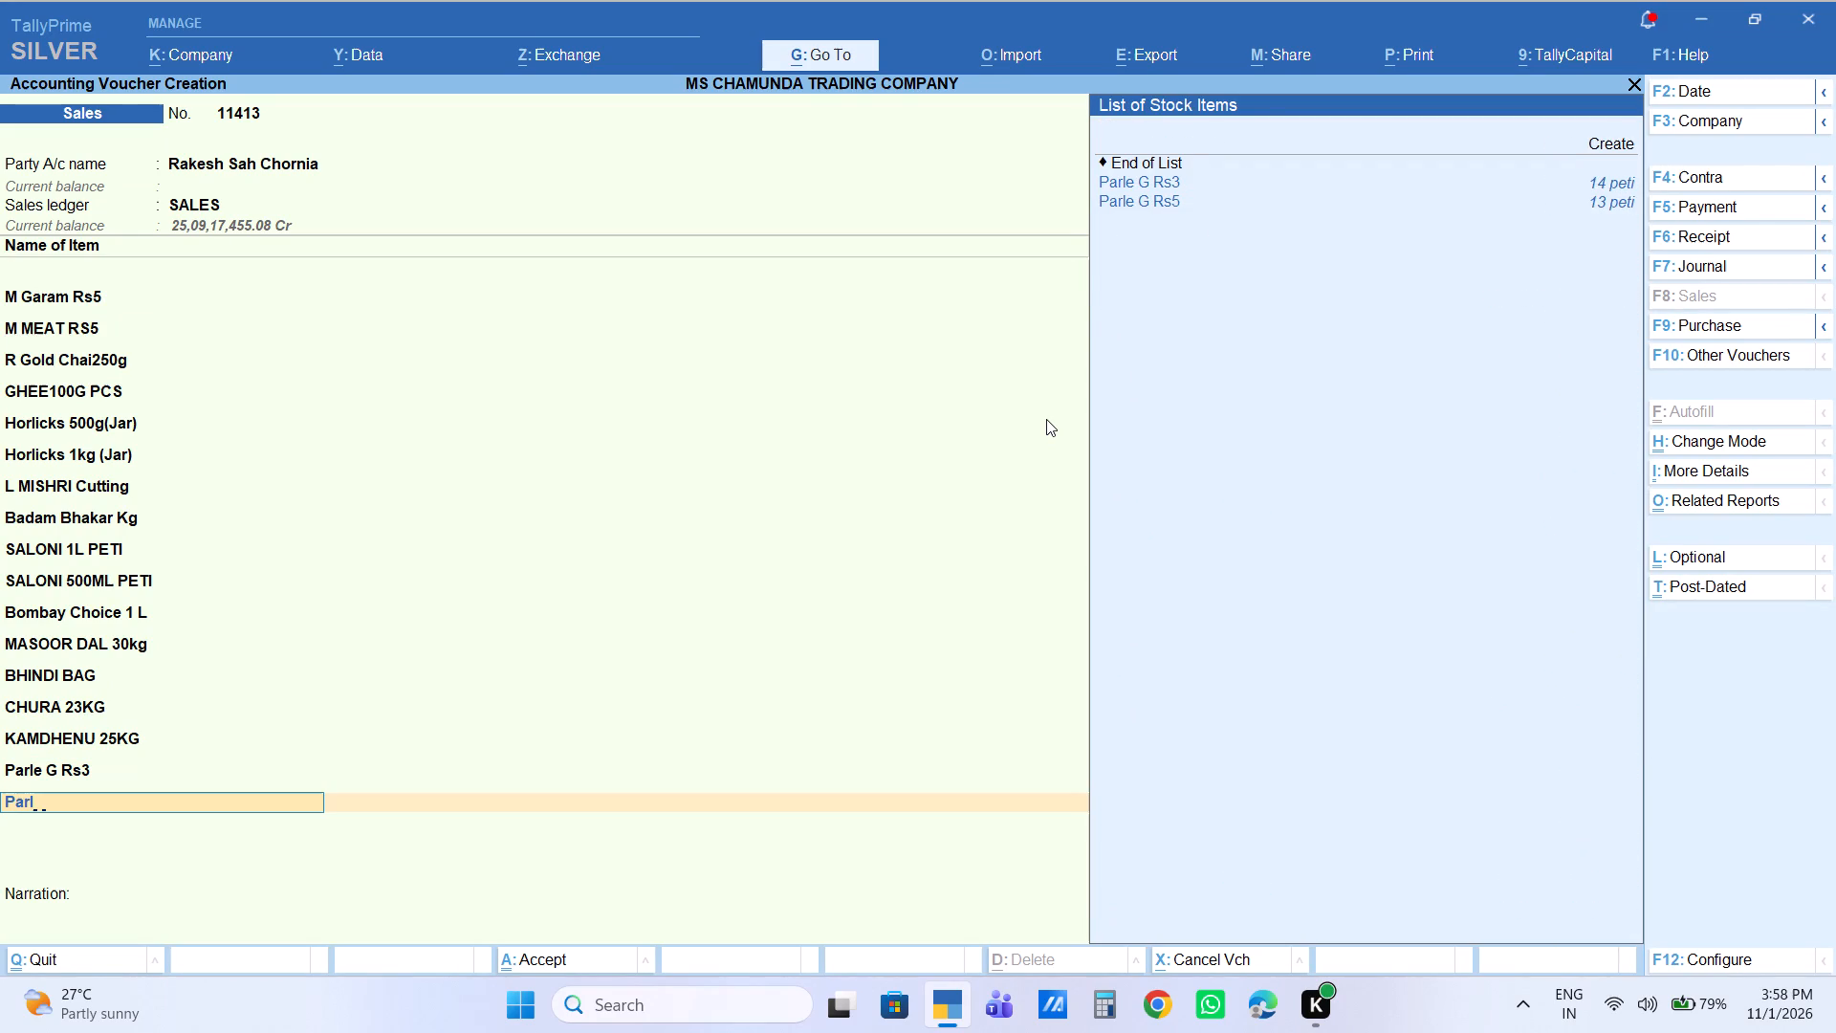
key(Down)
key(Down)
key(Return)
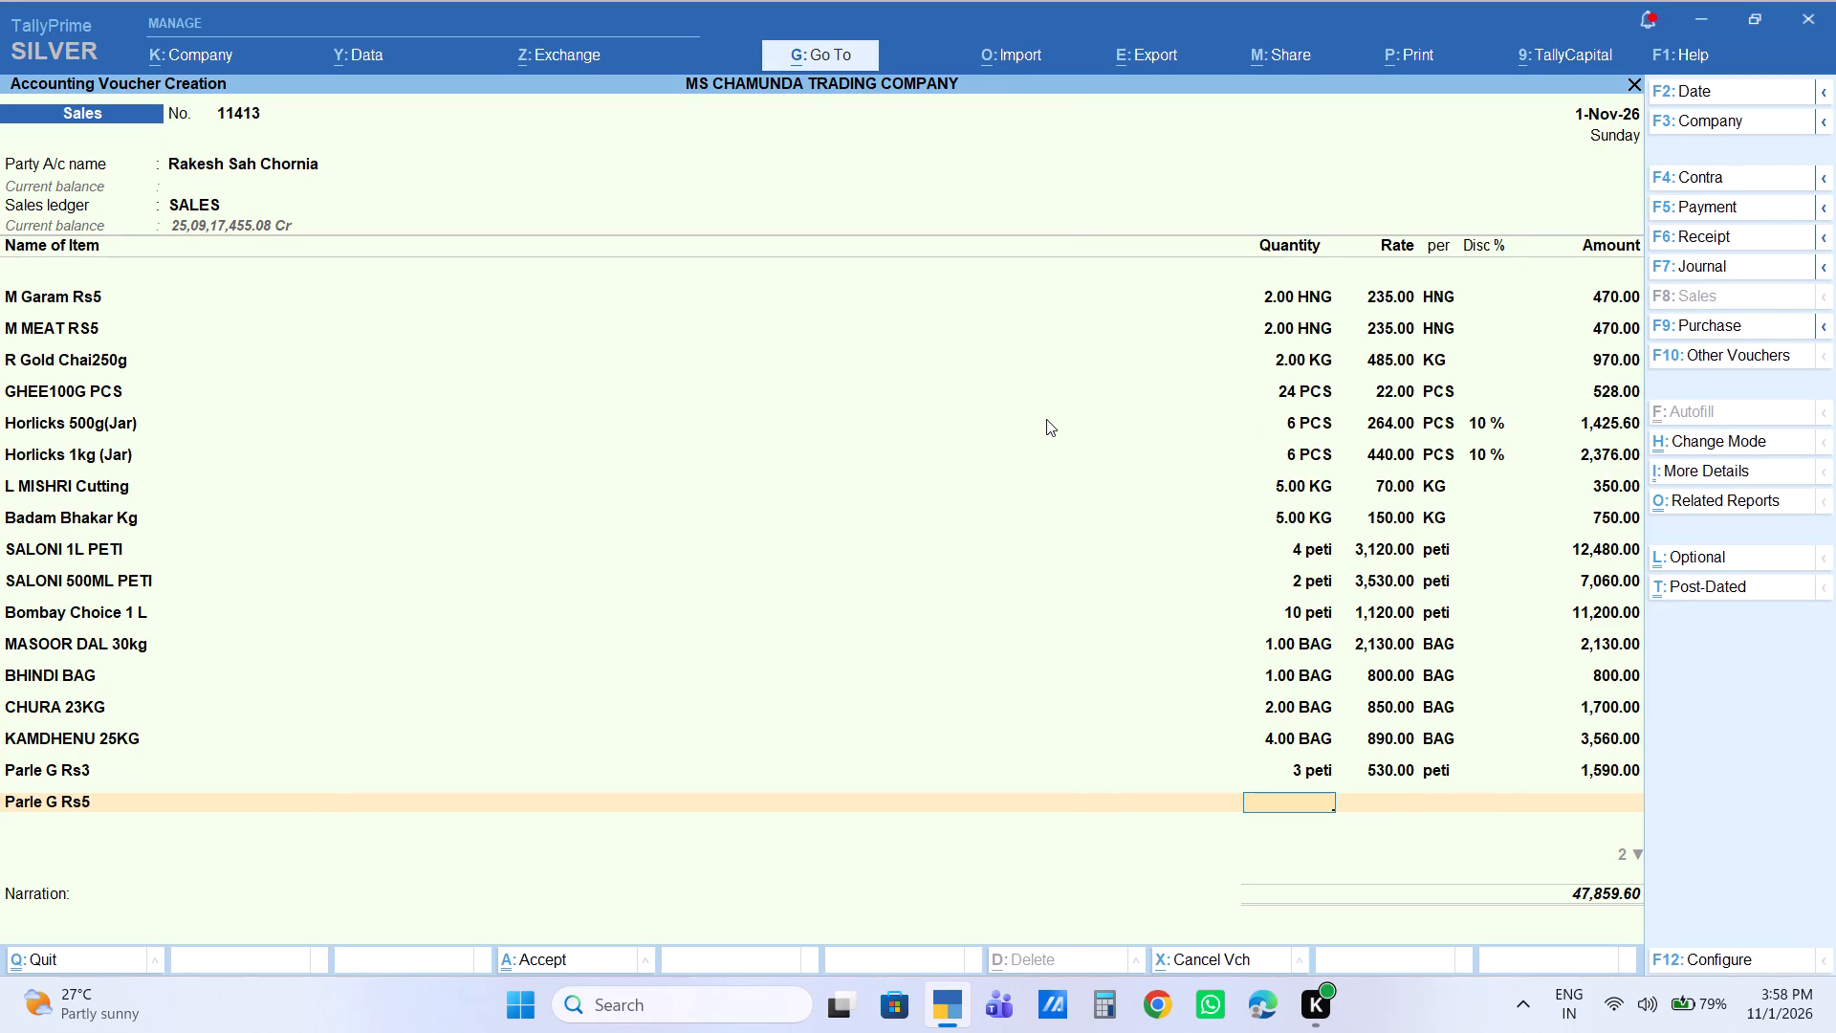
key(2)
key(Return)
key(Return)
key(Return)
key(Return)
key(Return)
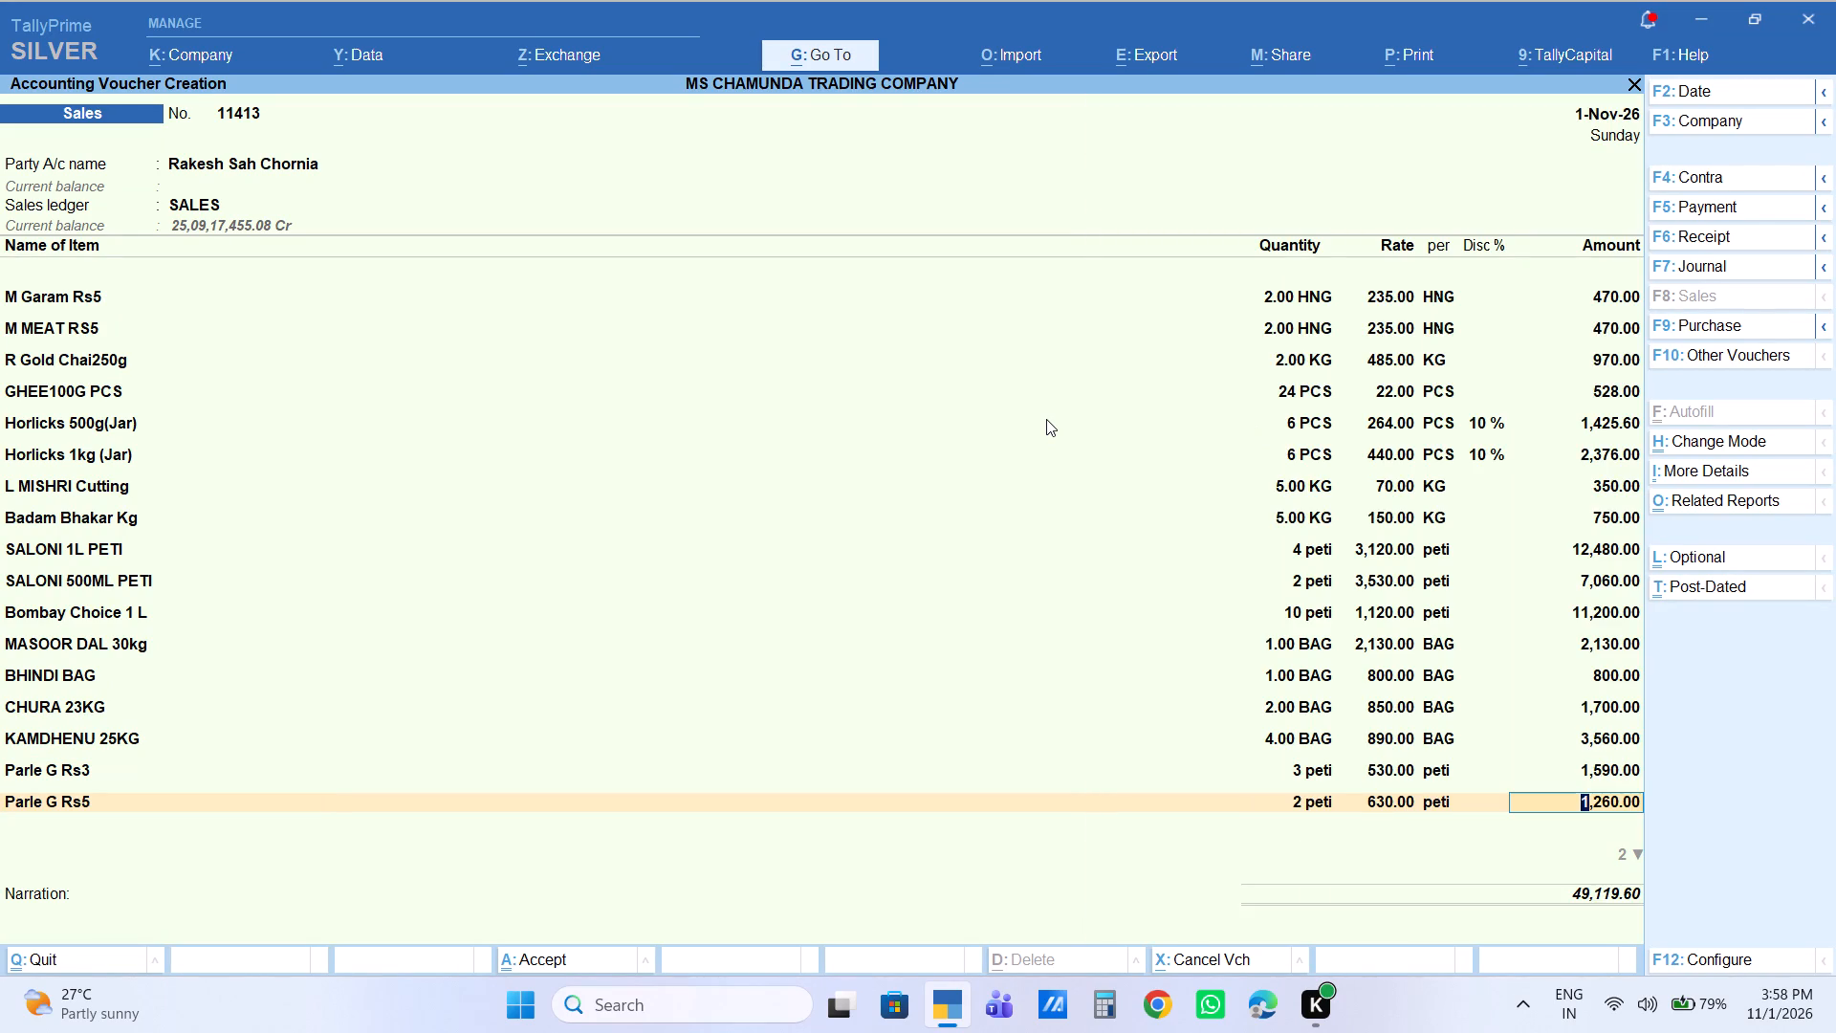
Add P Dudh BiscuitRS5 to the voucher with a quantity of 2 peti at the rate of 860.
text(p du)
key(Return)
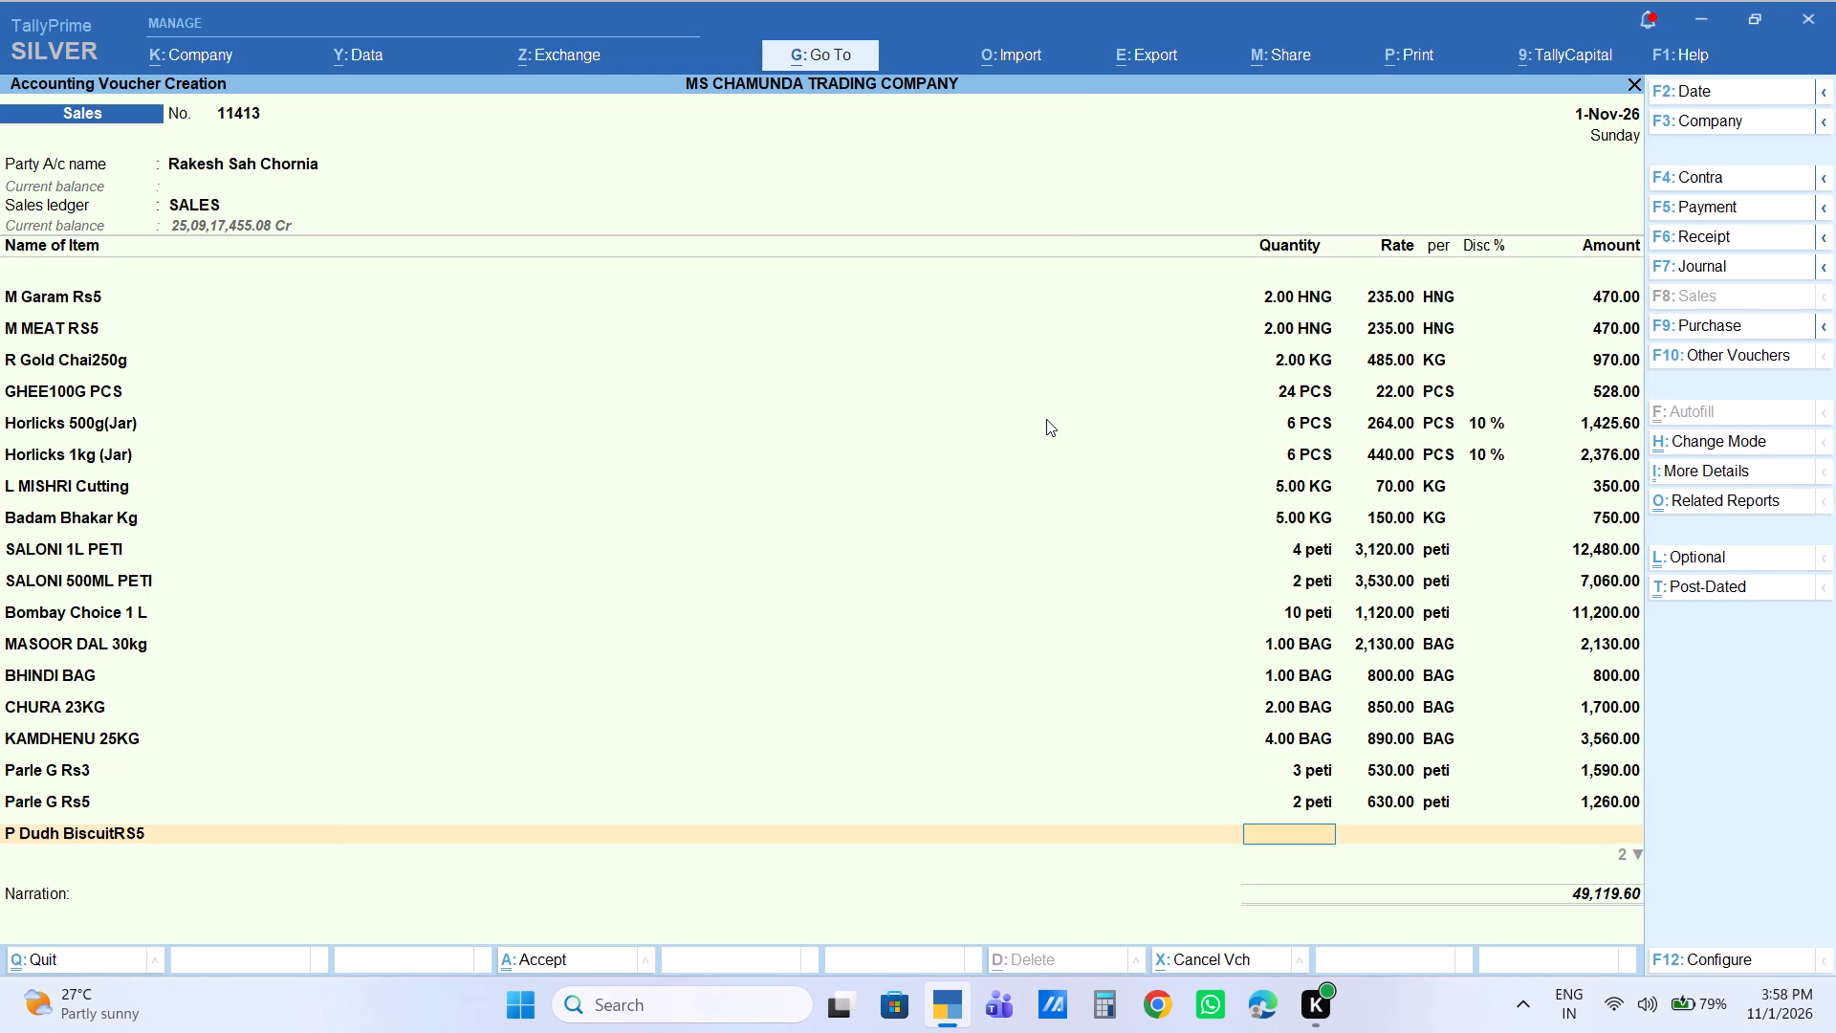
key(2)
key(Return)
key(Return)
key(Return)
key(Return)
key(Return)
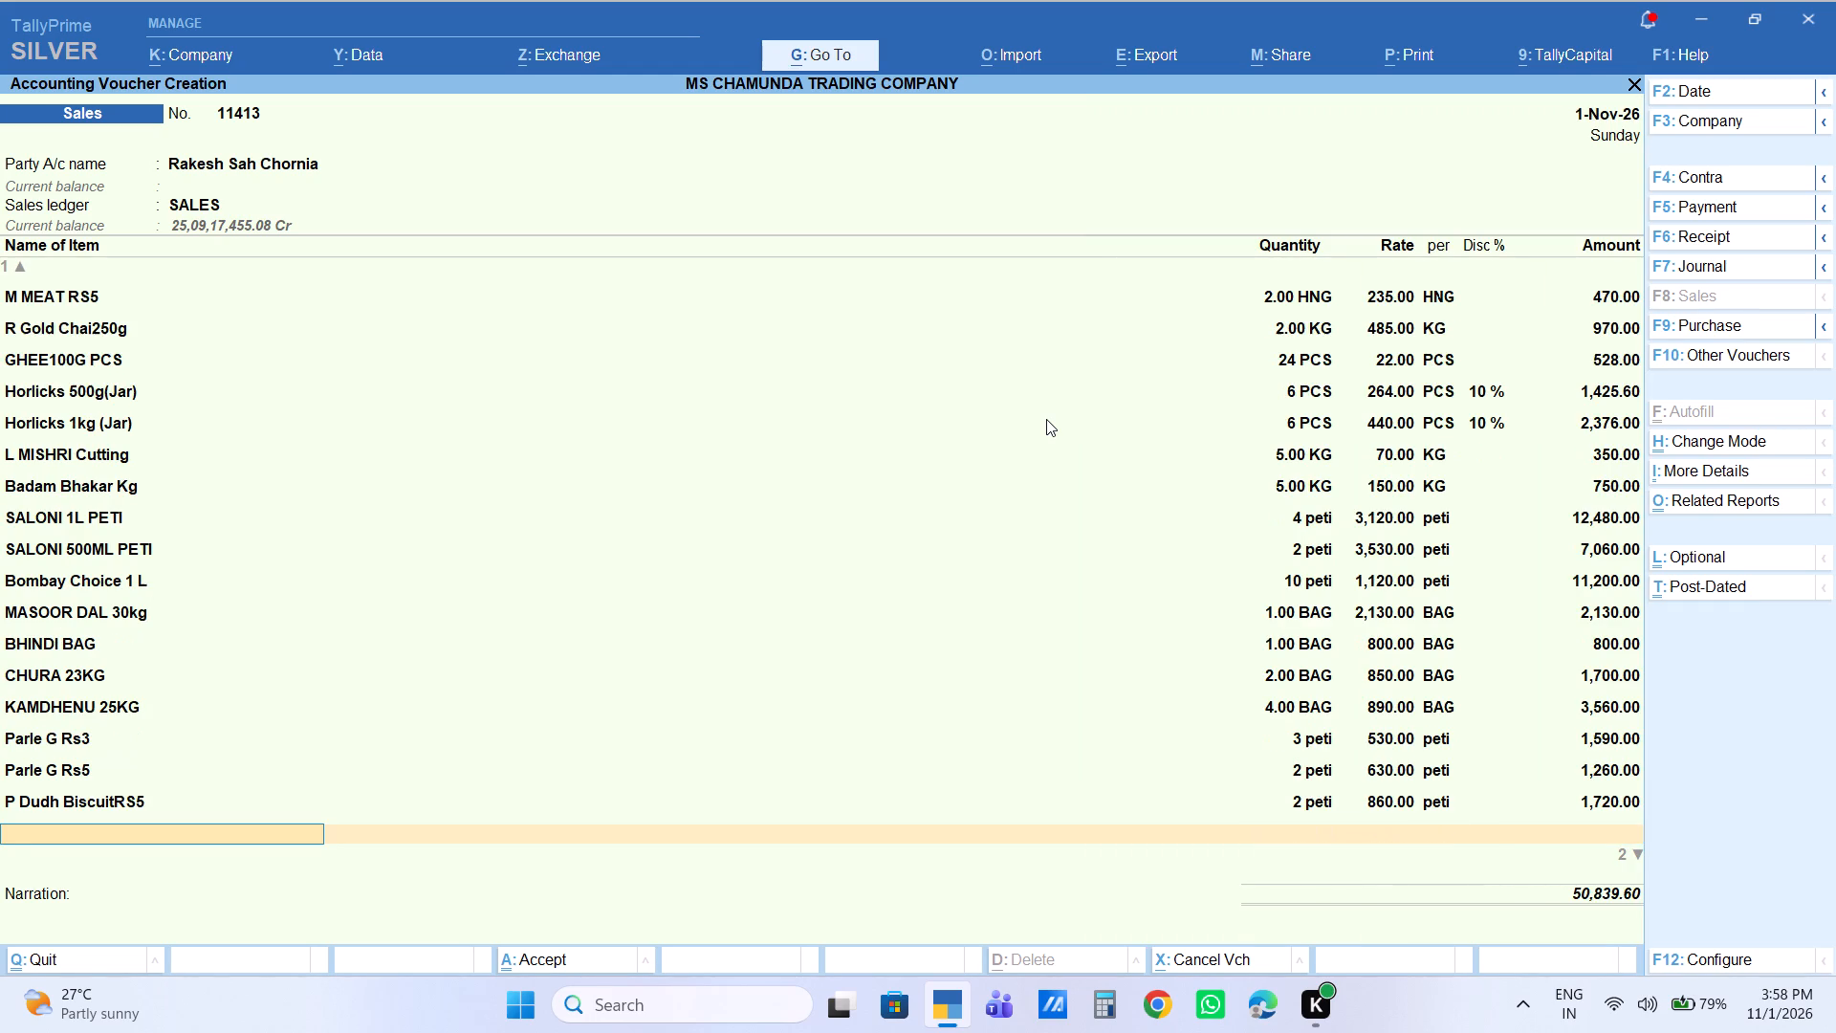
Add A 2in1 Rs10 to the voucher with a quantity of 2 peti at the rate of 250.
text(2in1)
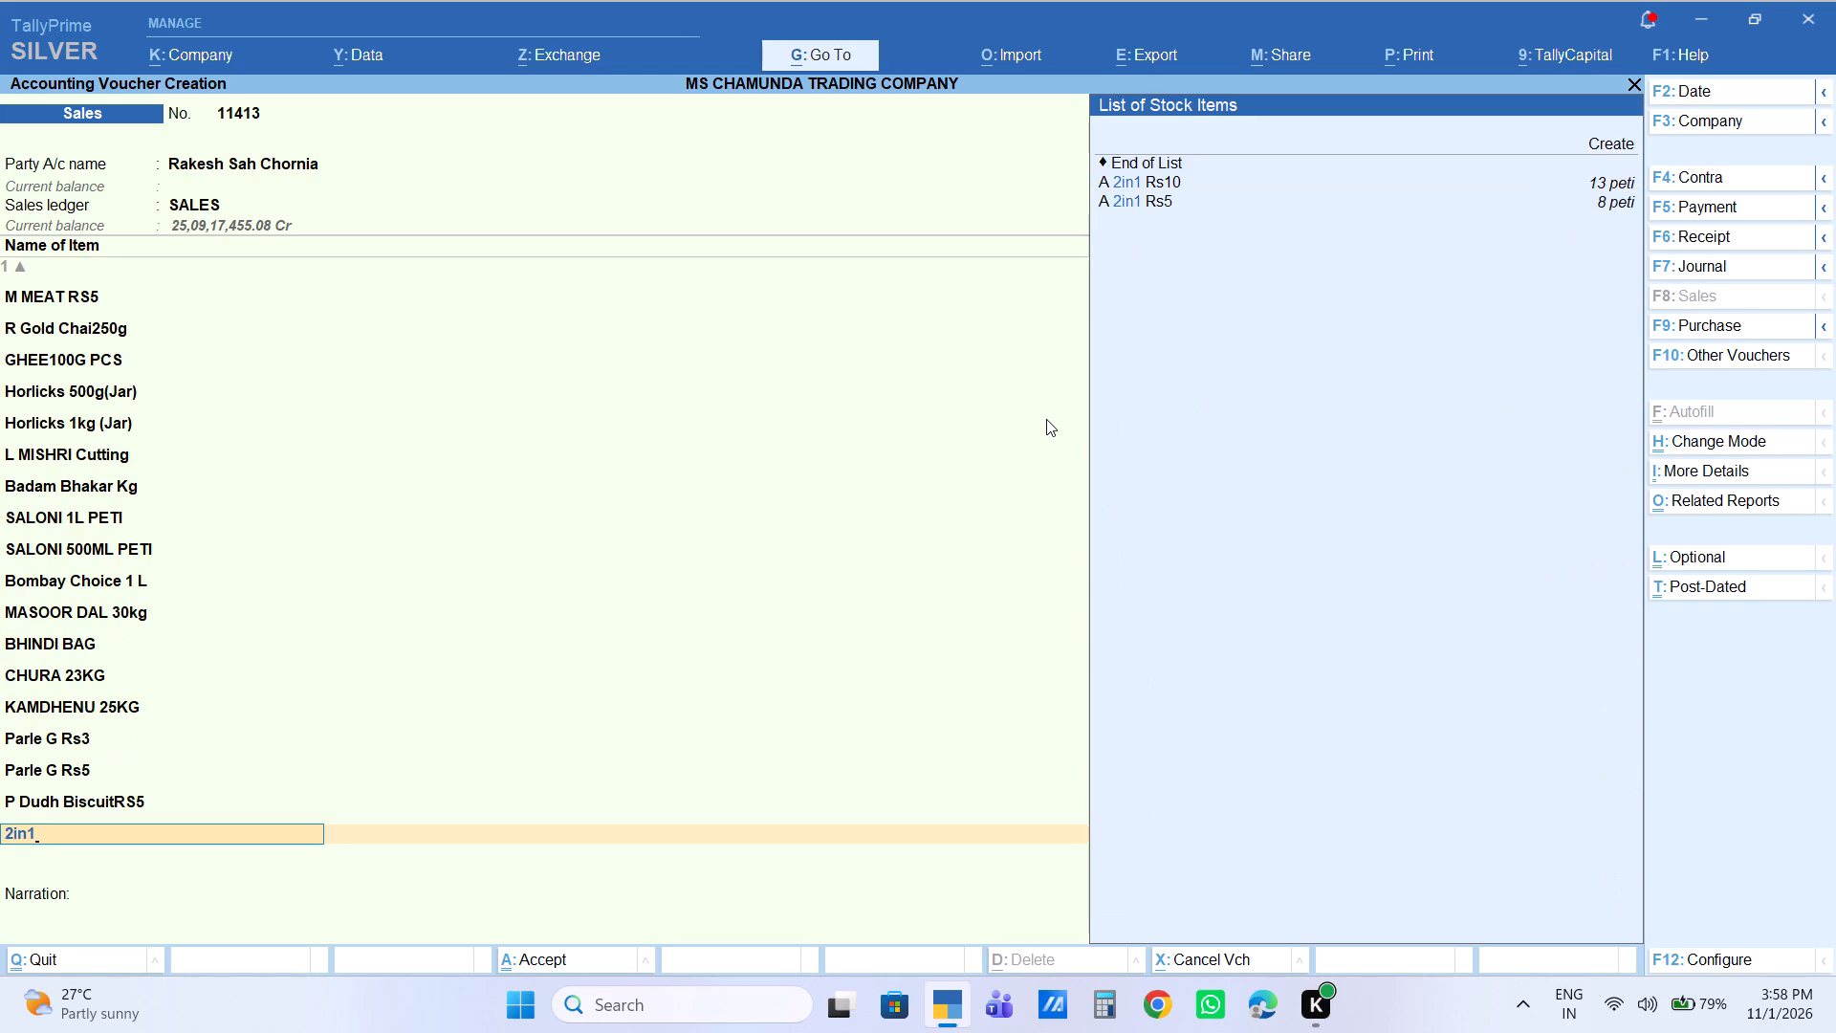
key(Down)
key(Return)
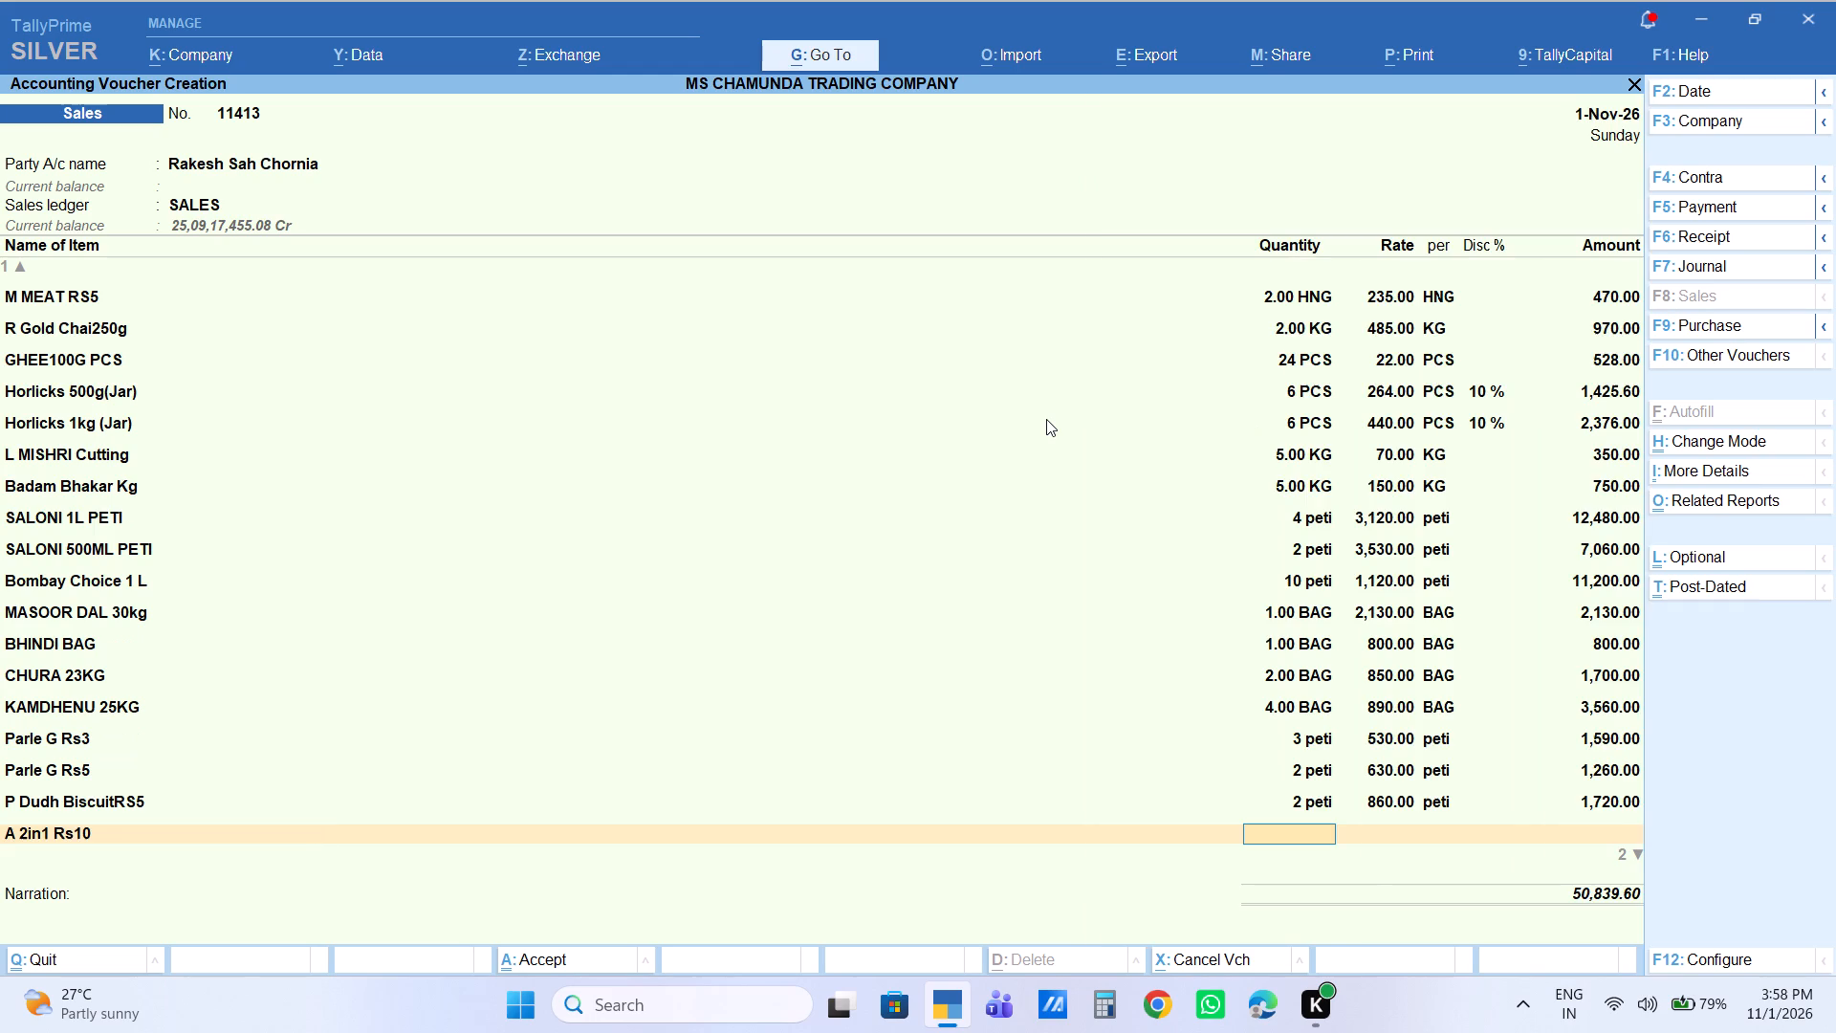
key(1)
key(BackSpace)
key(2)
key(Return)
key(Return)
key(Return)
key(Return)
key(Return)
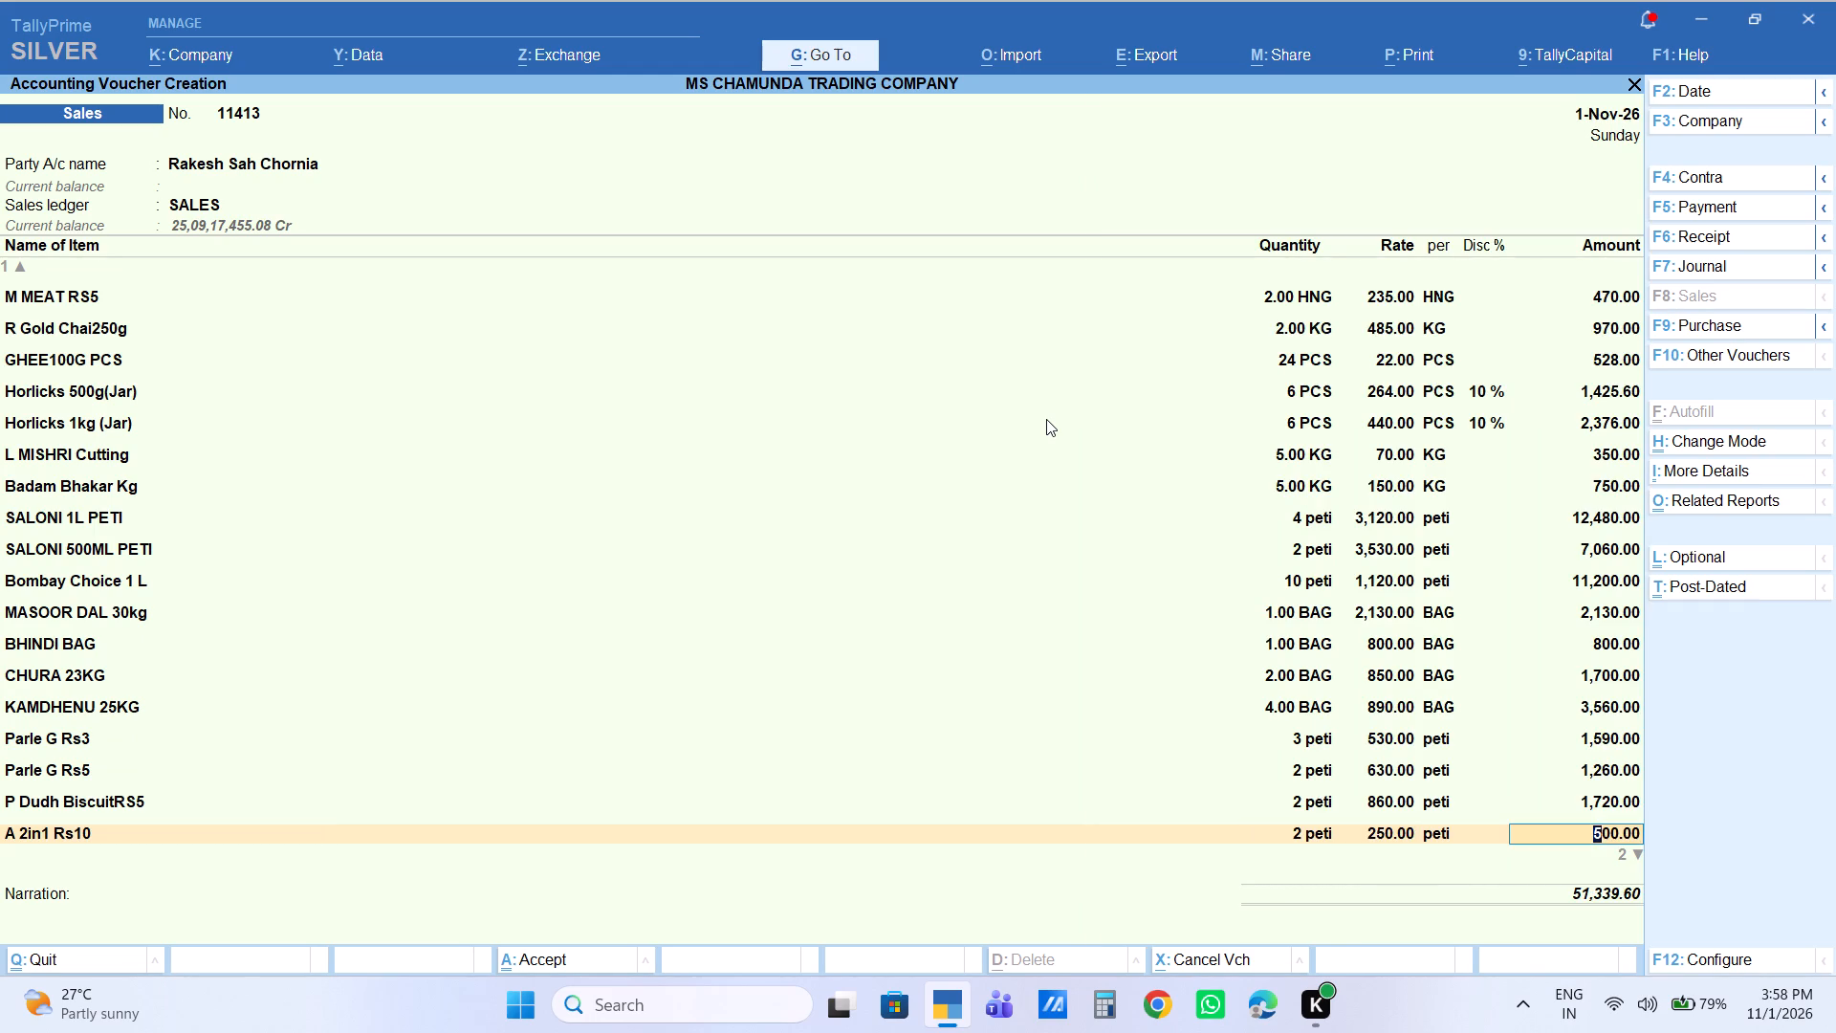
Add Wheel 1Kg to the voucher with a quantity of 1 BAG at the rate of 1,920.
text(whee)
key(Down)
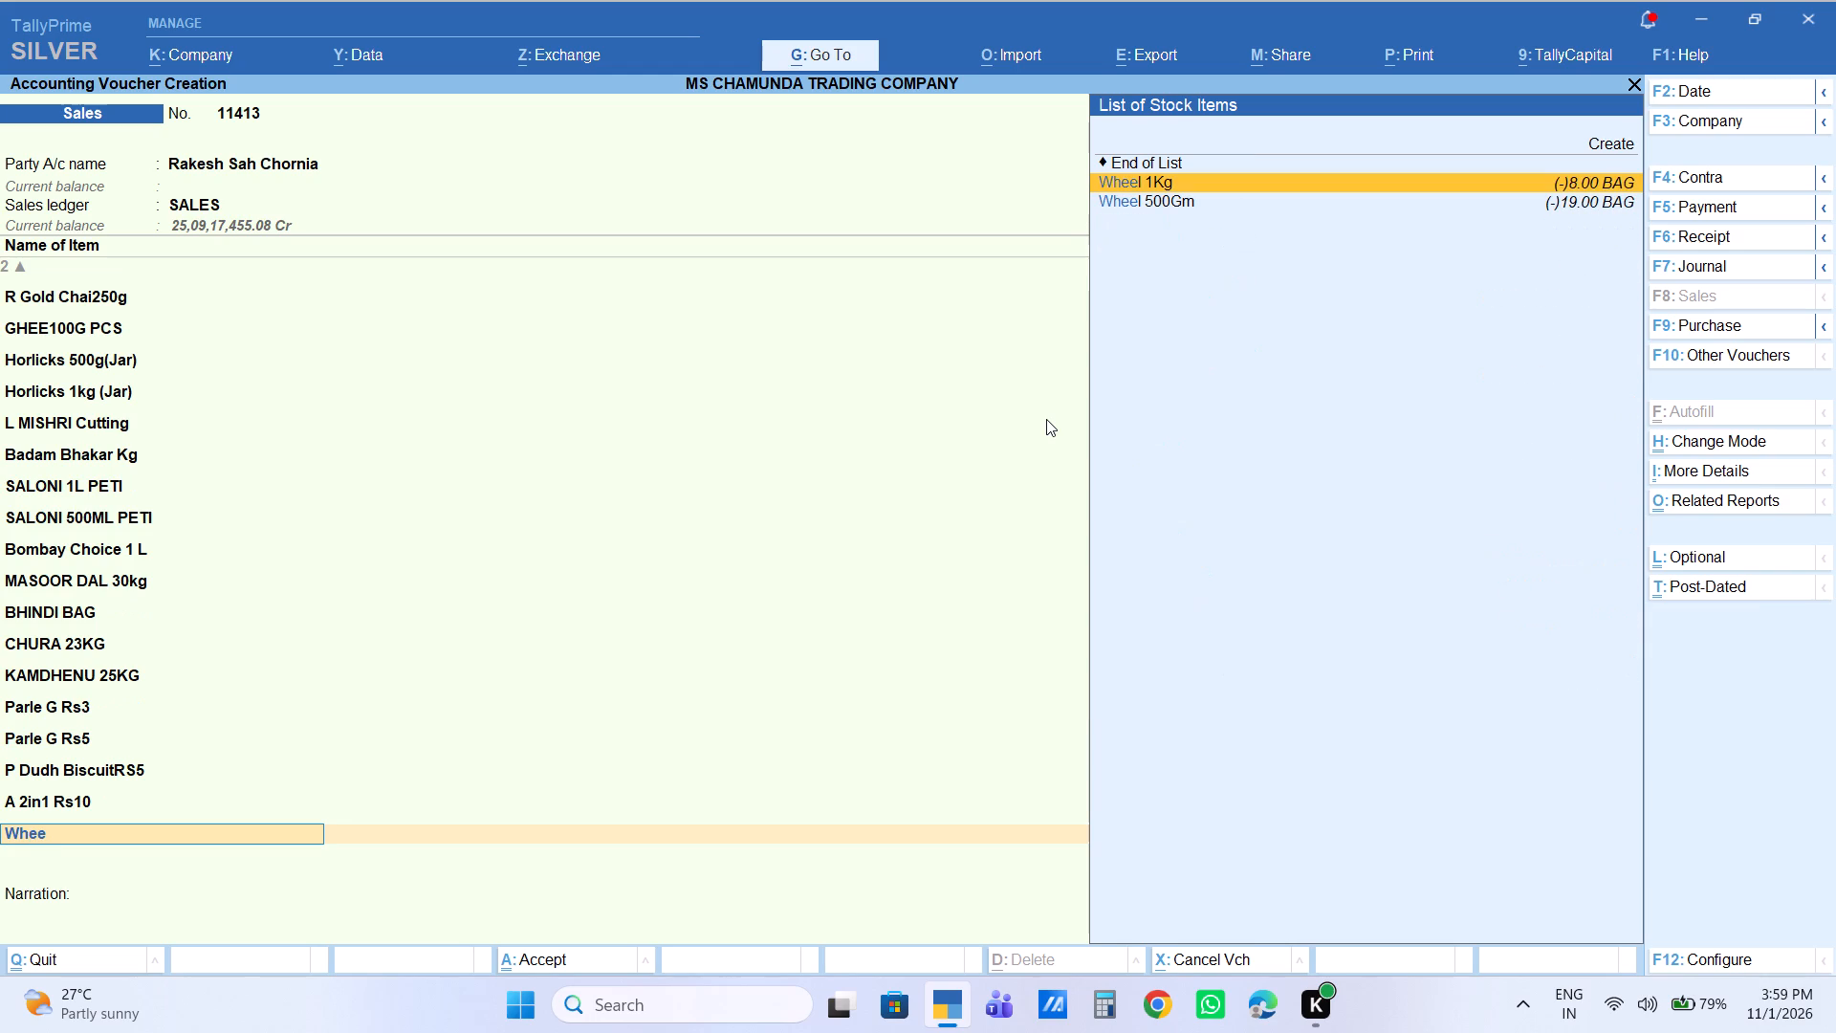
key(Return)
key(1)
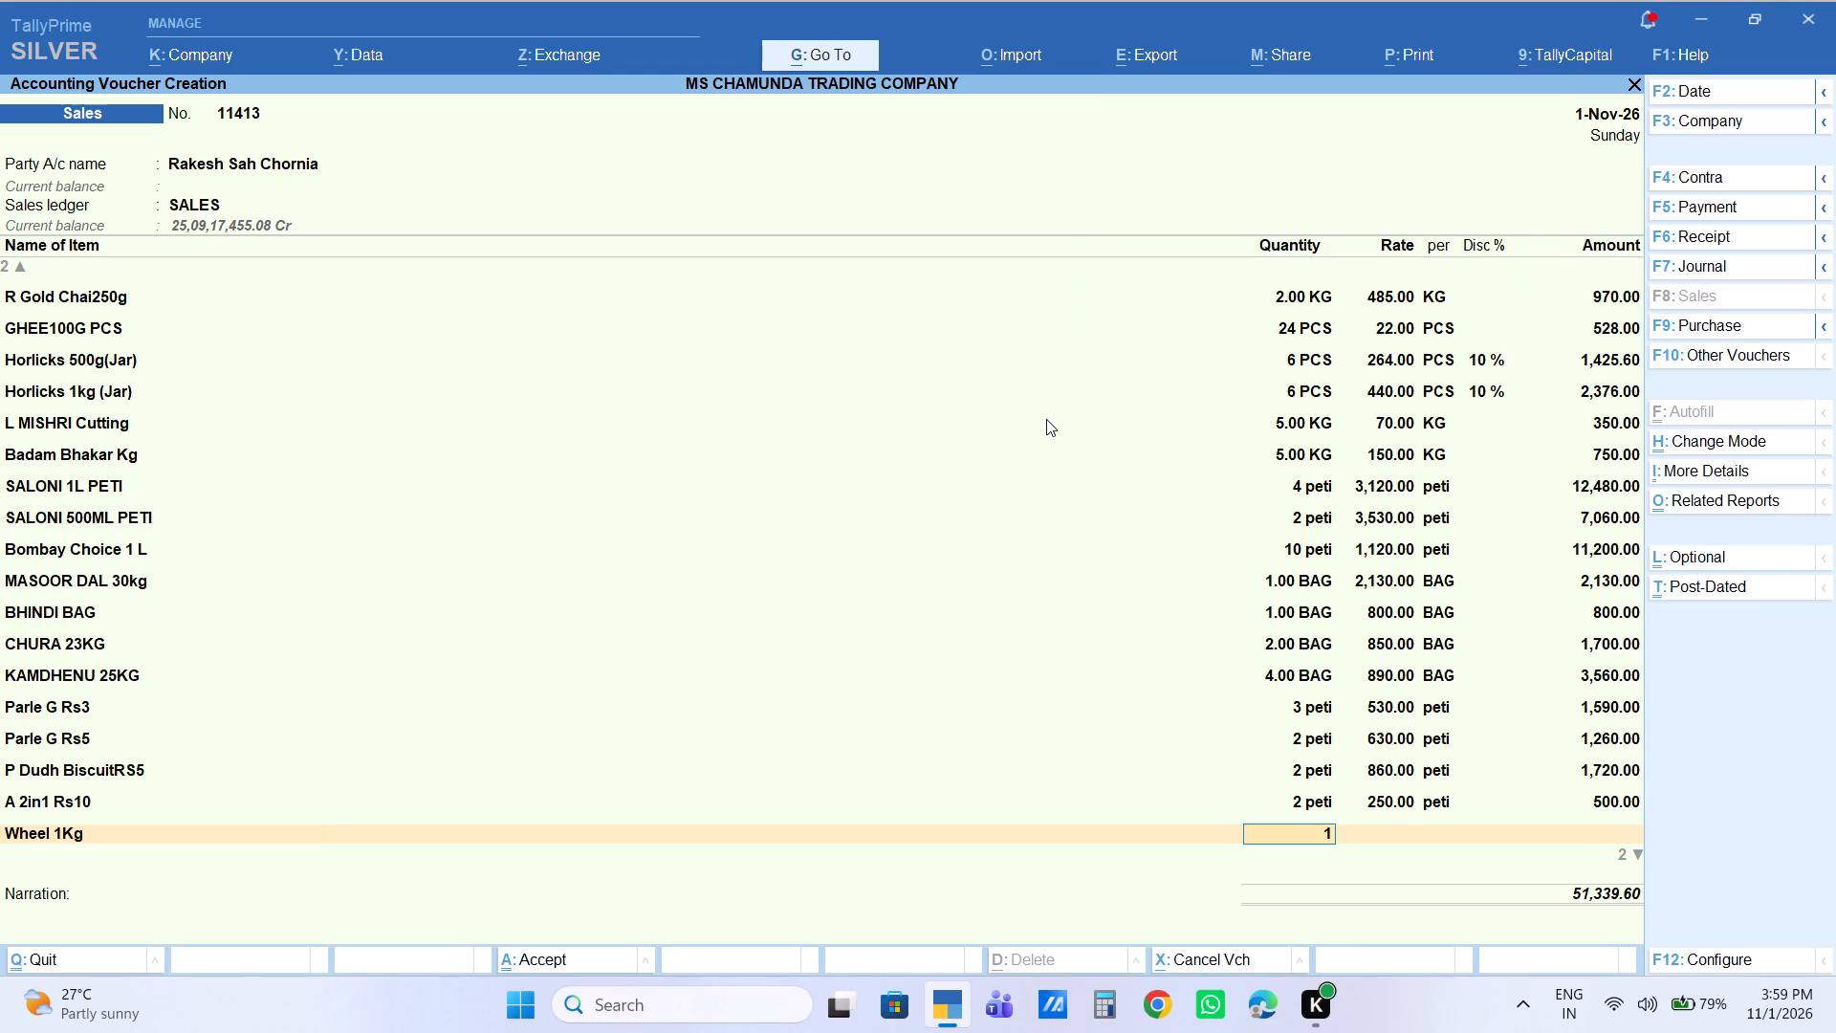
key(Return)
key(Return)
key(Return)
key(Return)
key(Return)
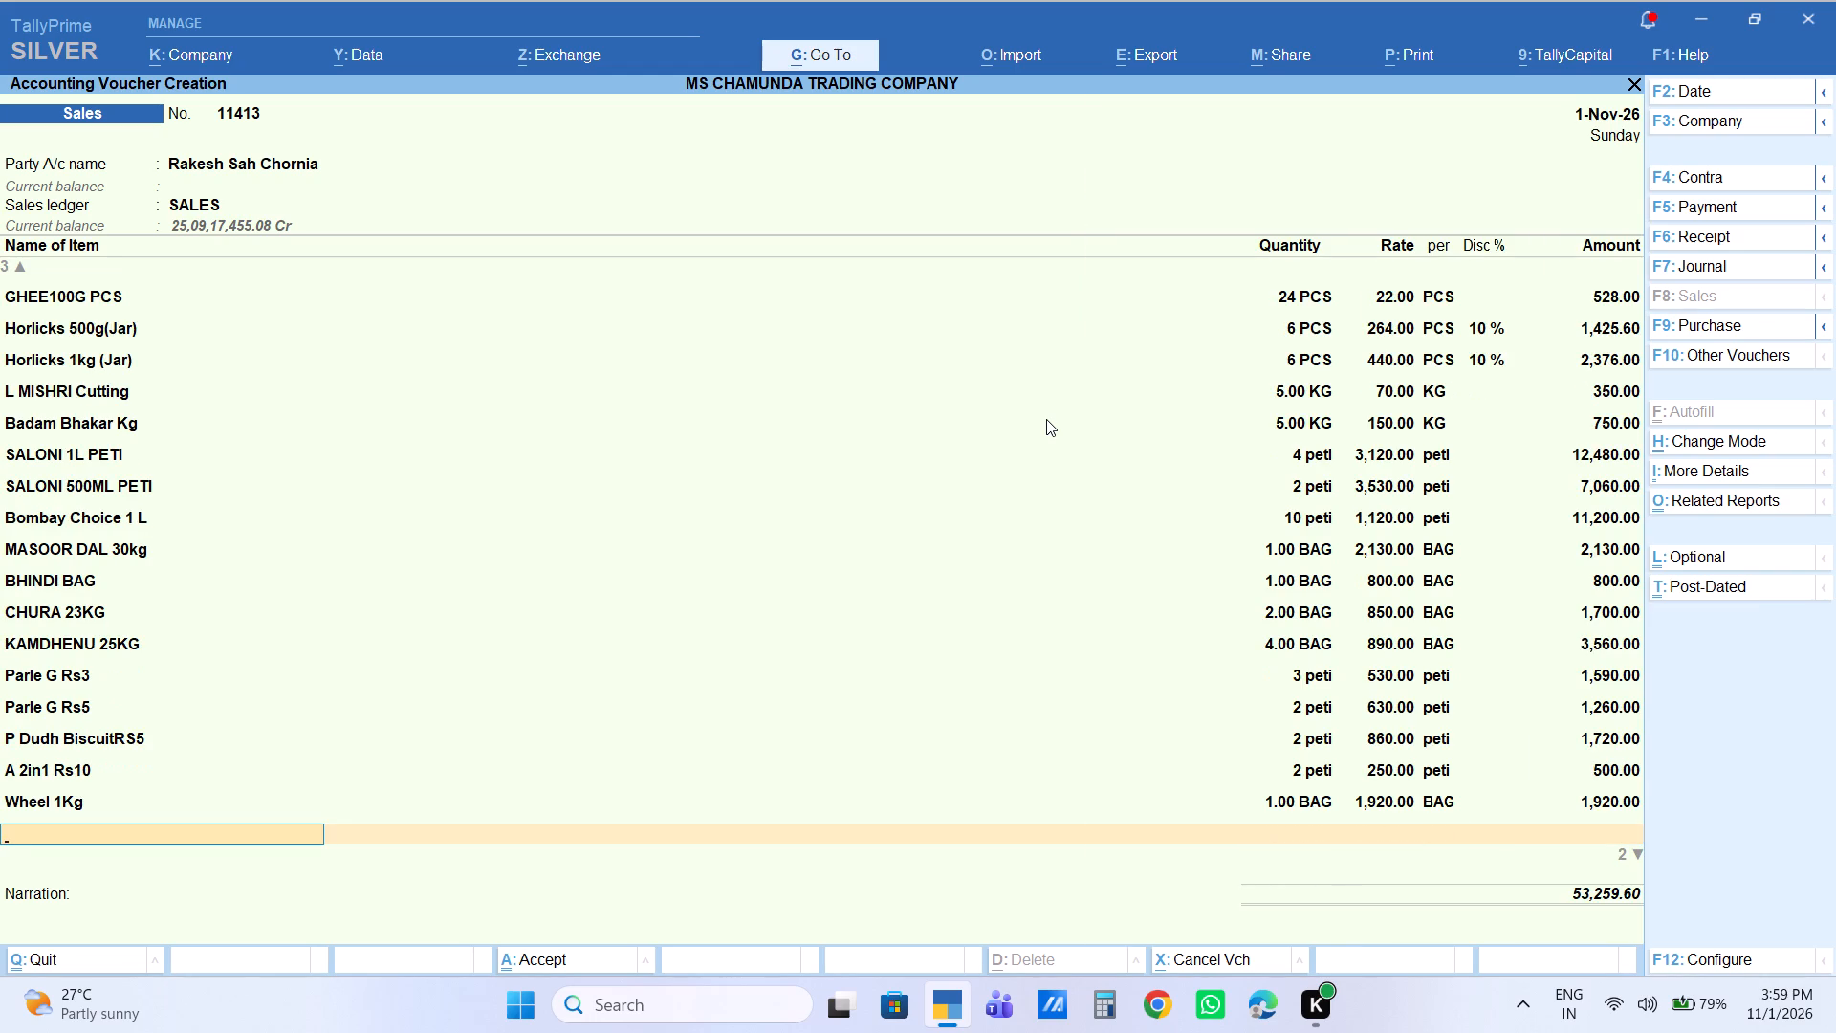
Add Wheel 500Gm to the voucher with a quantity of 2 BAG at the rate of 1,620.
text(whee)
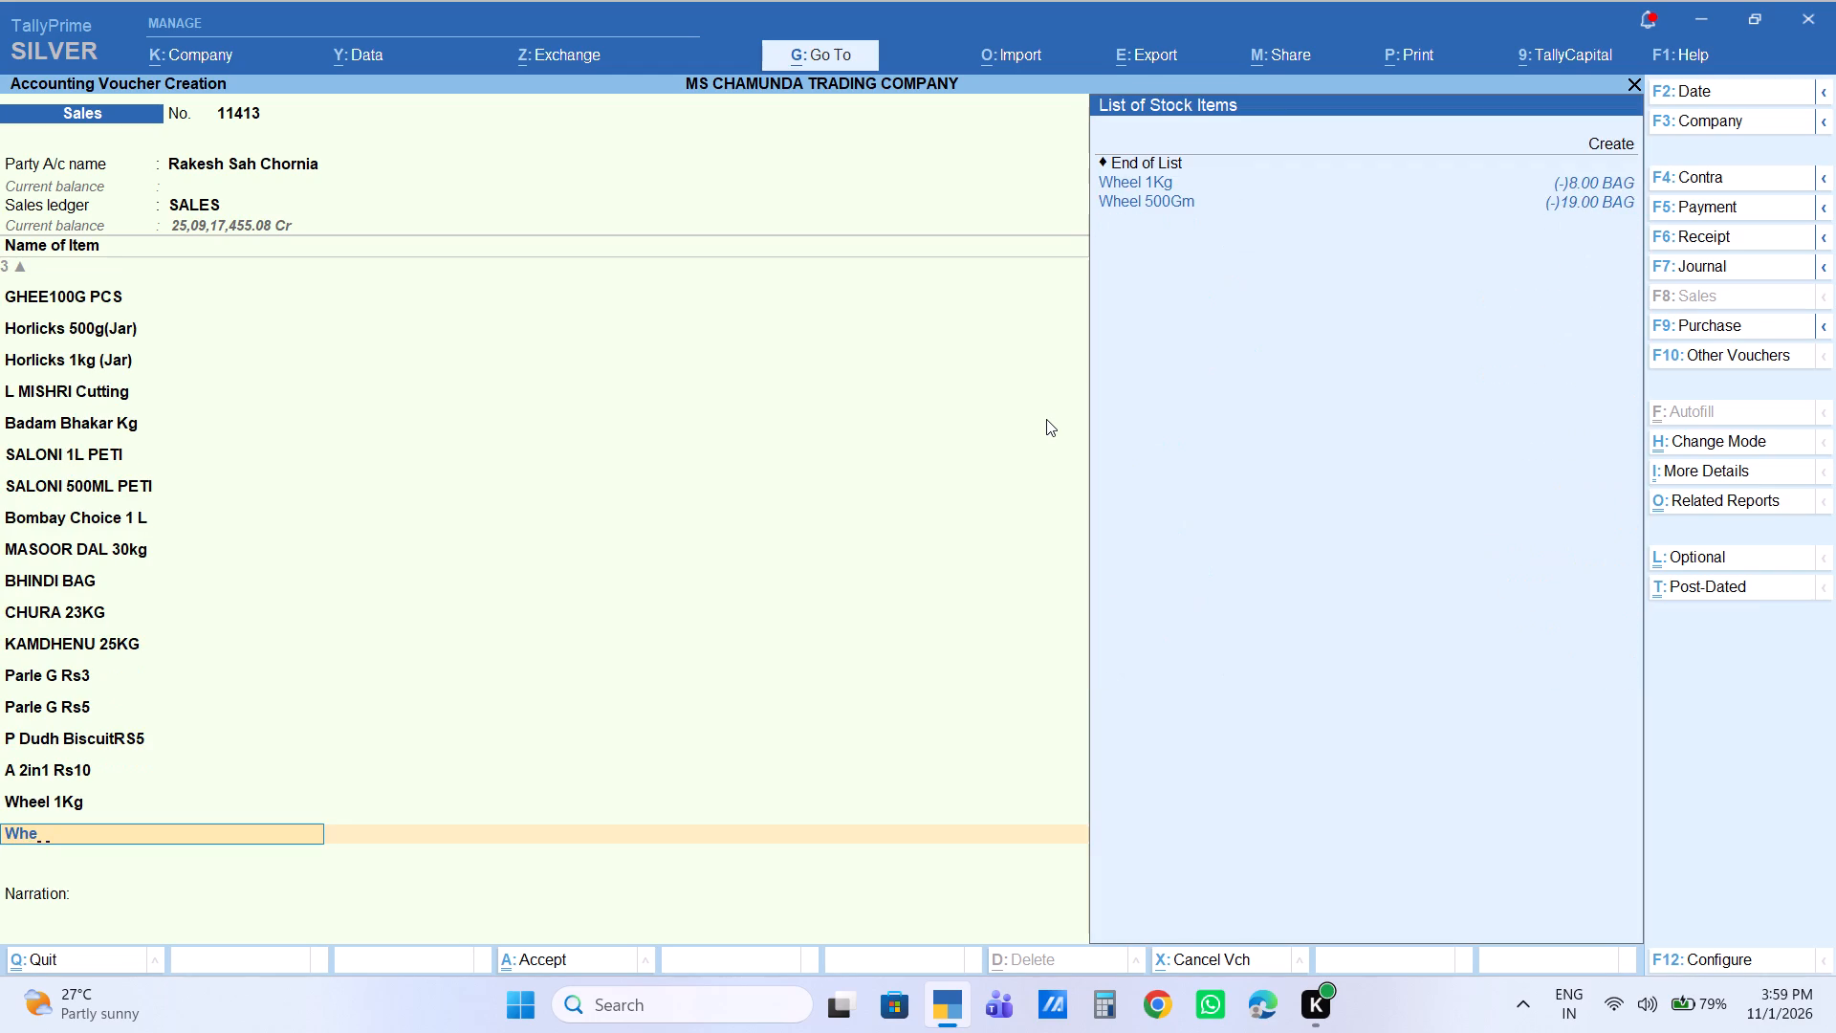
key(Down)
key(Down)
key(Return)
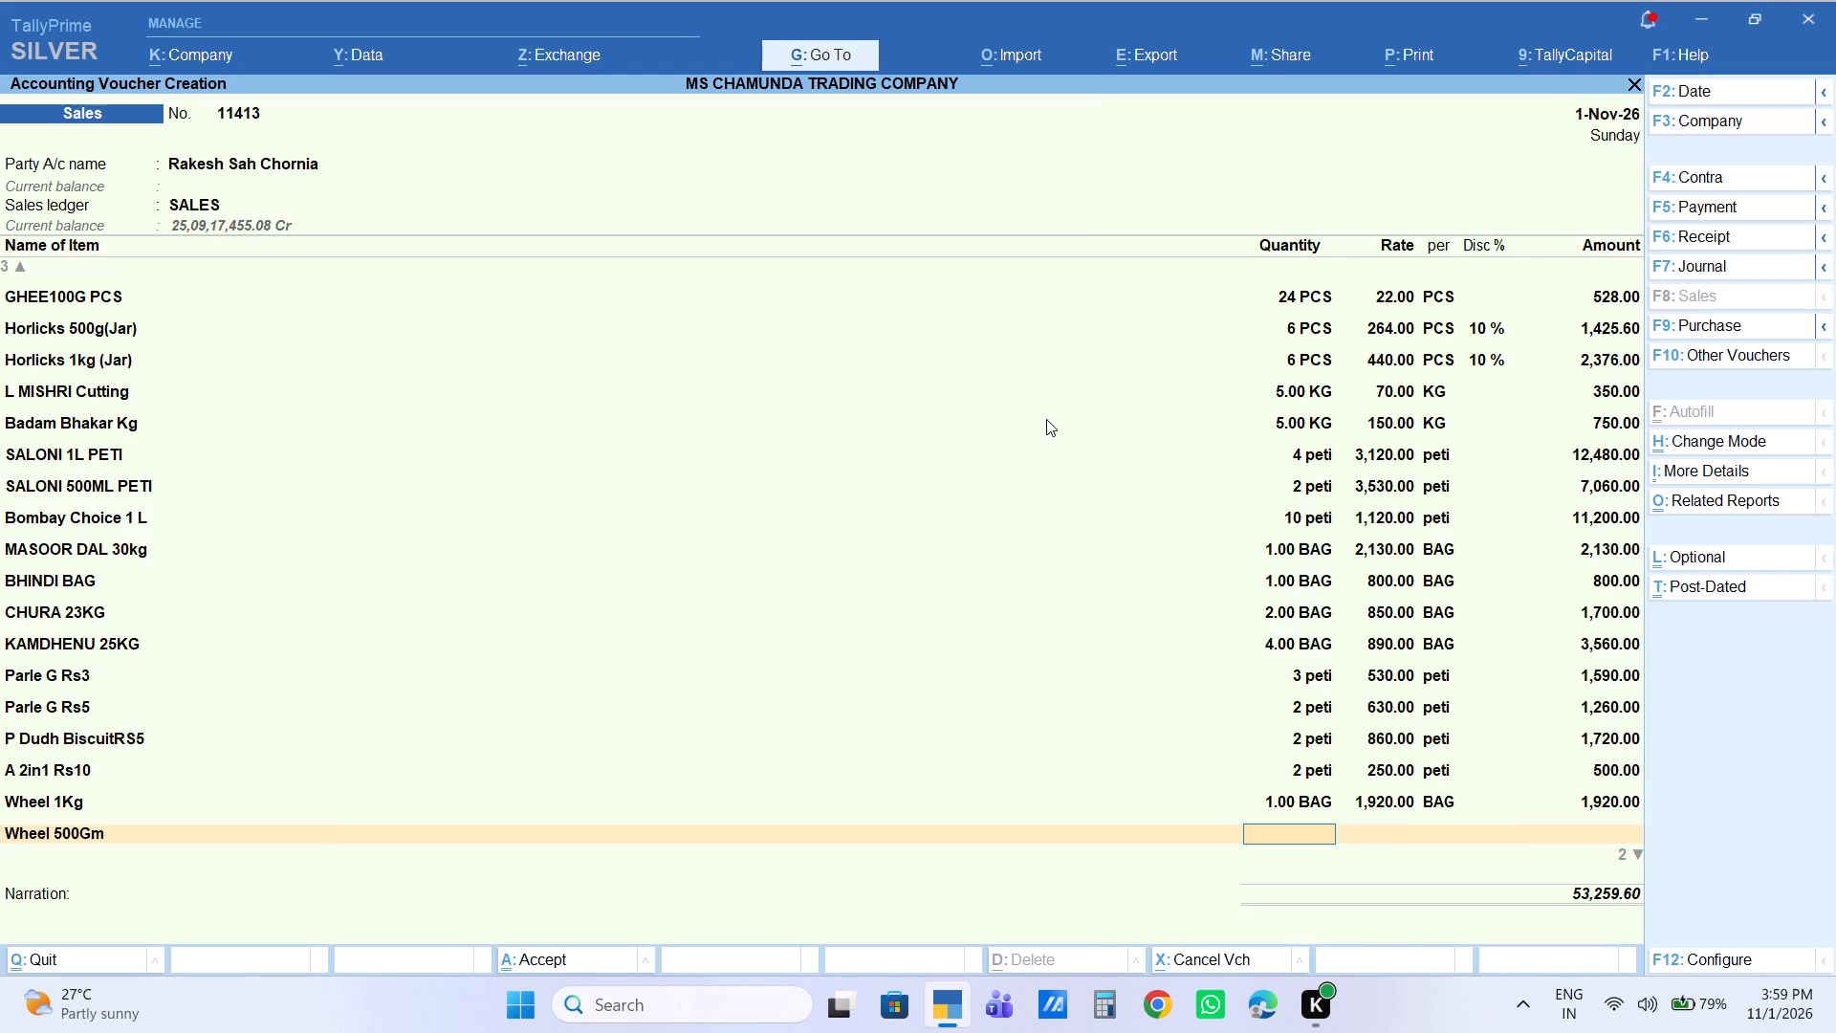
key(2)
key(Return)
key(Return)
key(Return)
key(Return)
key(Return)
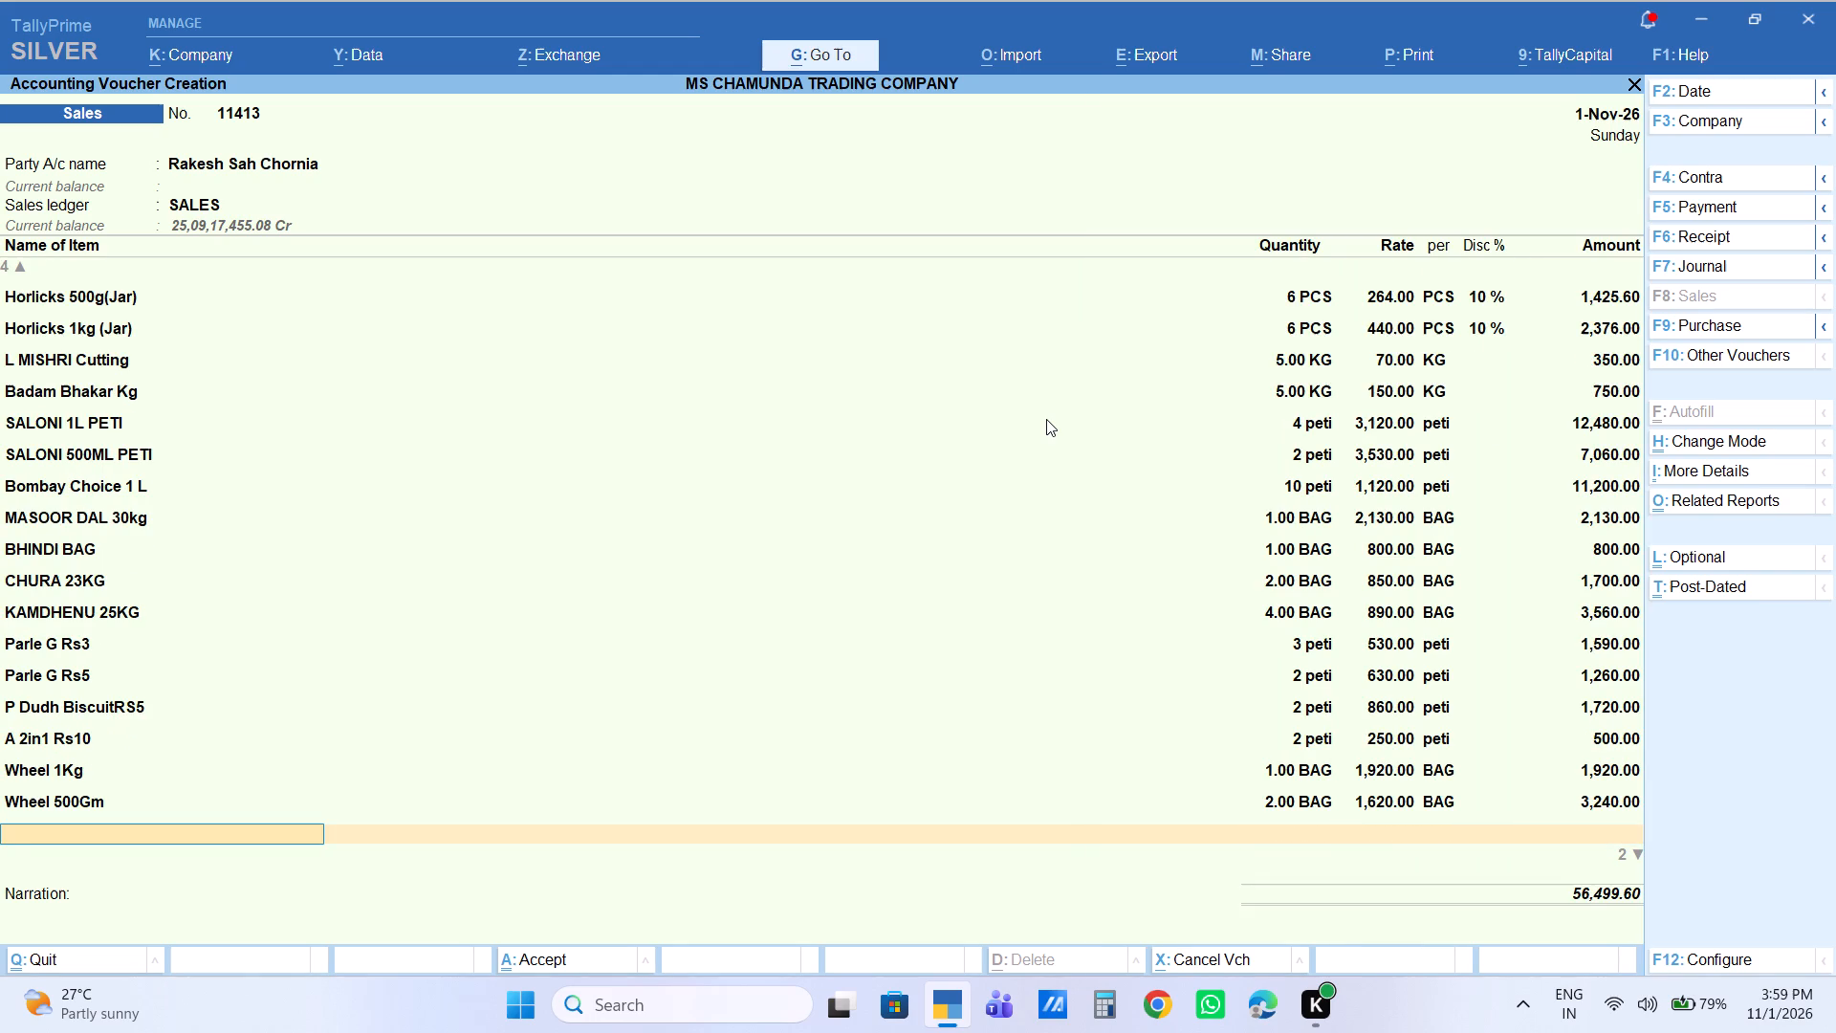
Add Surf Excel Rs10 Bag to the voucher with a quantity of 1 BAG at the rate of 1,030.
text(surf)
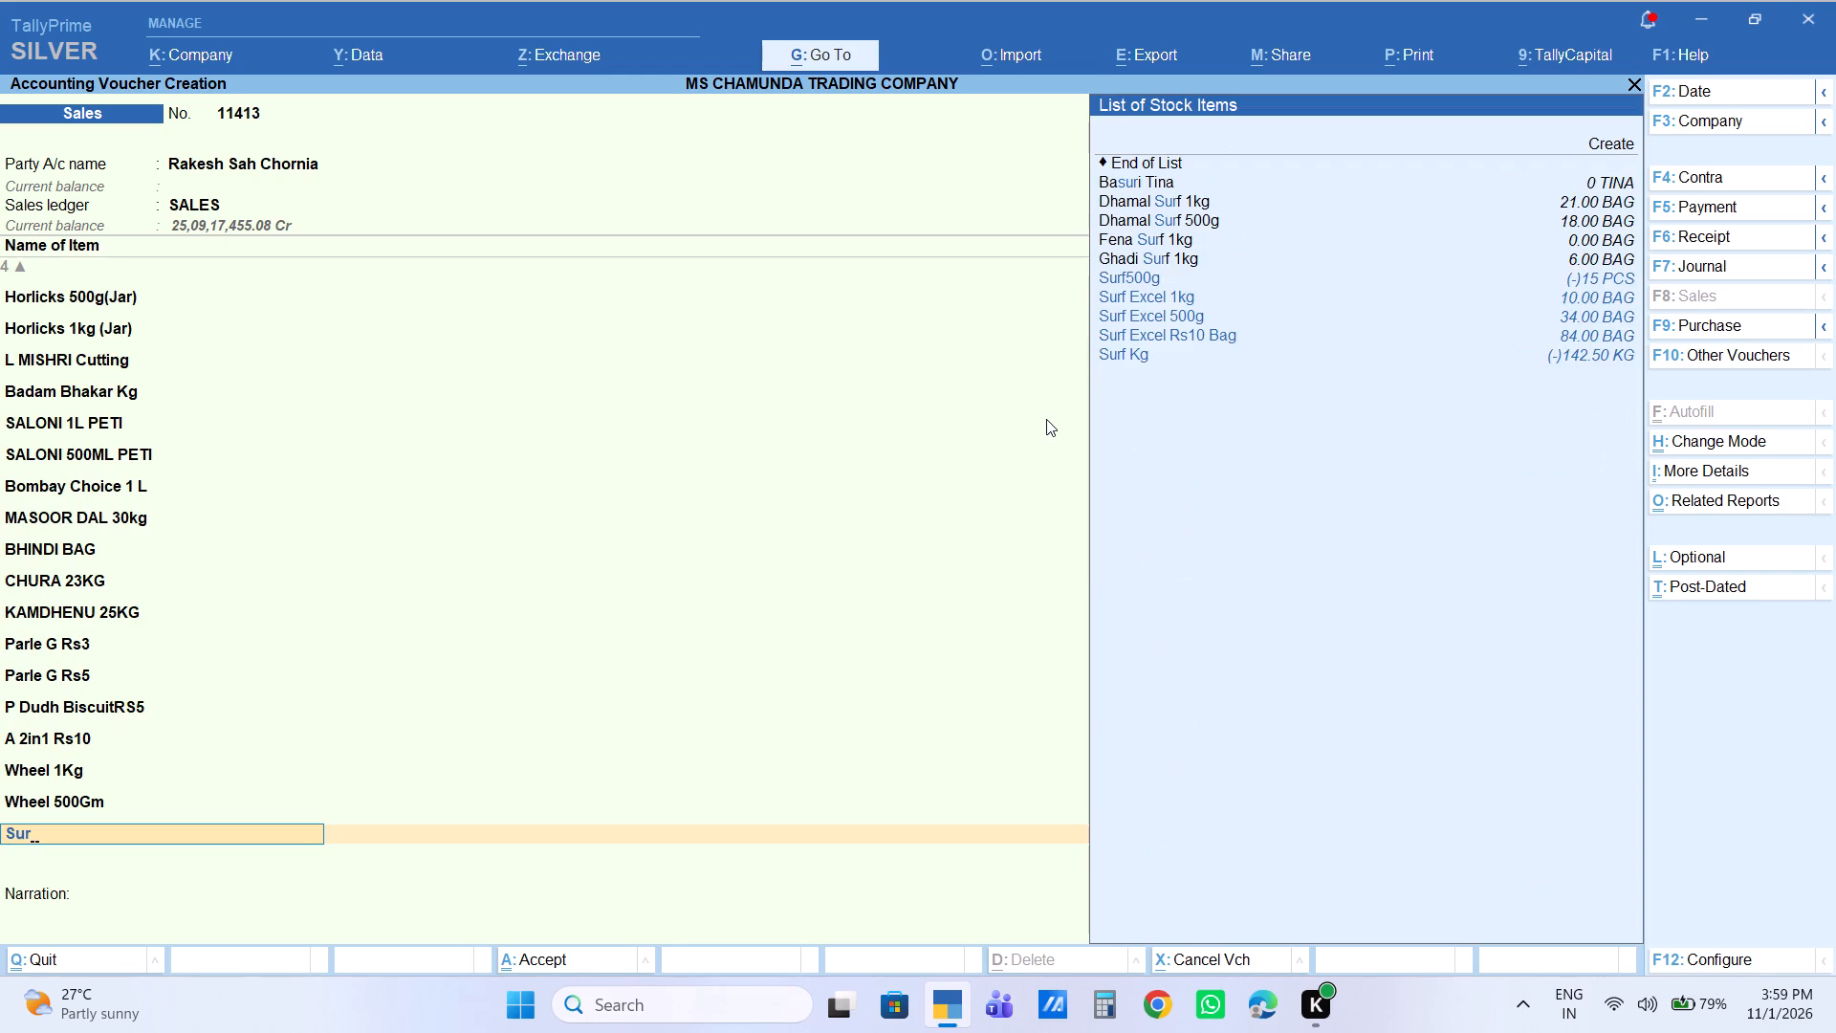
key(Down)
key(Down)
key(Down)
key(Down)
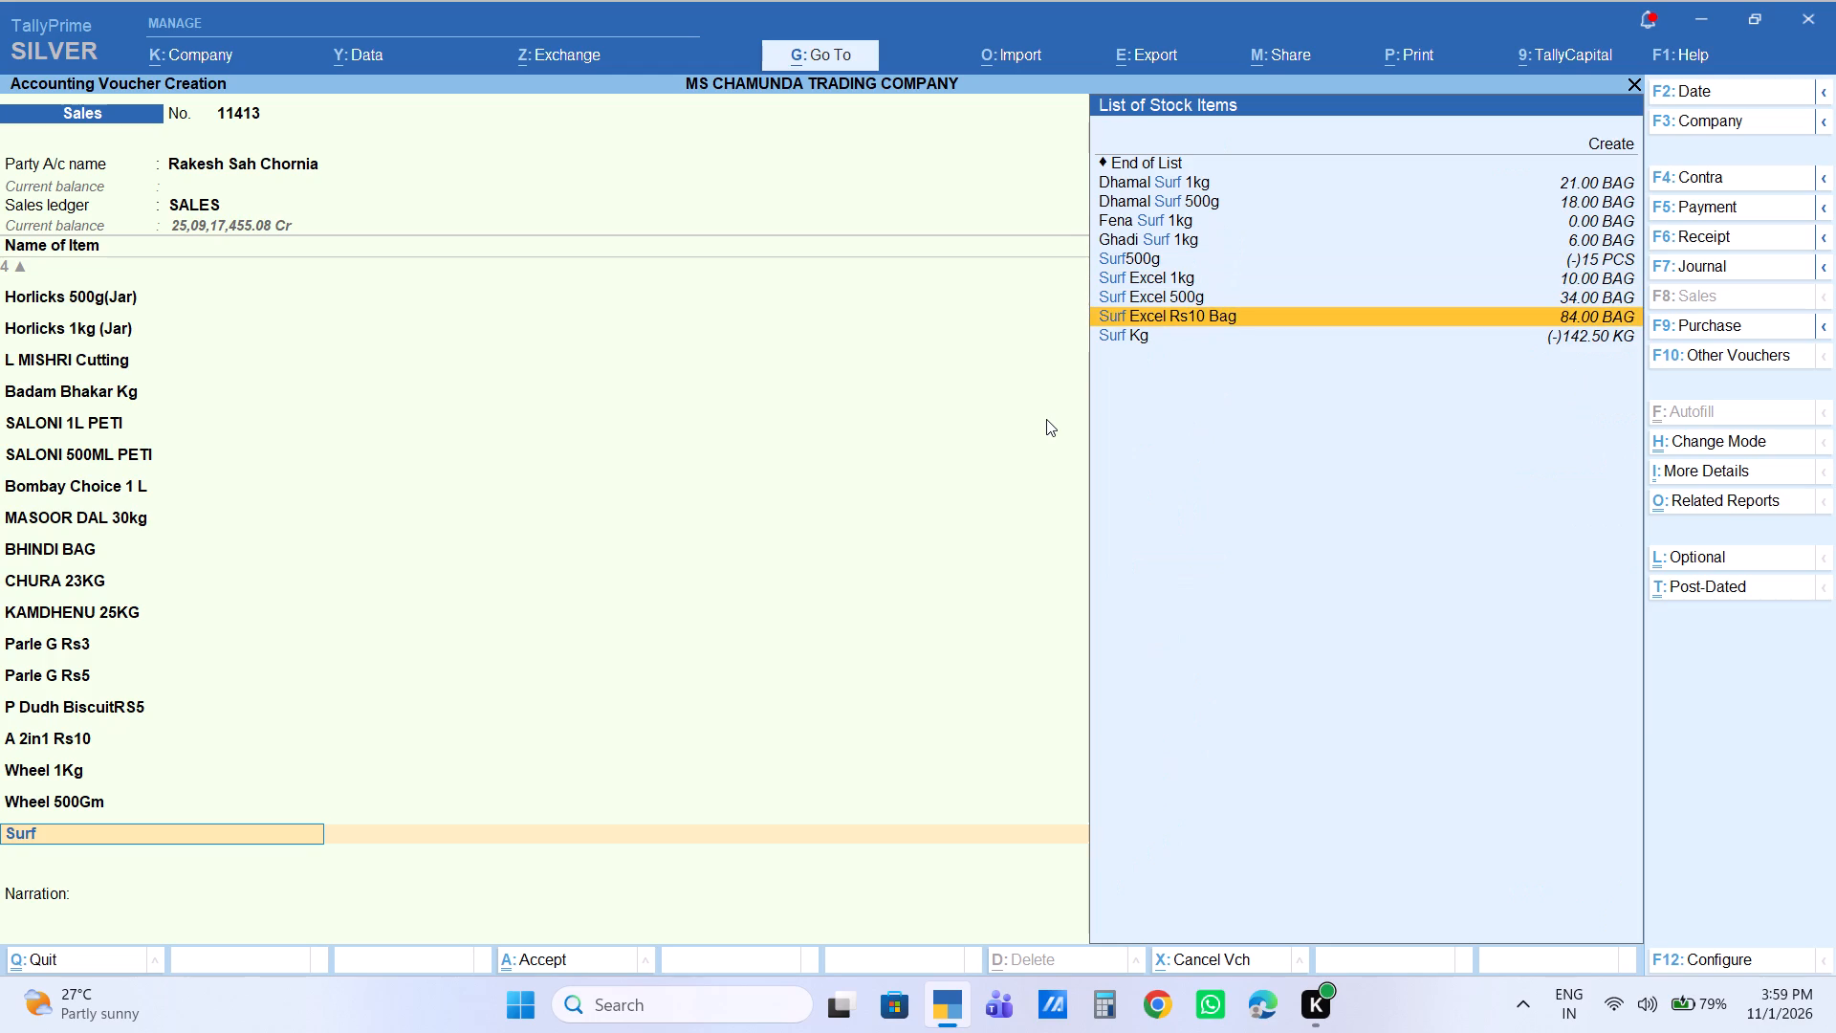
key(Return)
key(1)
key(Return)
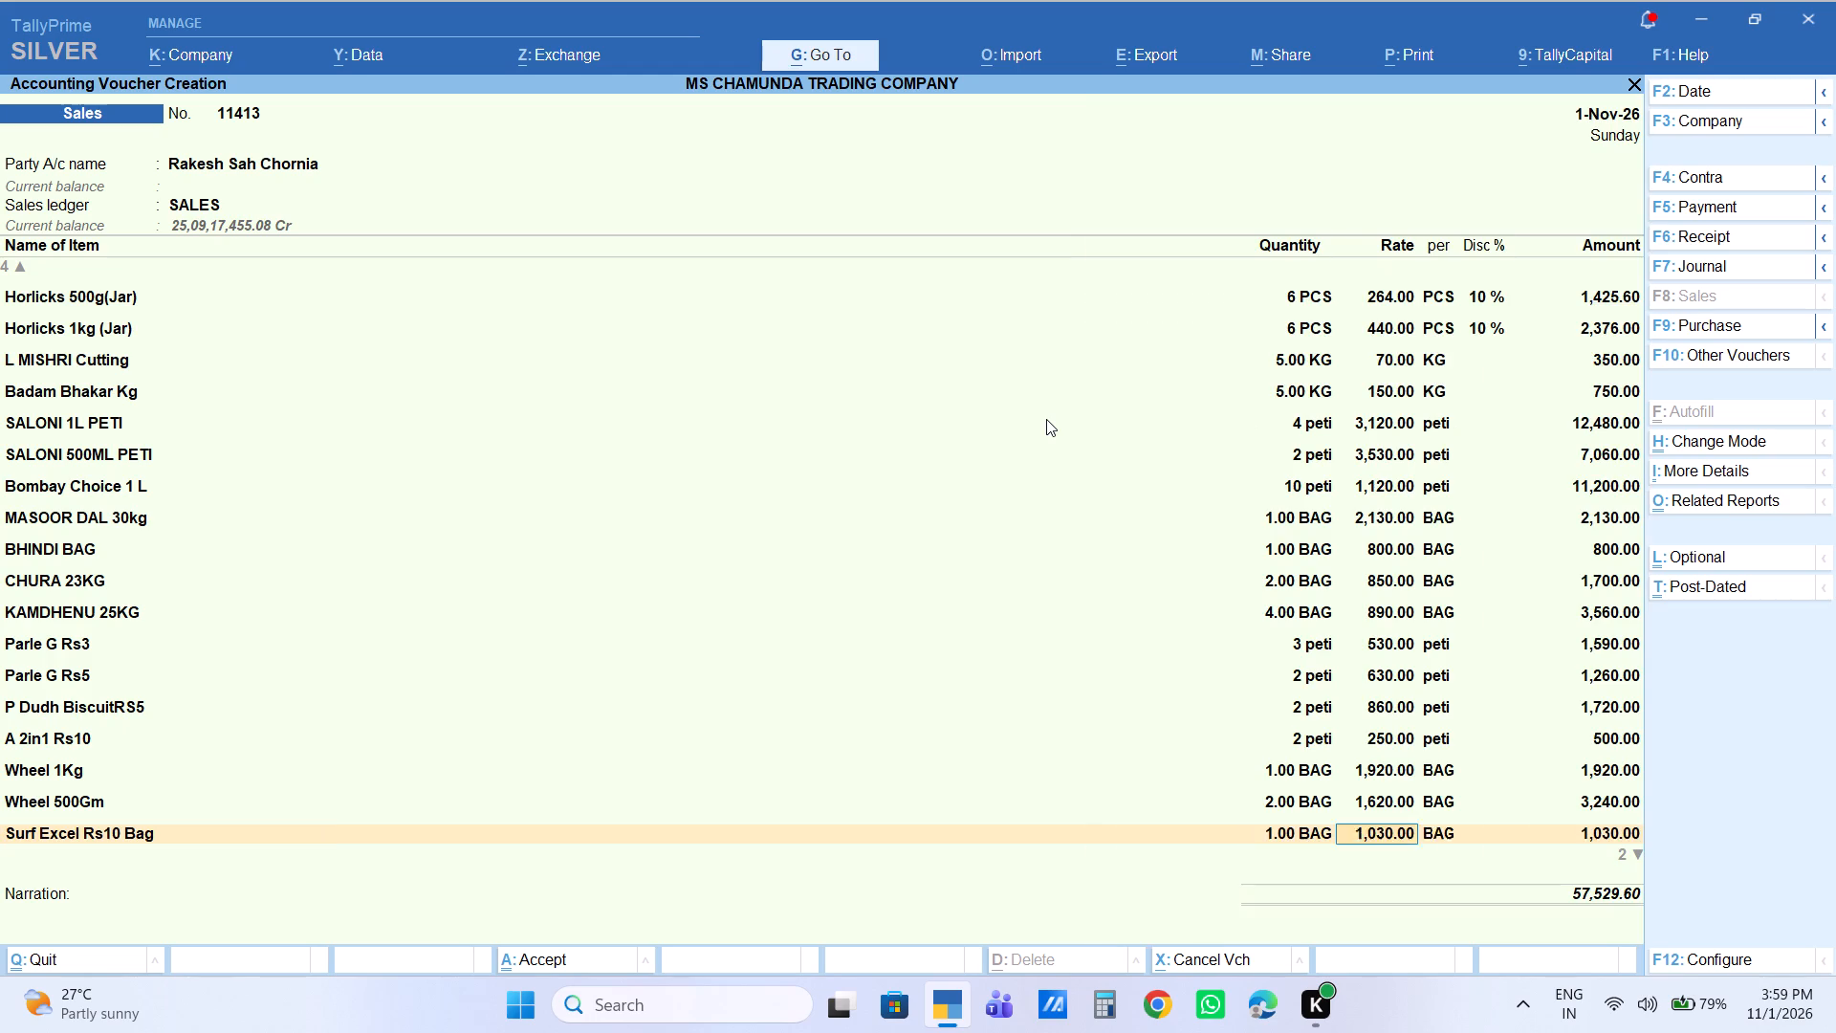
key(Return)
key(Return)
key(Return)
key(Return)
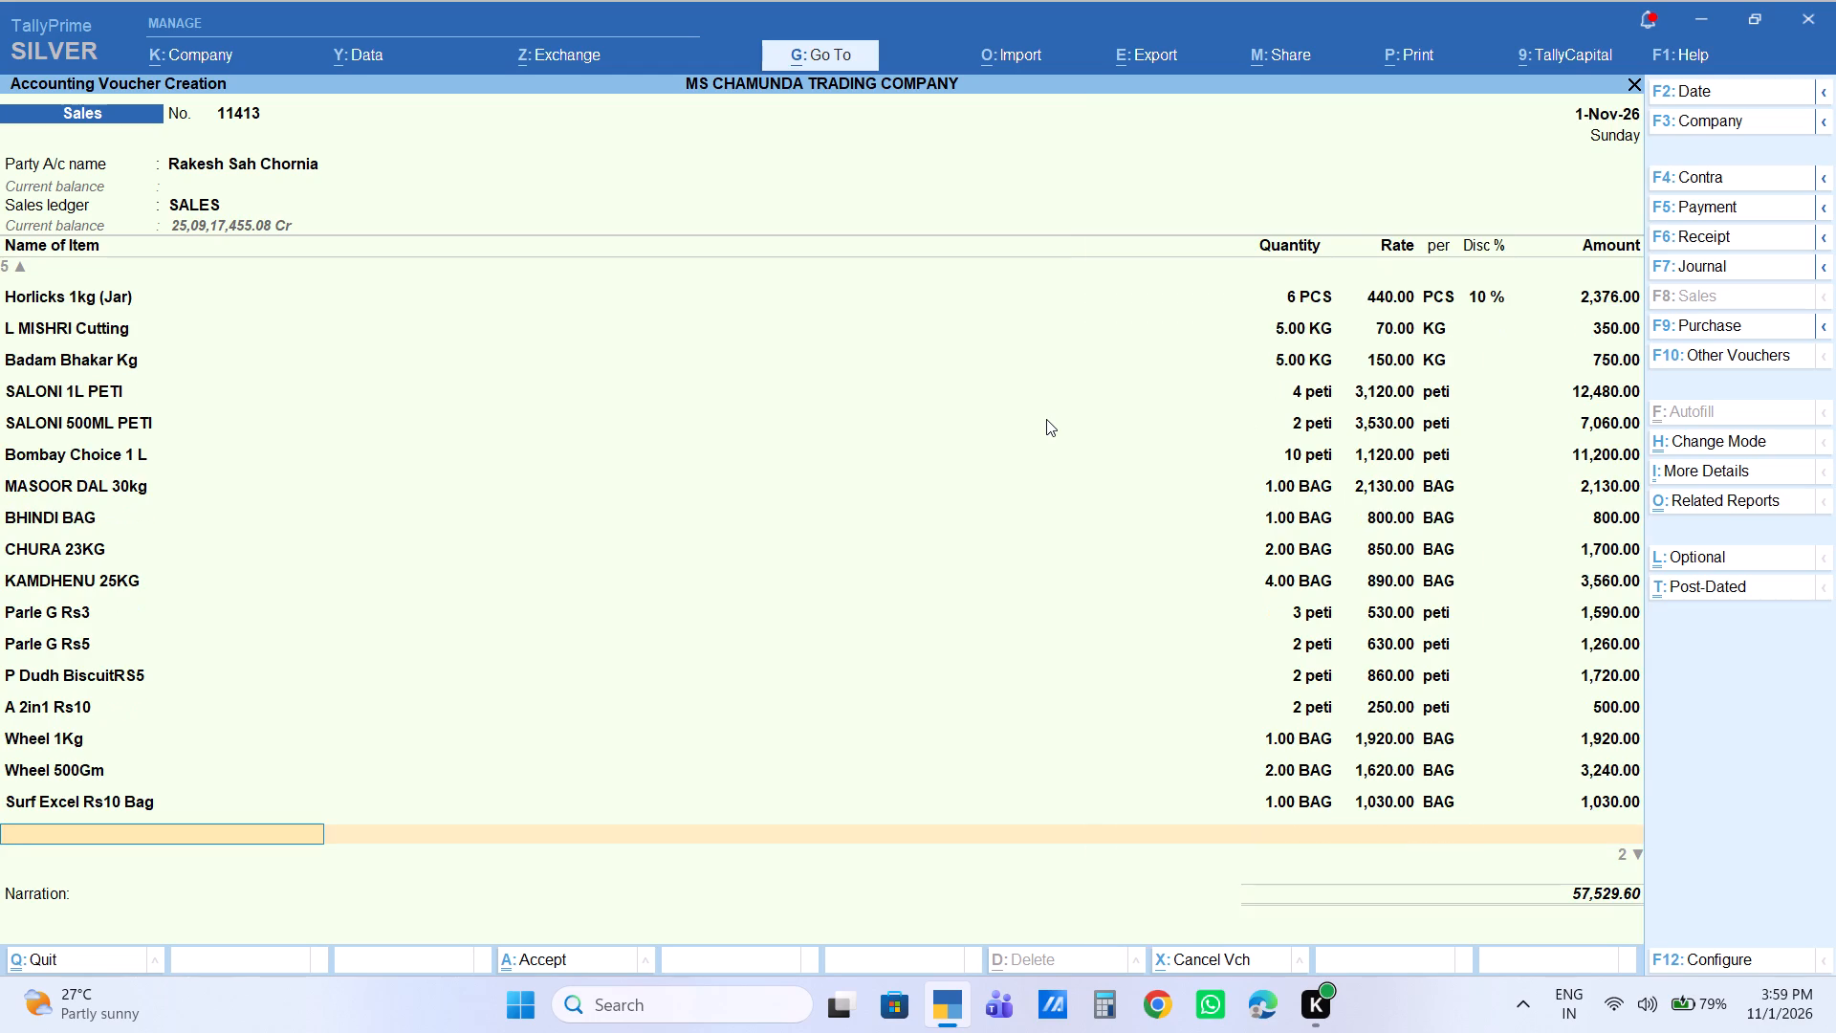
Add Surf Excel 500g to the voucher with a quantity of 1 BAG at the rate of 1,580.
text(exce)
key(Left)
key(Down)
key(Down)
key(Down)
key(Down)
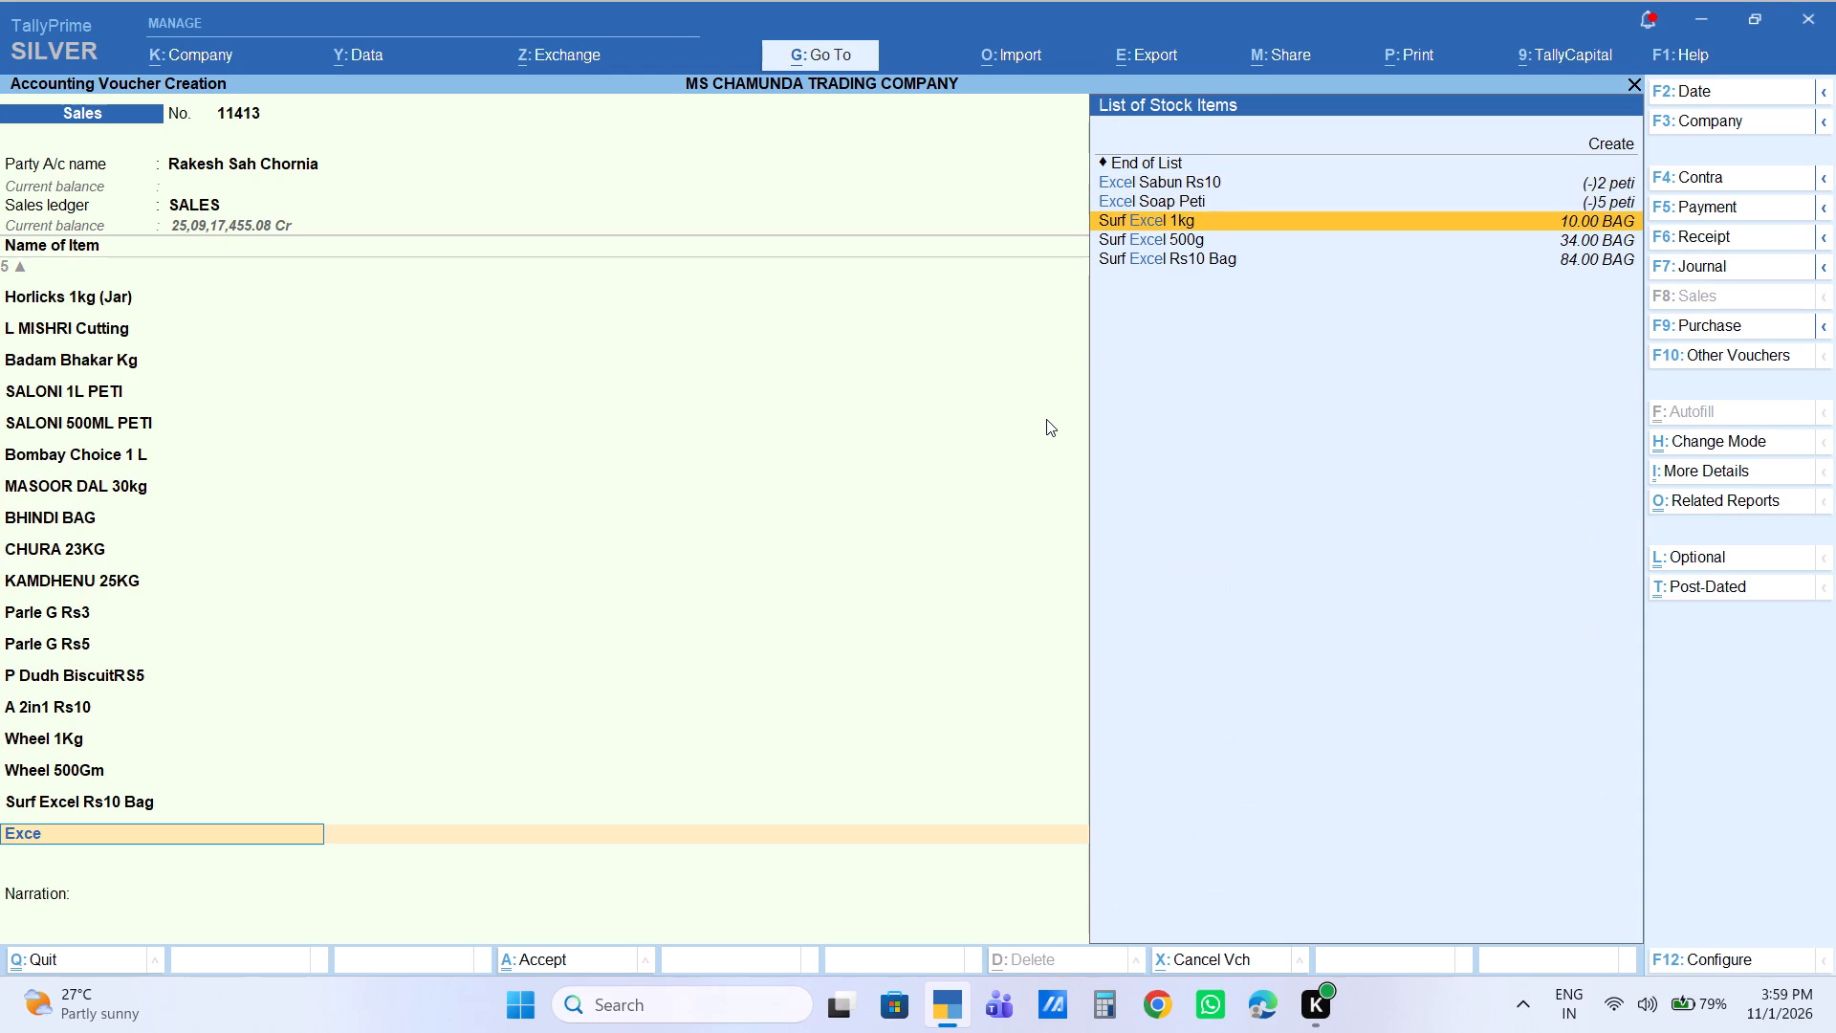
key(Return)
key(1)
key(Return)
key(Return)
key(Return)
key(Return)
key(Return)
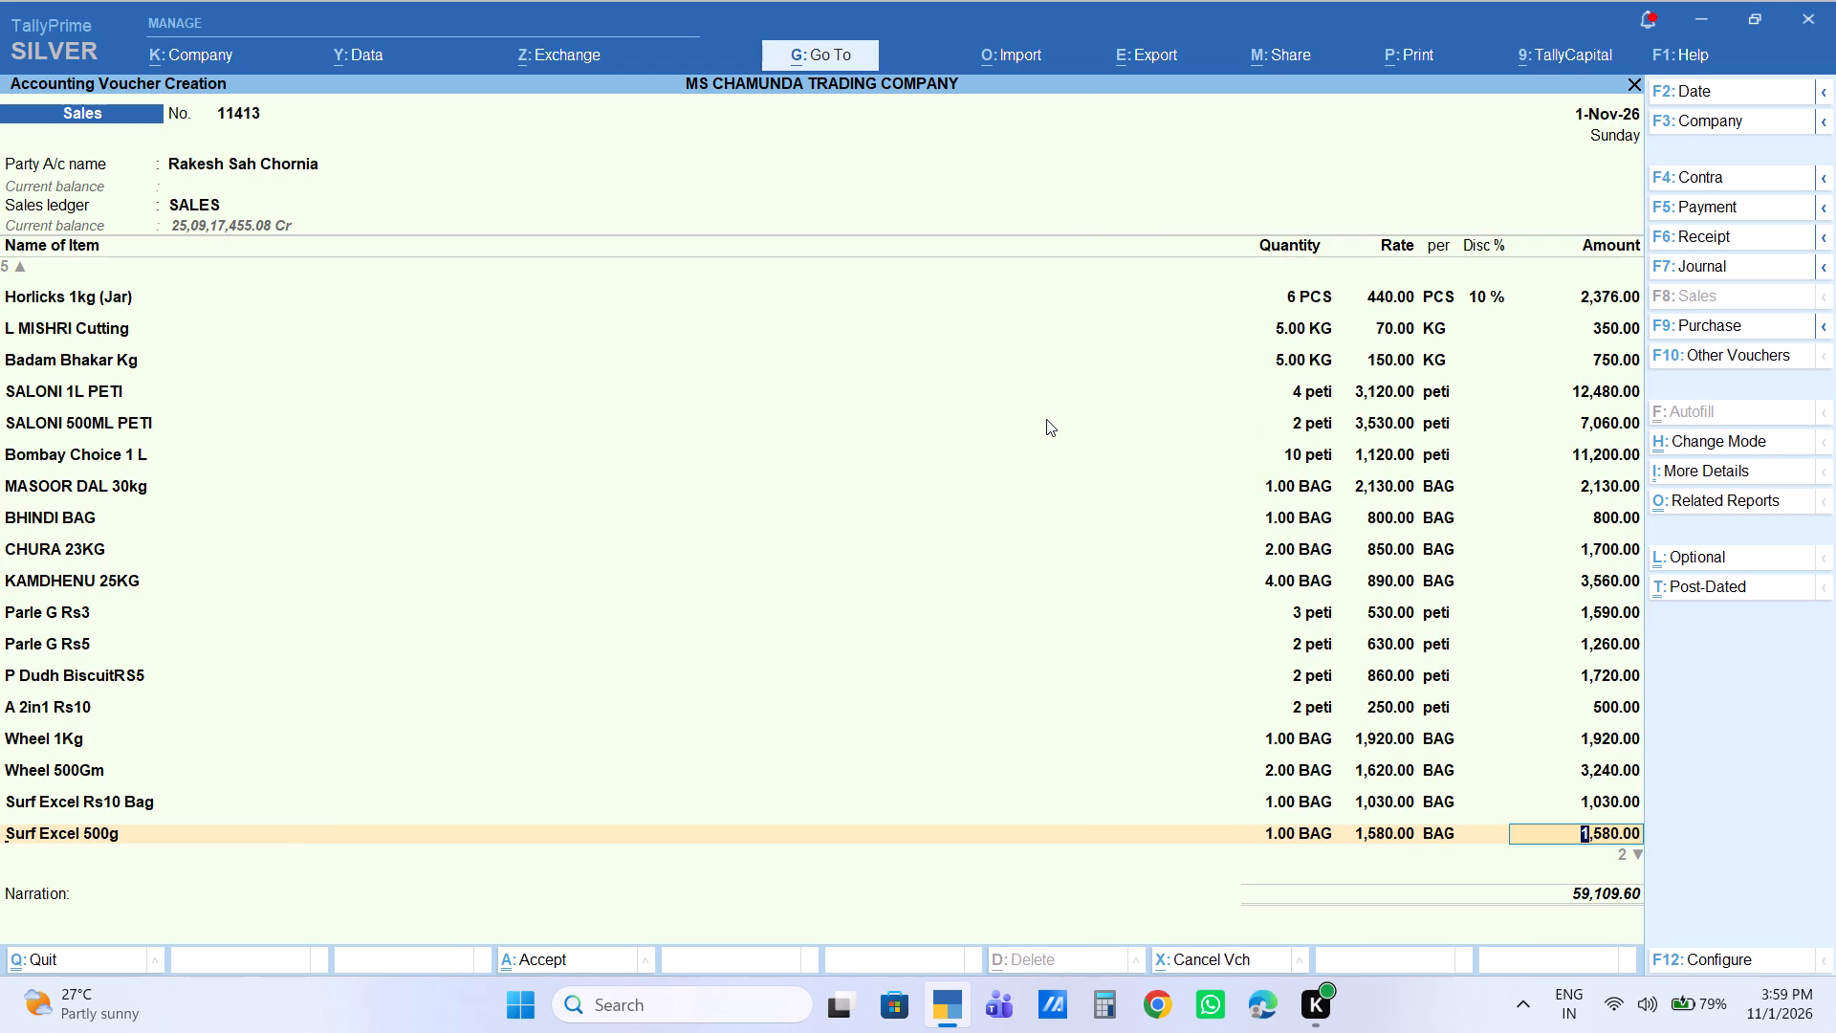
Add Sahnai Tina to the voucher with a quantity of 4 TINA at the rate of 2,170.
text(sa)
text(hna)
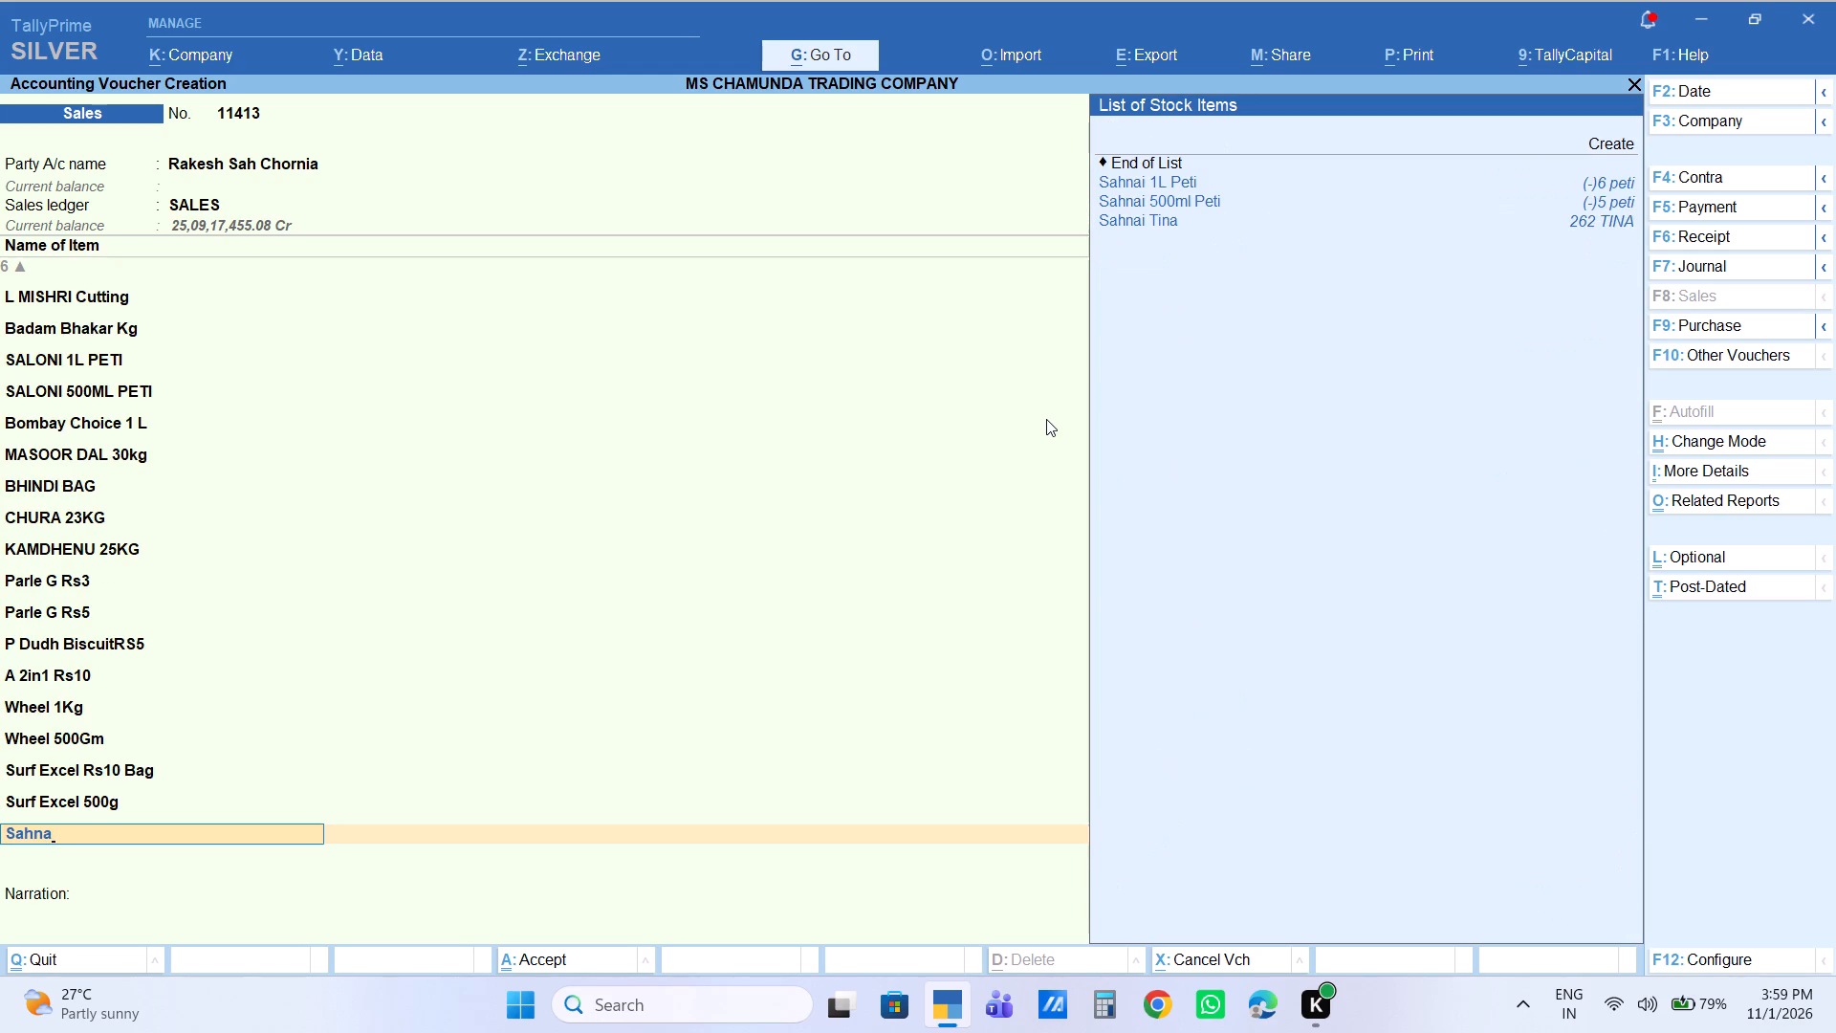
key(Down)
key(Down)
key(Down)
key(Down)
key(Return)
key(4)
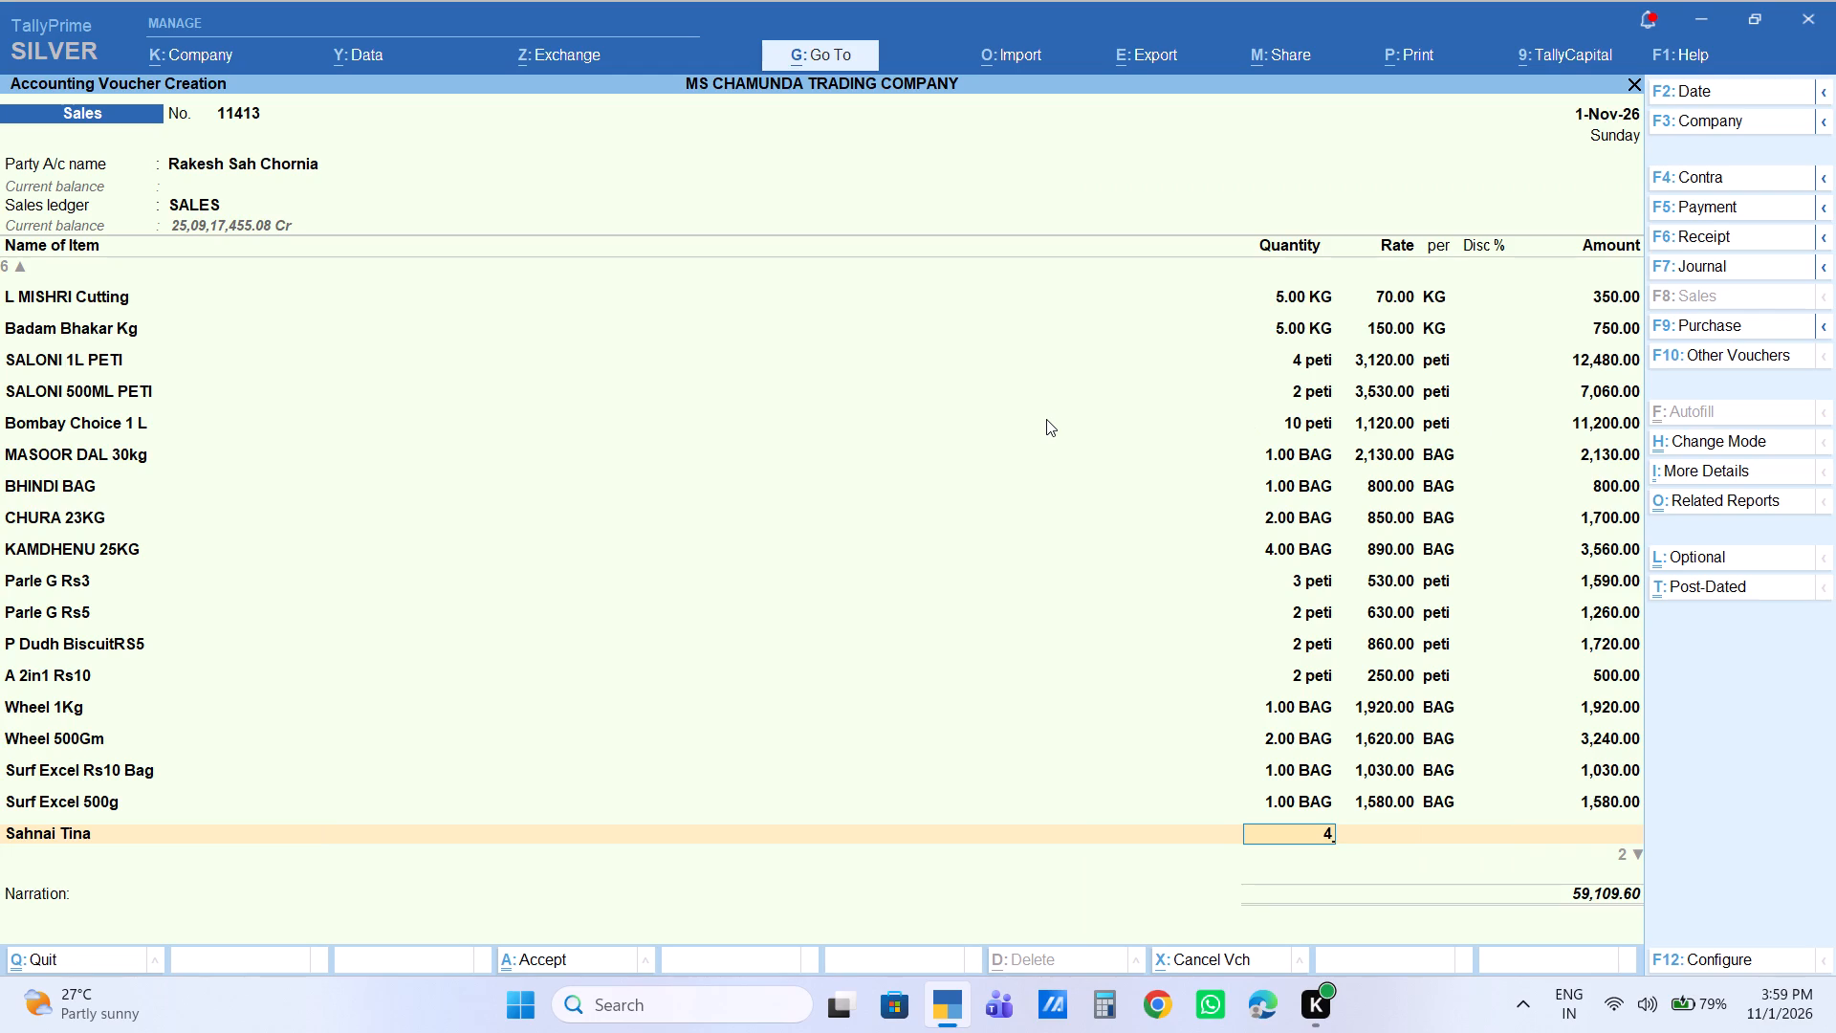
key(Return)
key(Return)
key(BackSpace)
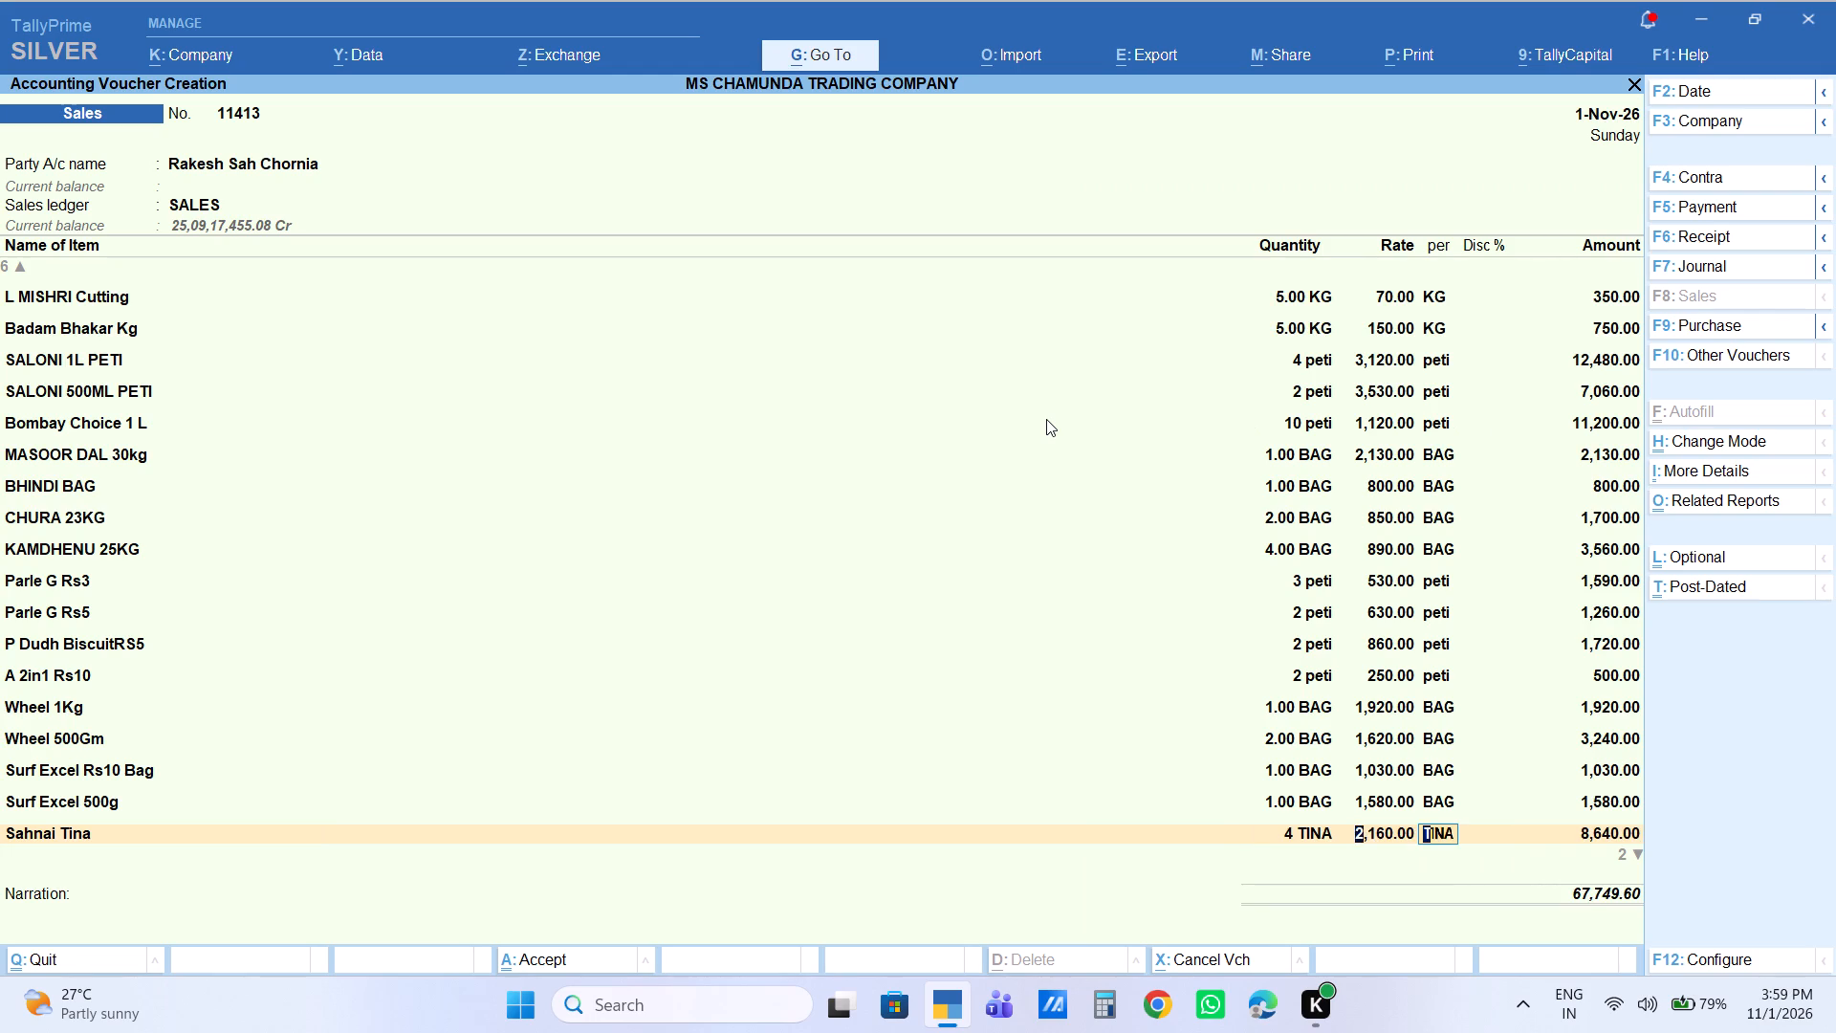
text(2170)
key(Return)
key(Return)
key(Return)
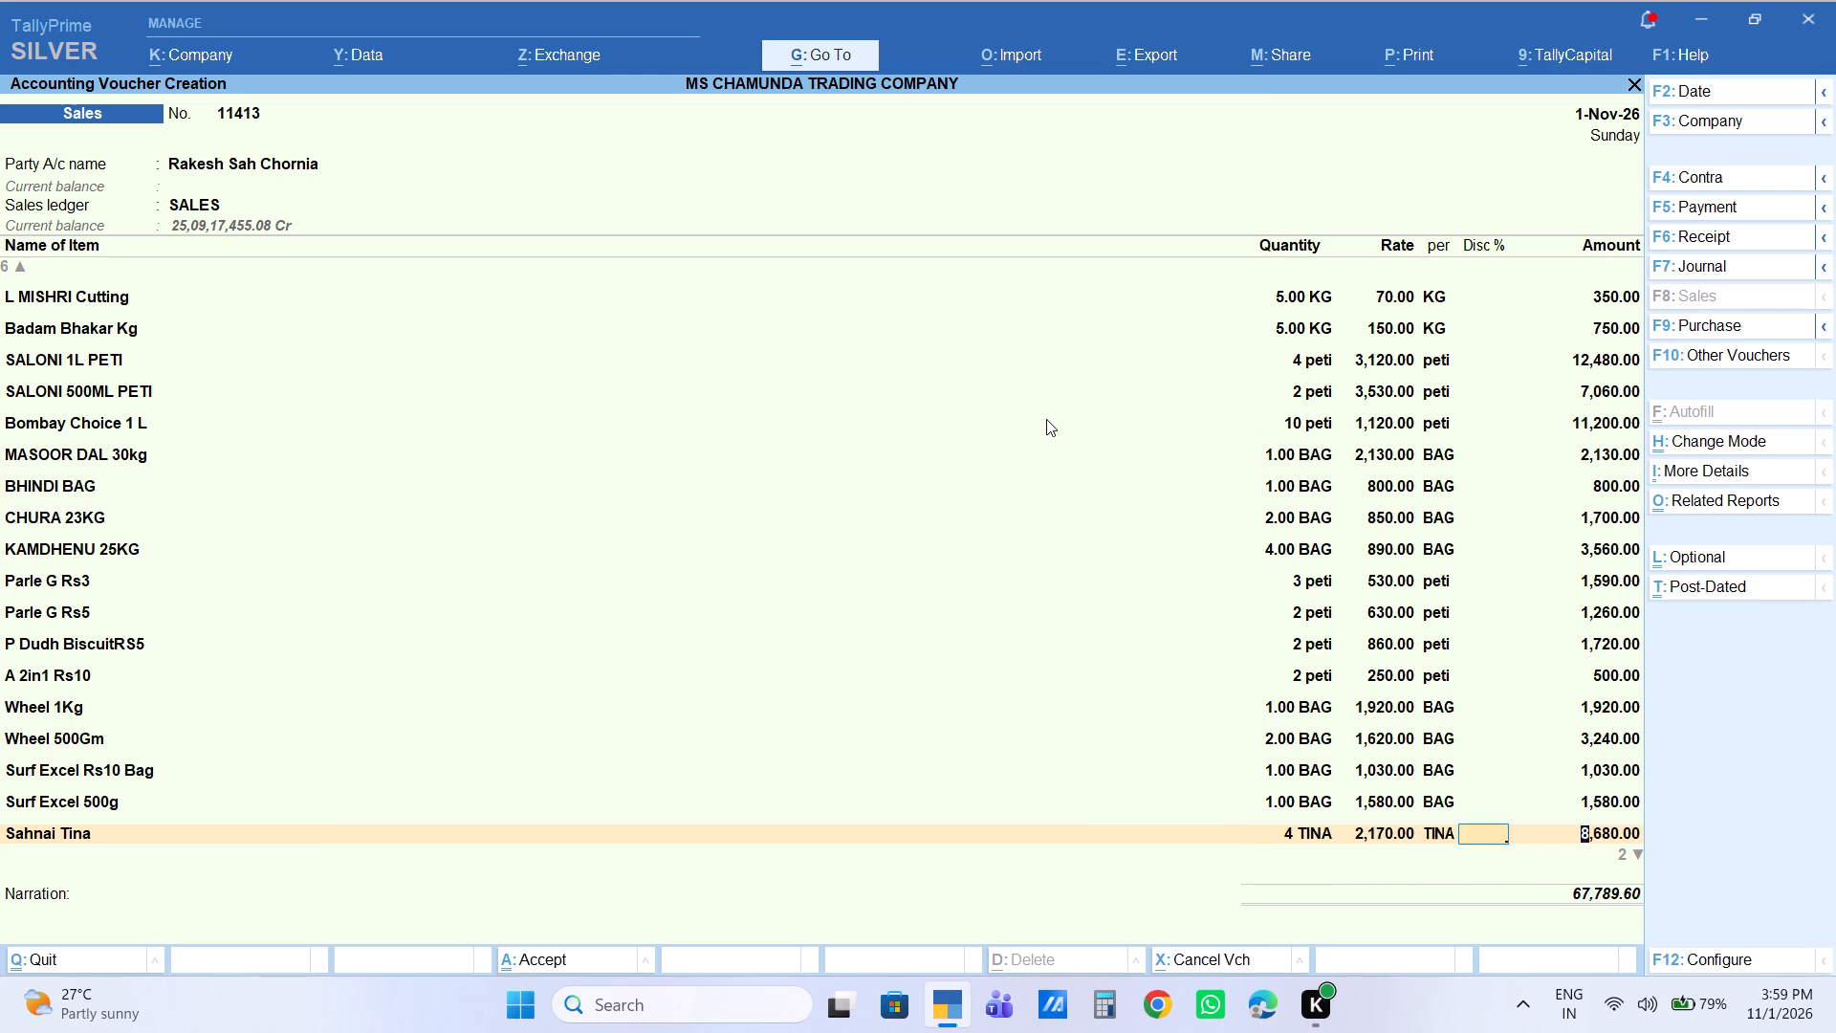
key(Return)
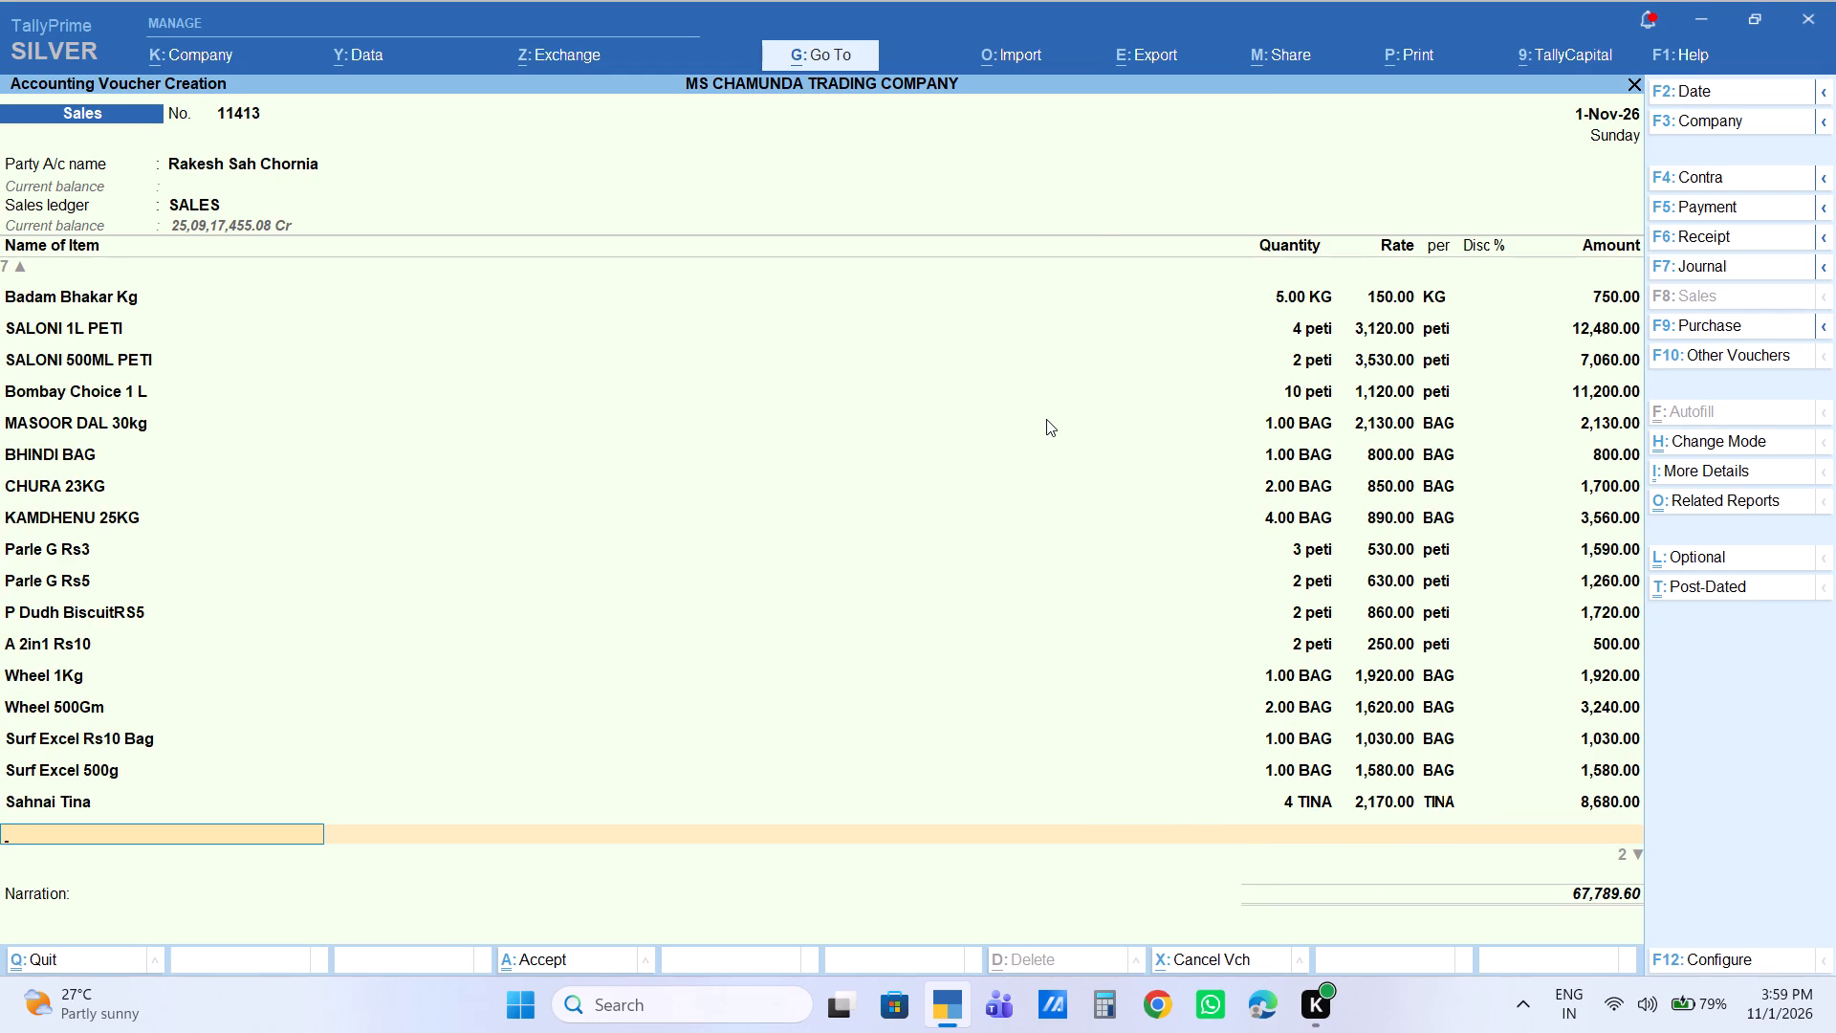
Add DALDA 1kg to the voucher with a quantity of 1 peti at the rate of 2,300.
text(dalda)
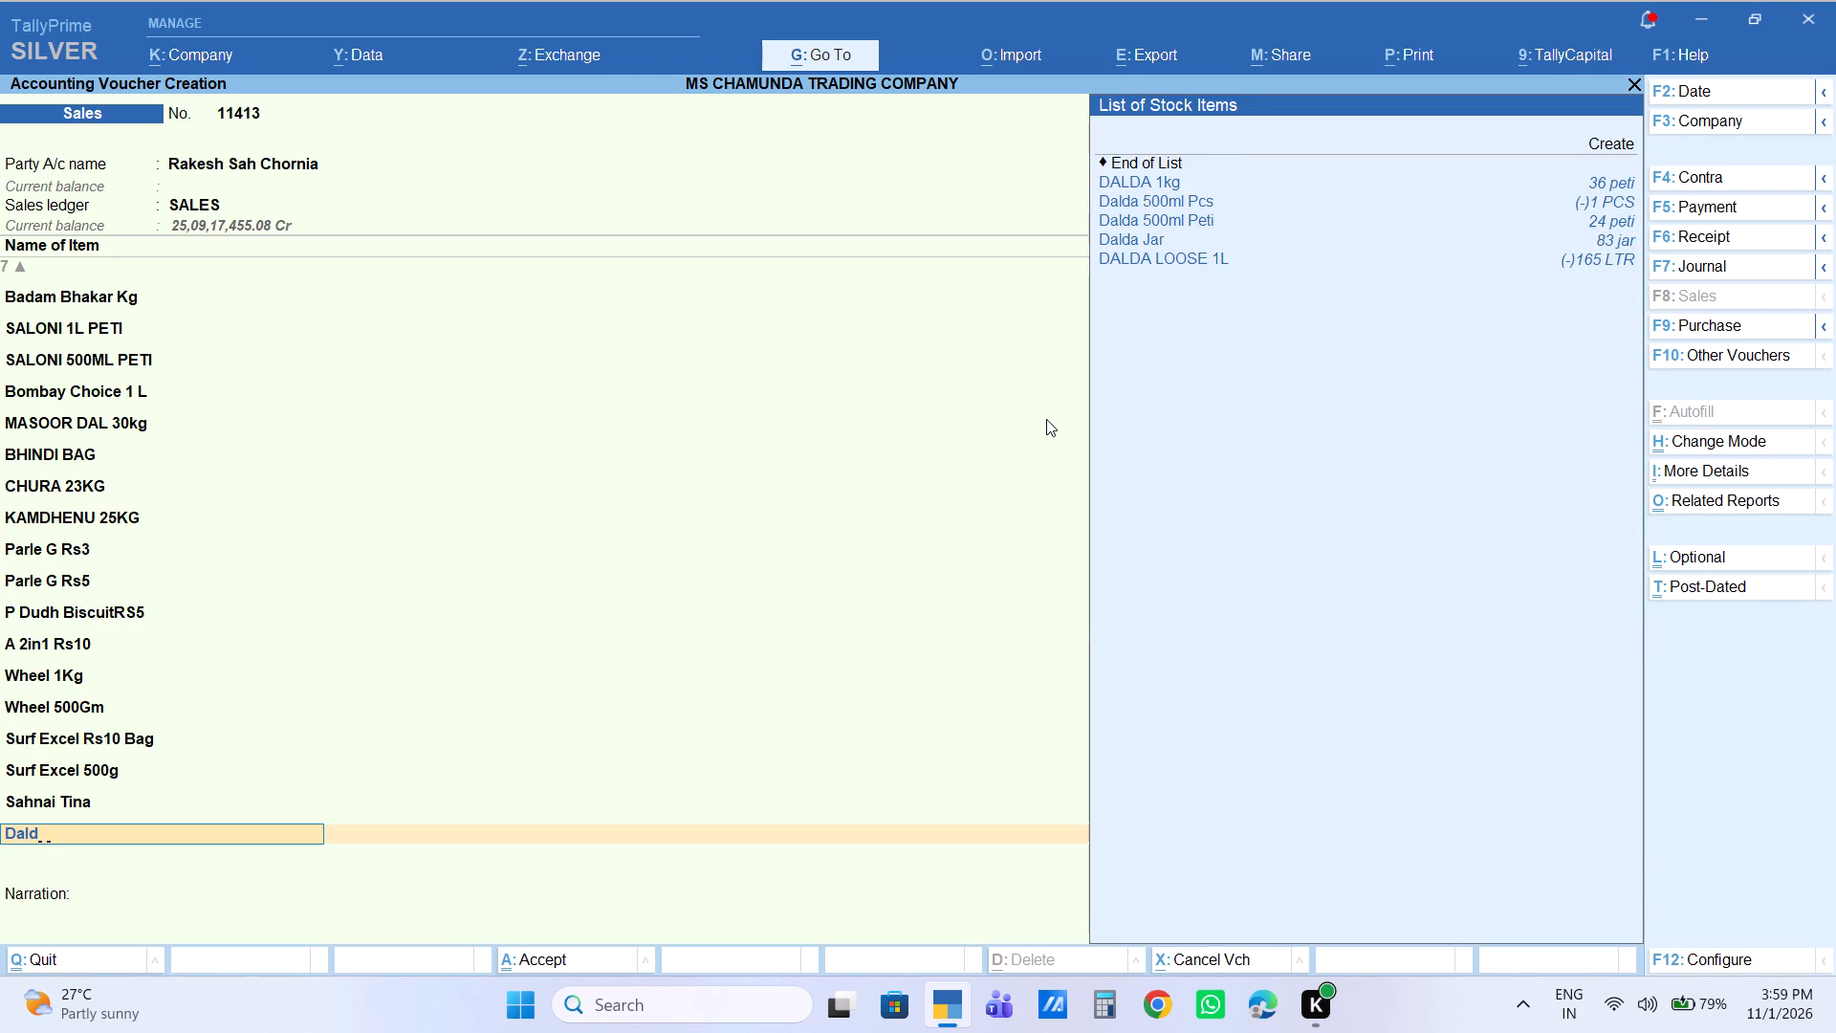
key(Down)
key(Down)
key(Down)
key(Down)
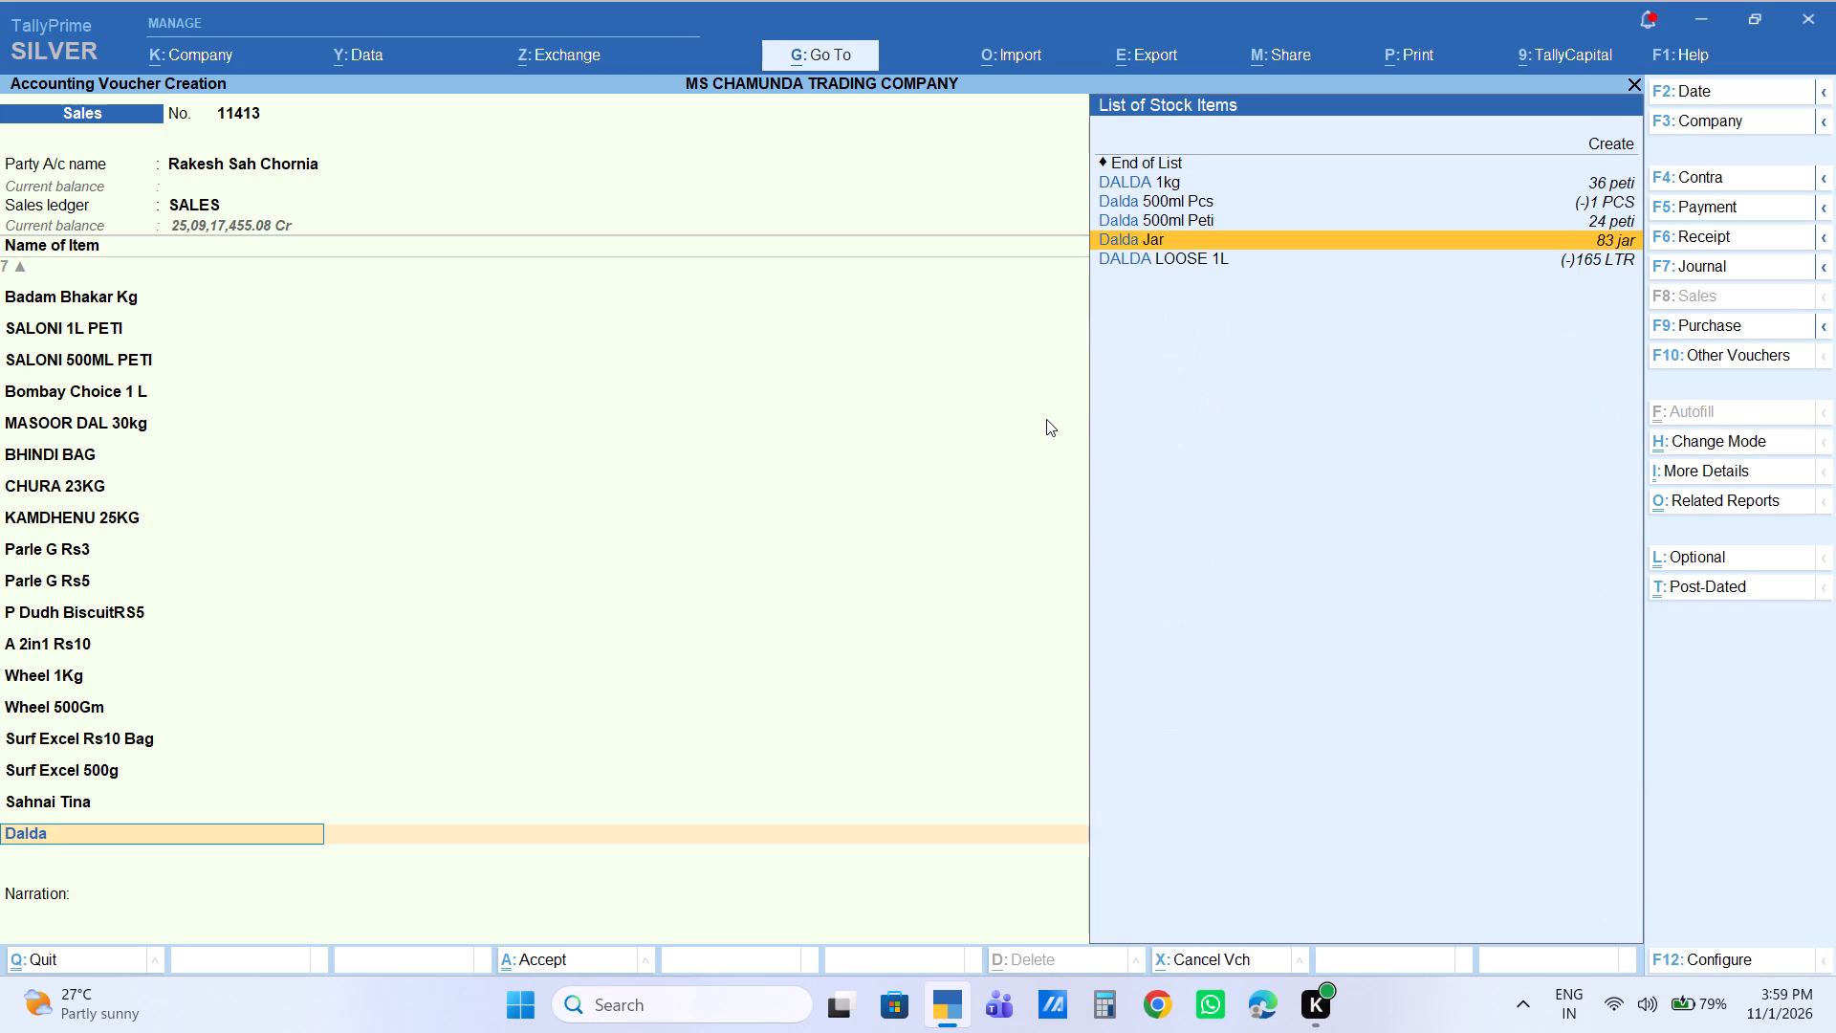
key(Up)
key(Up)
key(Up)
key(Return)
key(1)
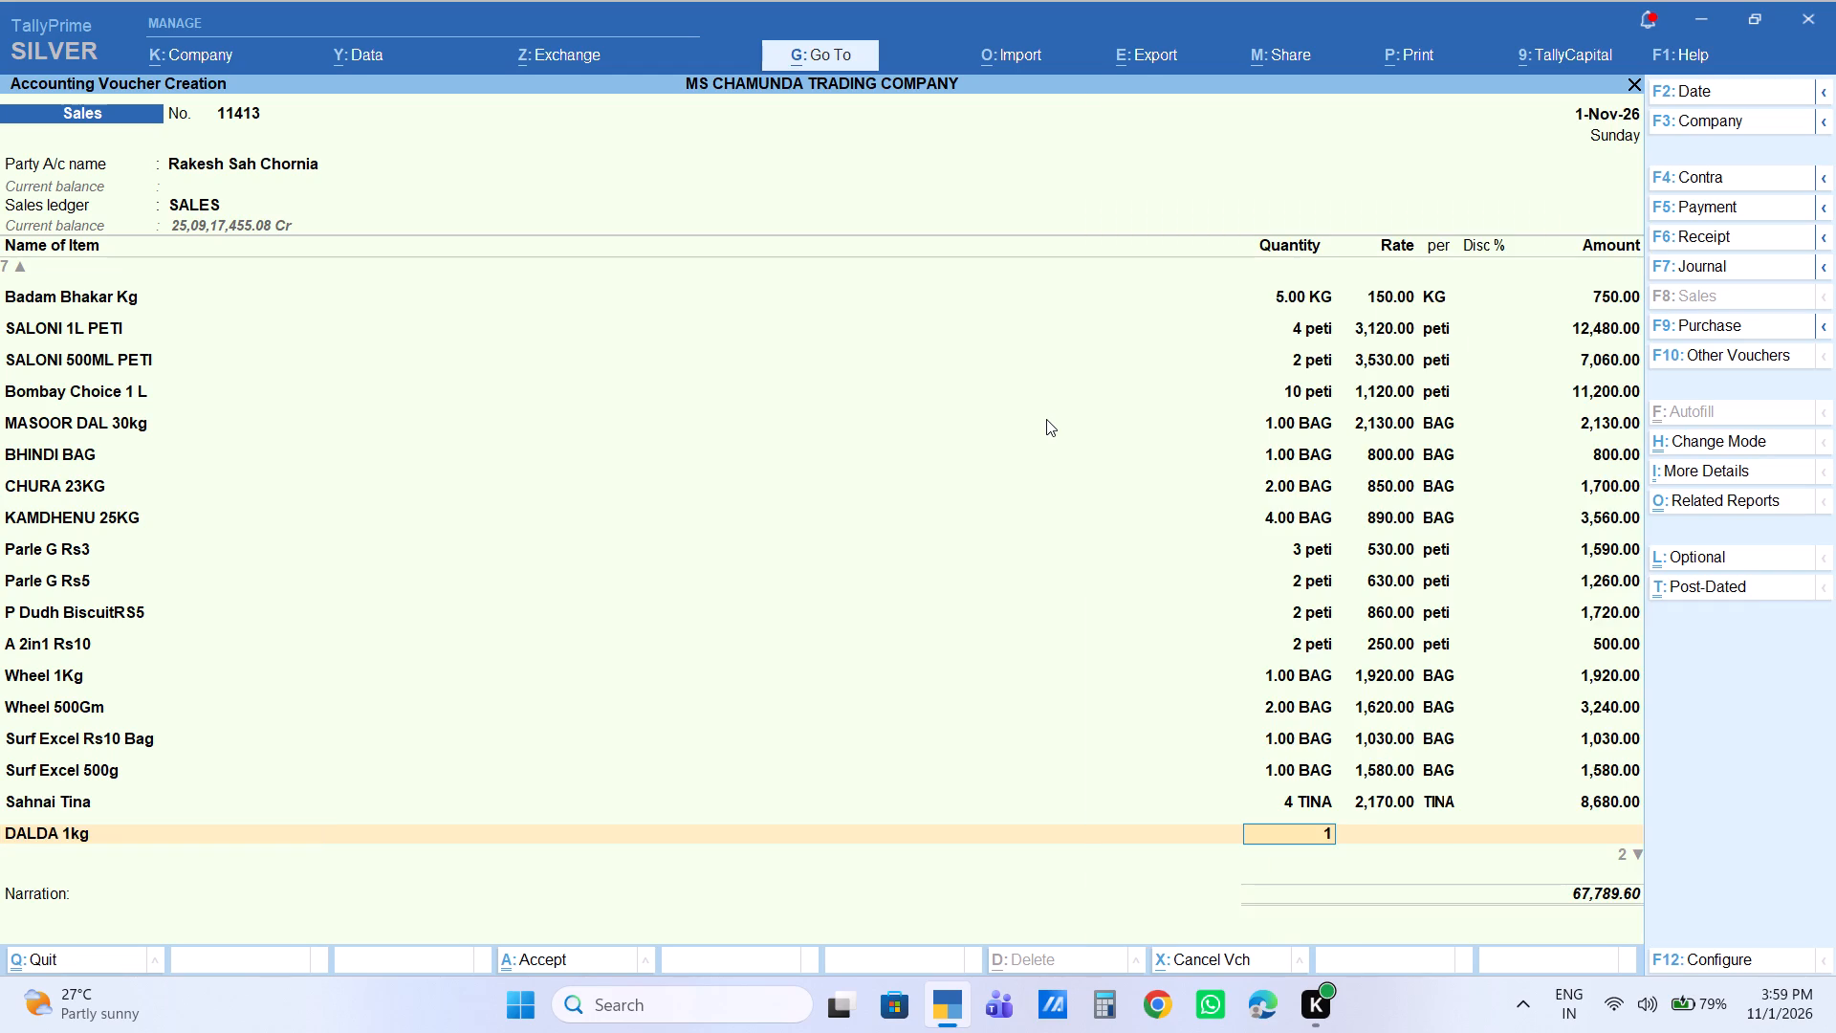
key(Return)
key(Return)
key(Return)
key(Return)
text(2300)
key(Return)
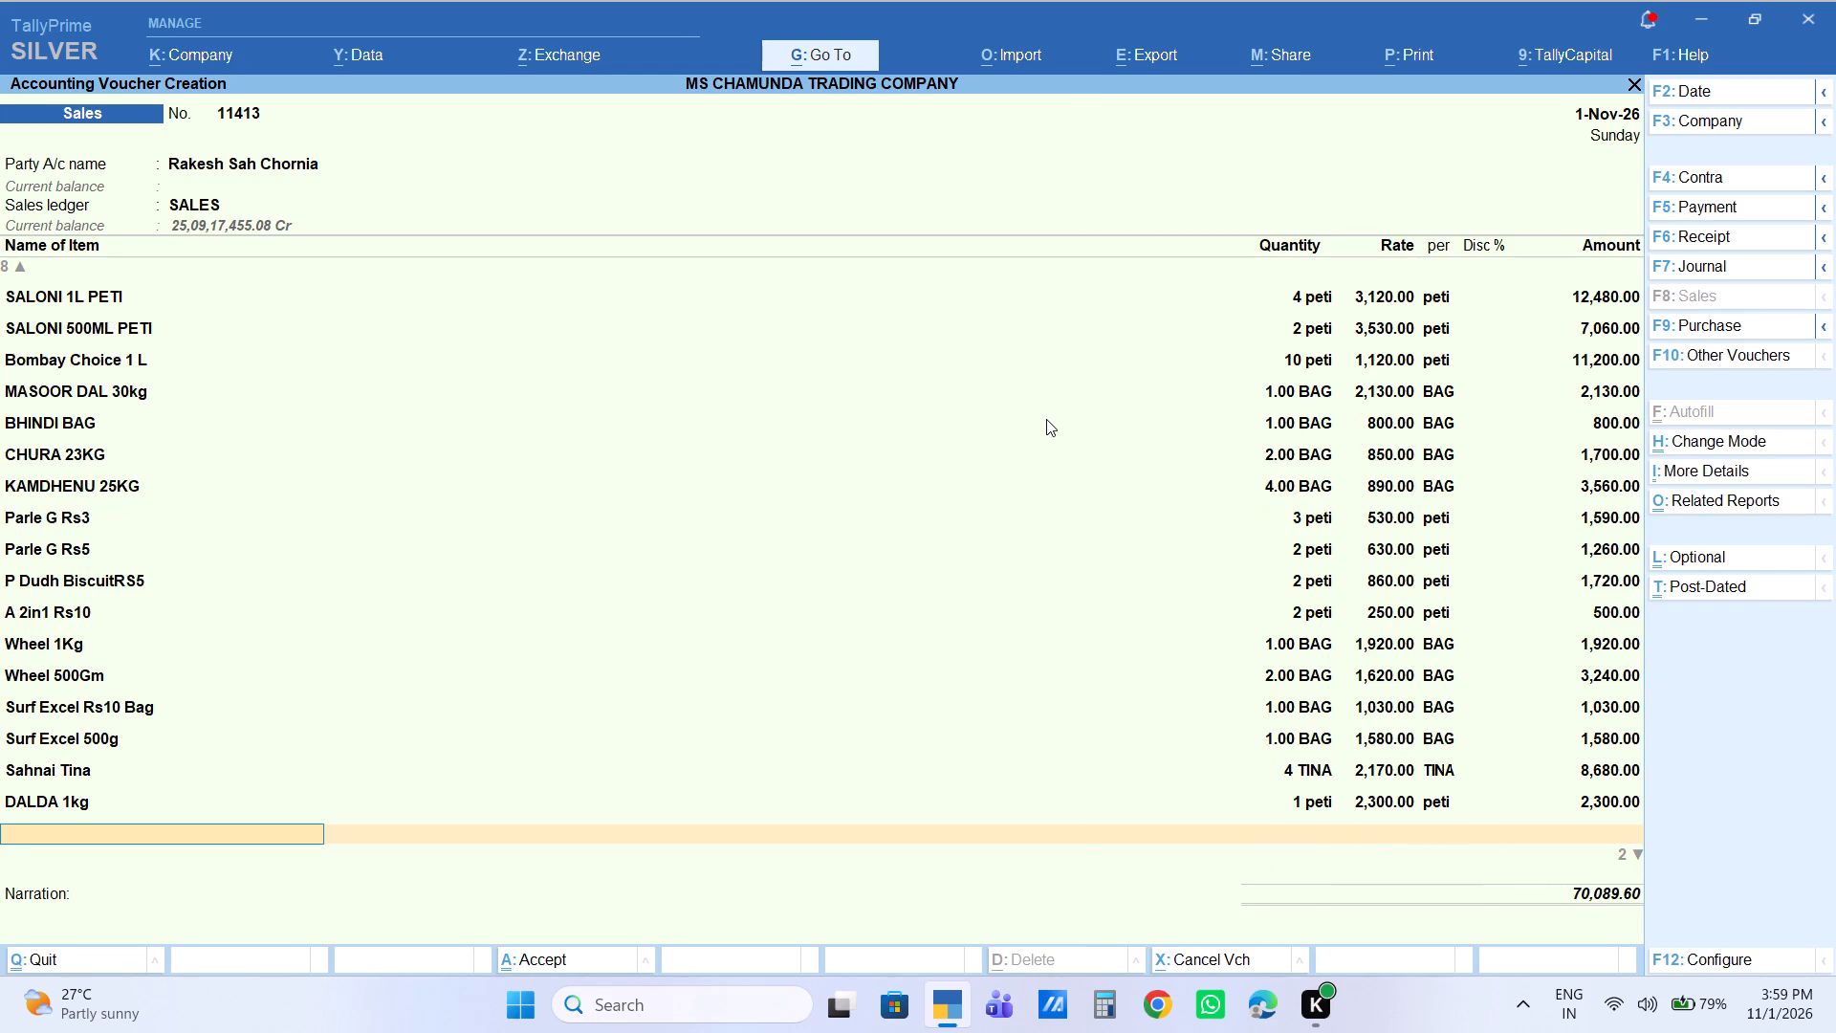
Add Anoop Maggi Rs5 Peti to the voucher with a quantity of 5 peti at the rate of 180.
text(magg)
key(Return)
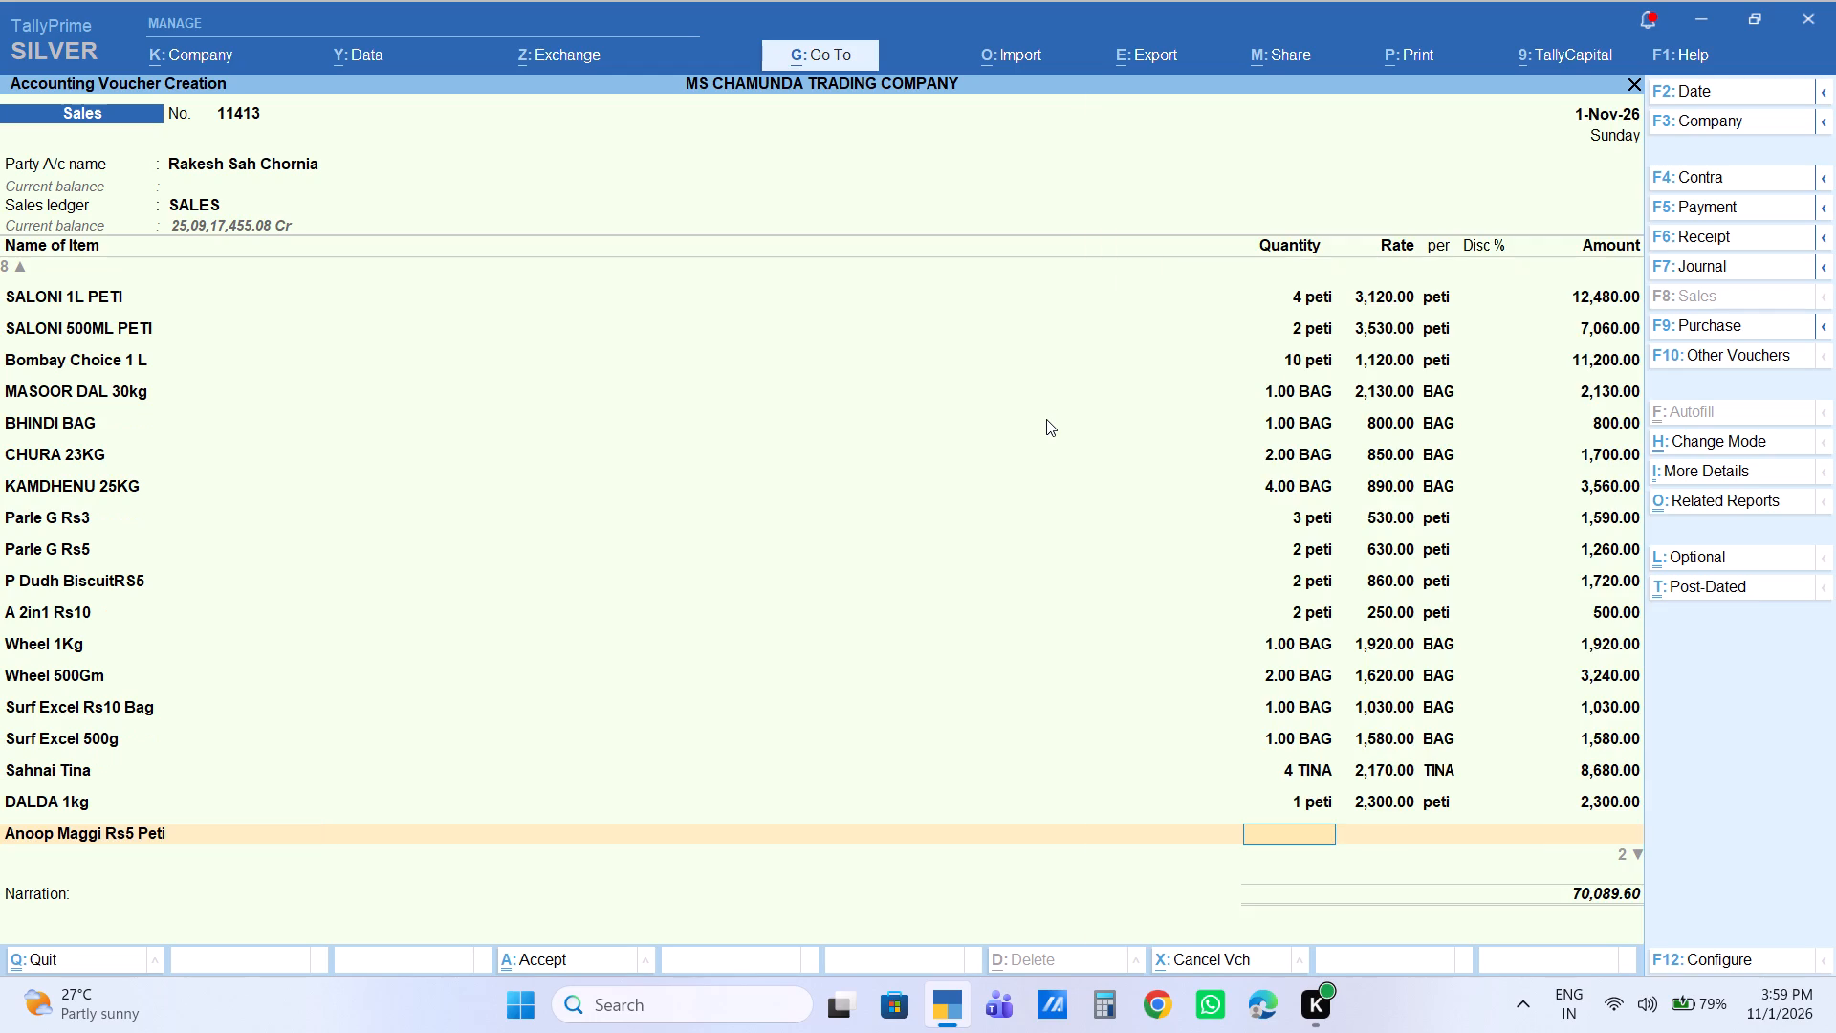
key(5)
key(Return)
key(Return)
key(Return)
key(Return)
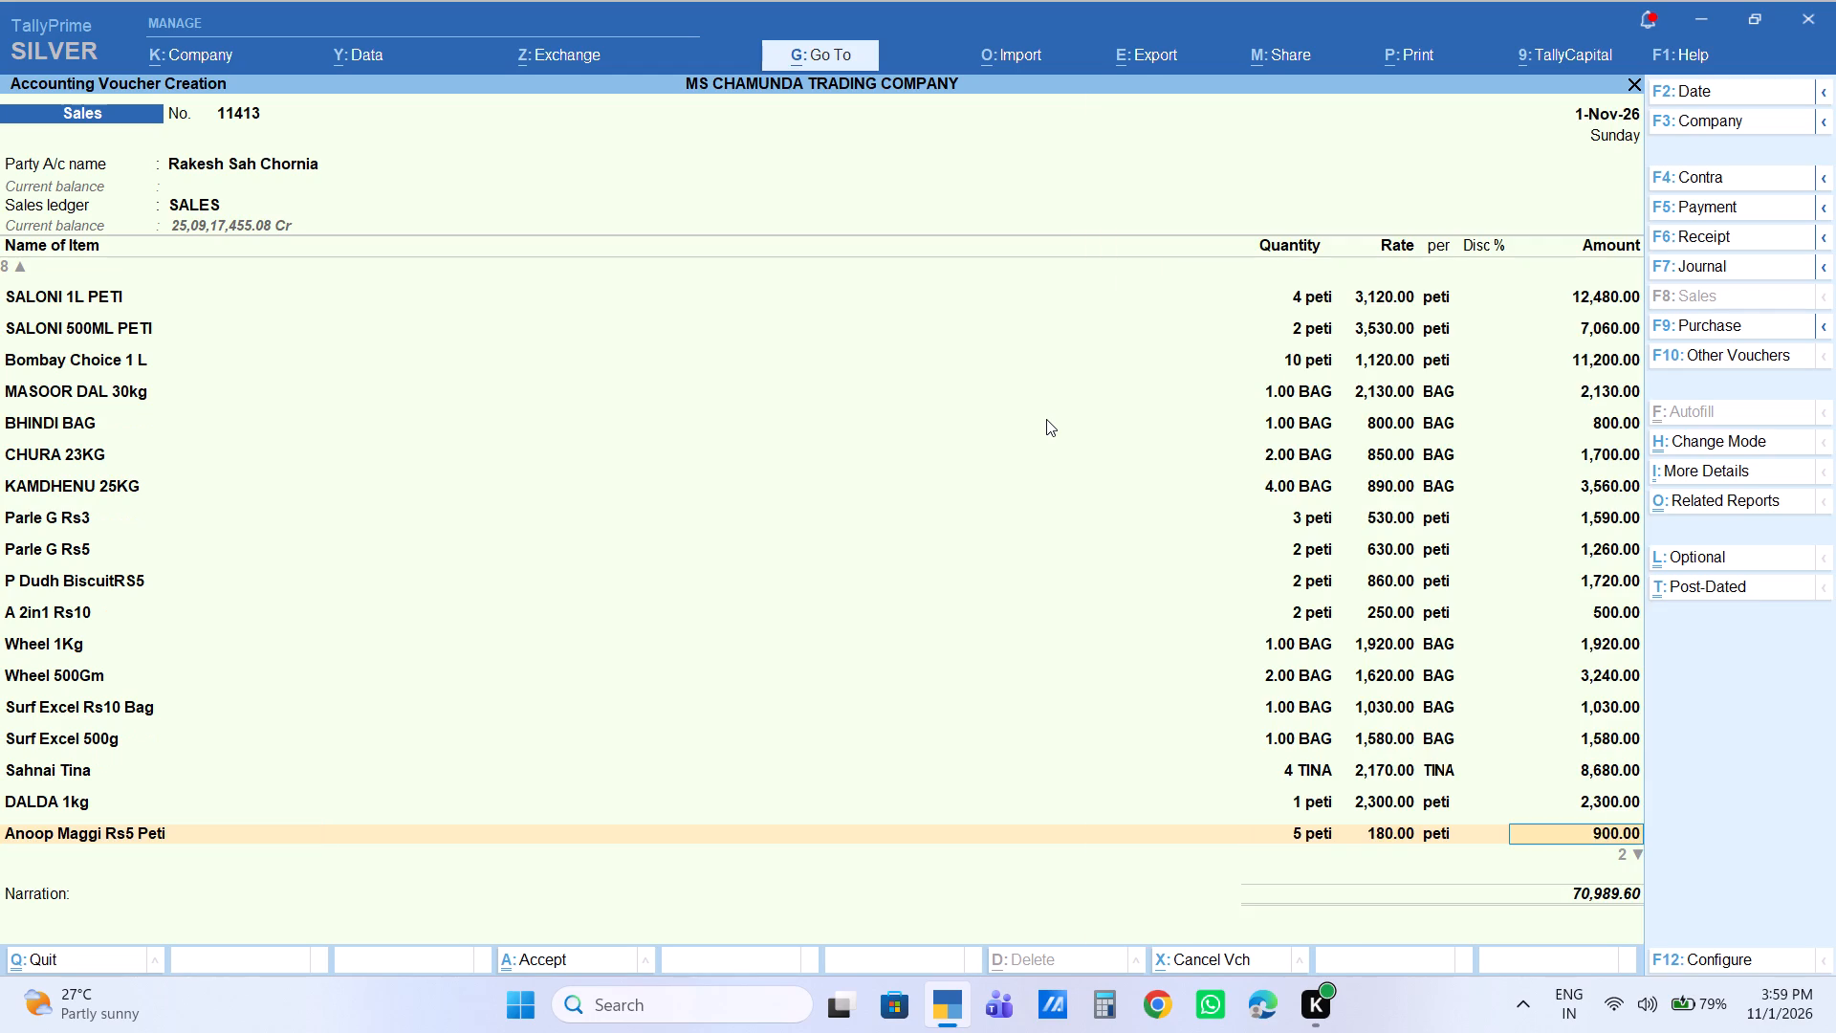
key(Return)
key(Return)
key(BackSpace)
key(Return)
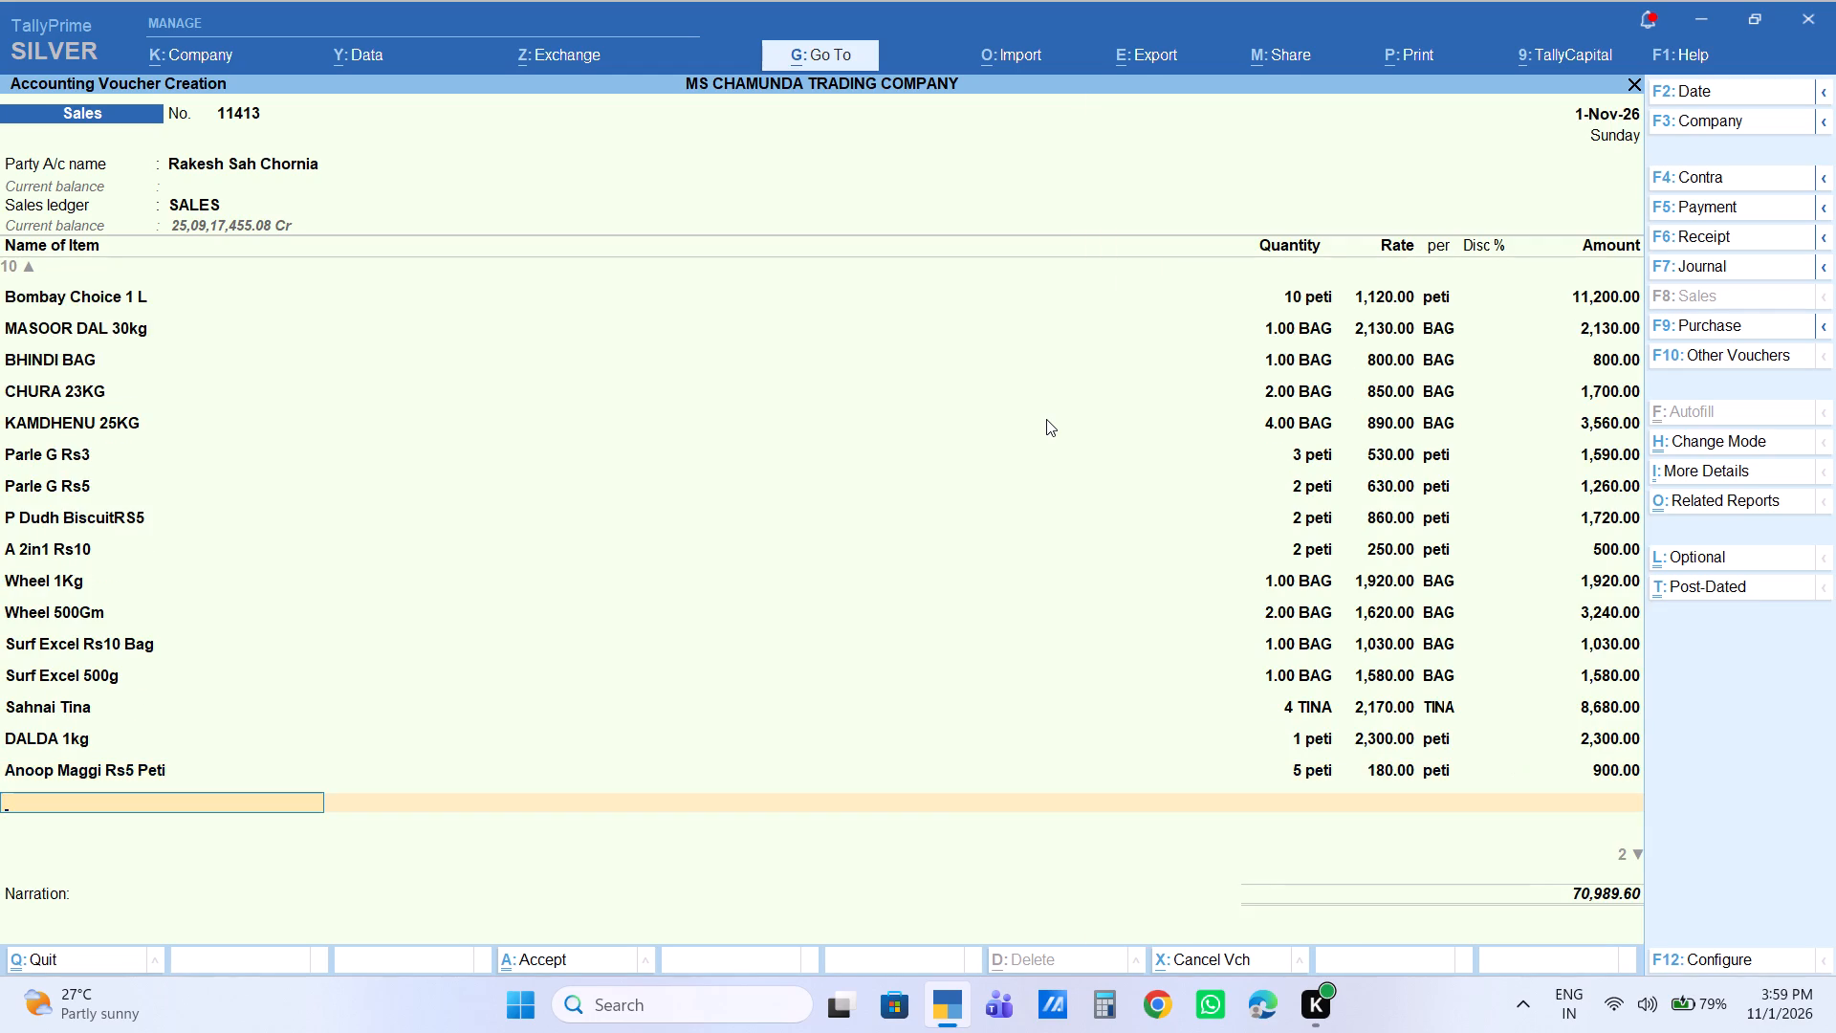
Add Sanvi 1L Peti to the voucher with a quantity of 10 peti at the rate of 1,450.
text(sanvi)
key(Down)
key(Return)
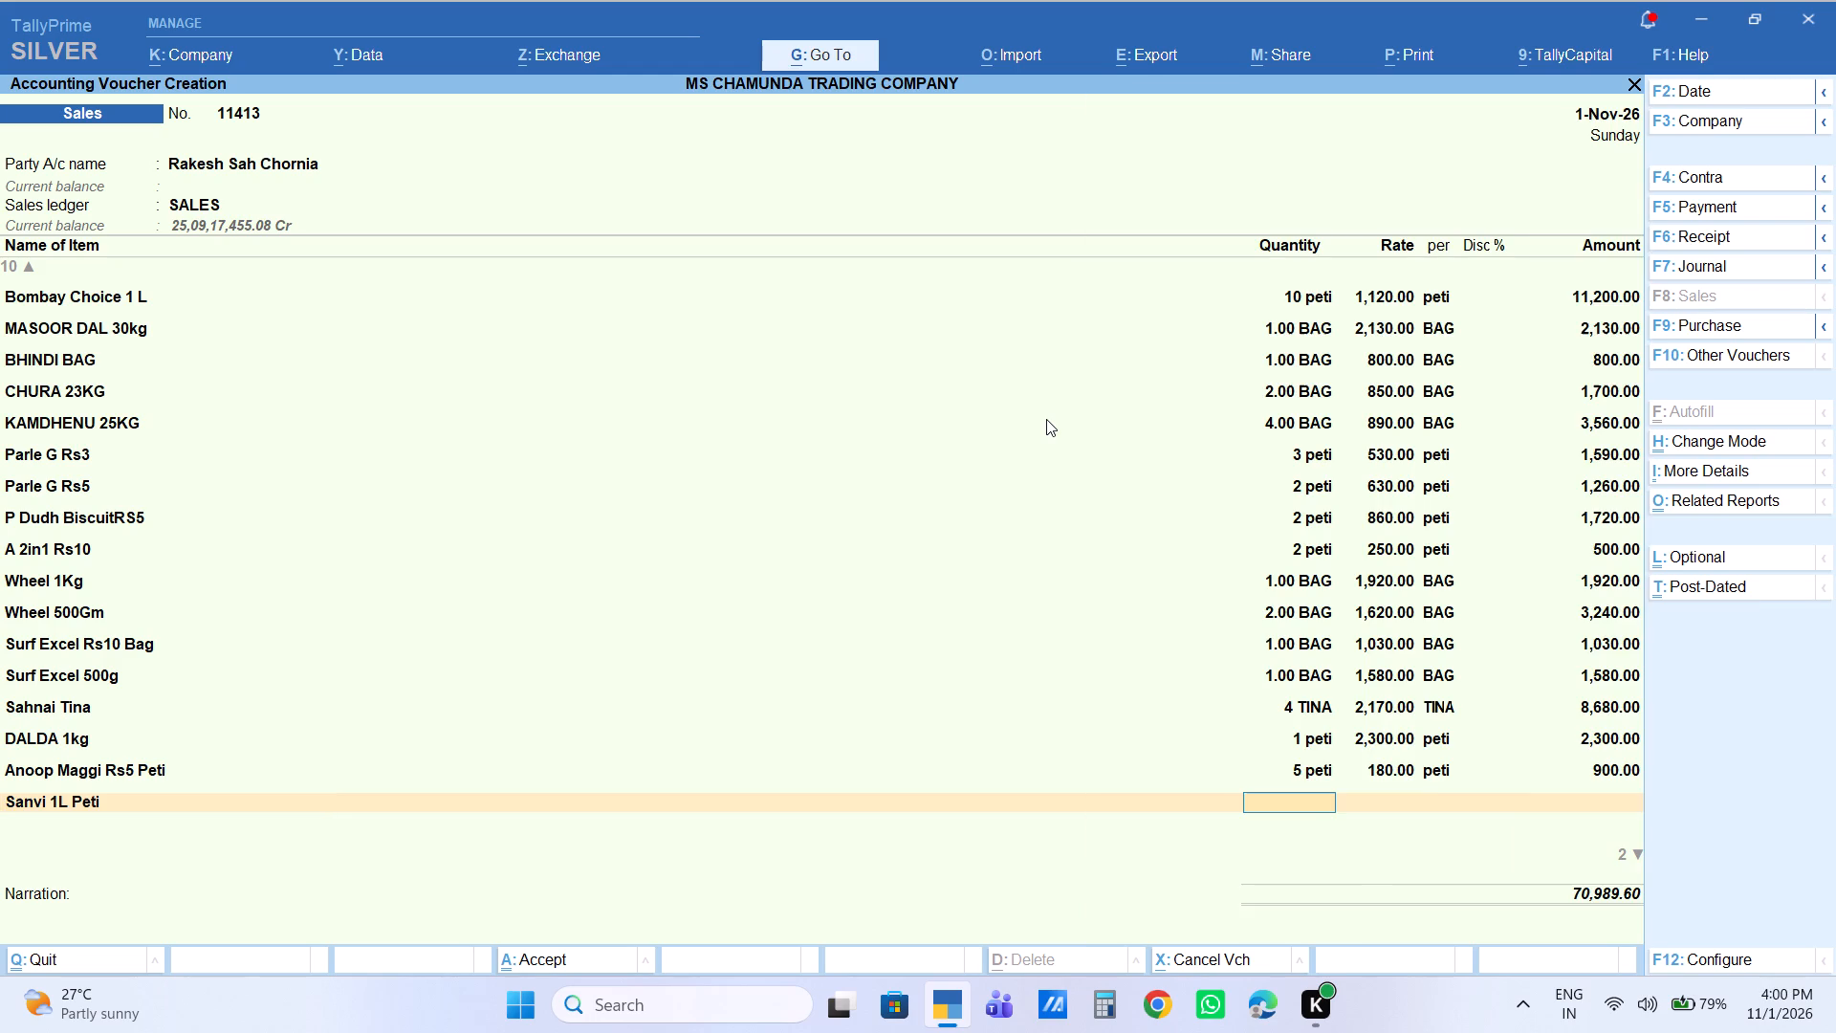
text(10)
key(Return)
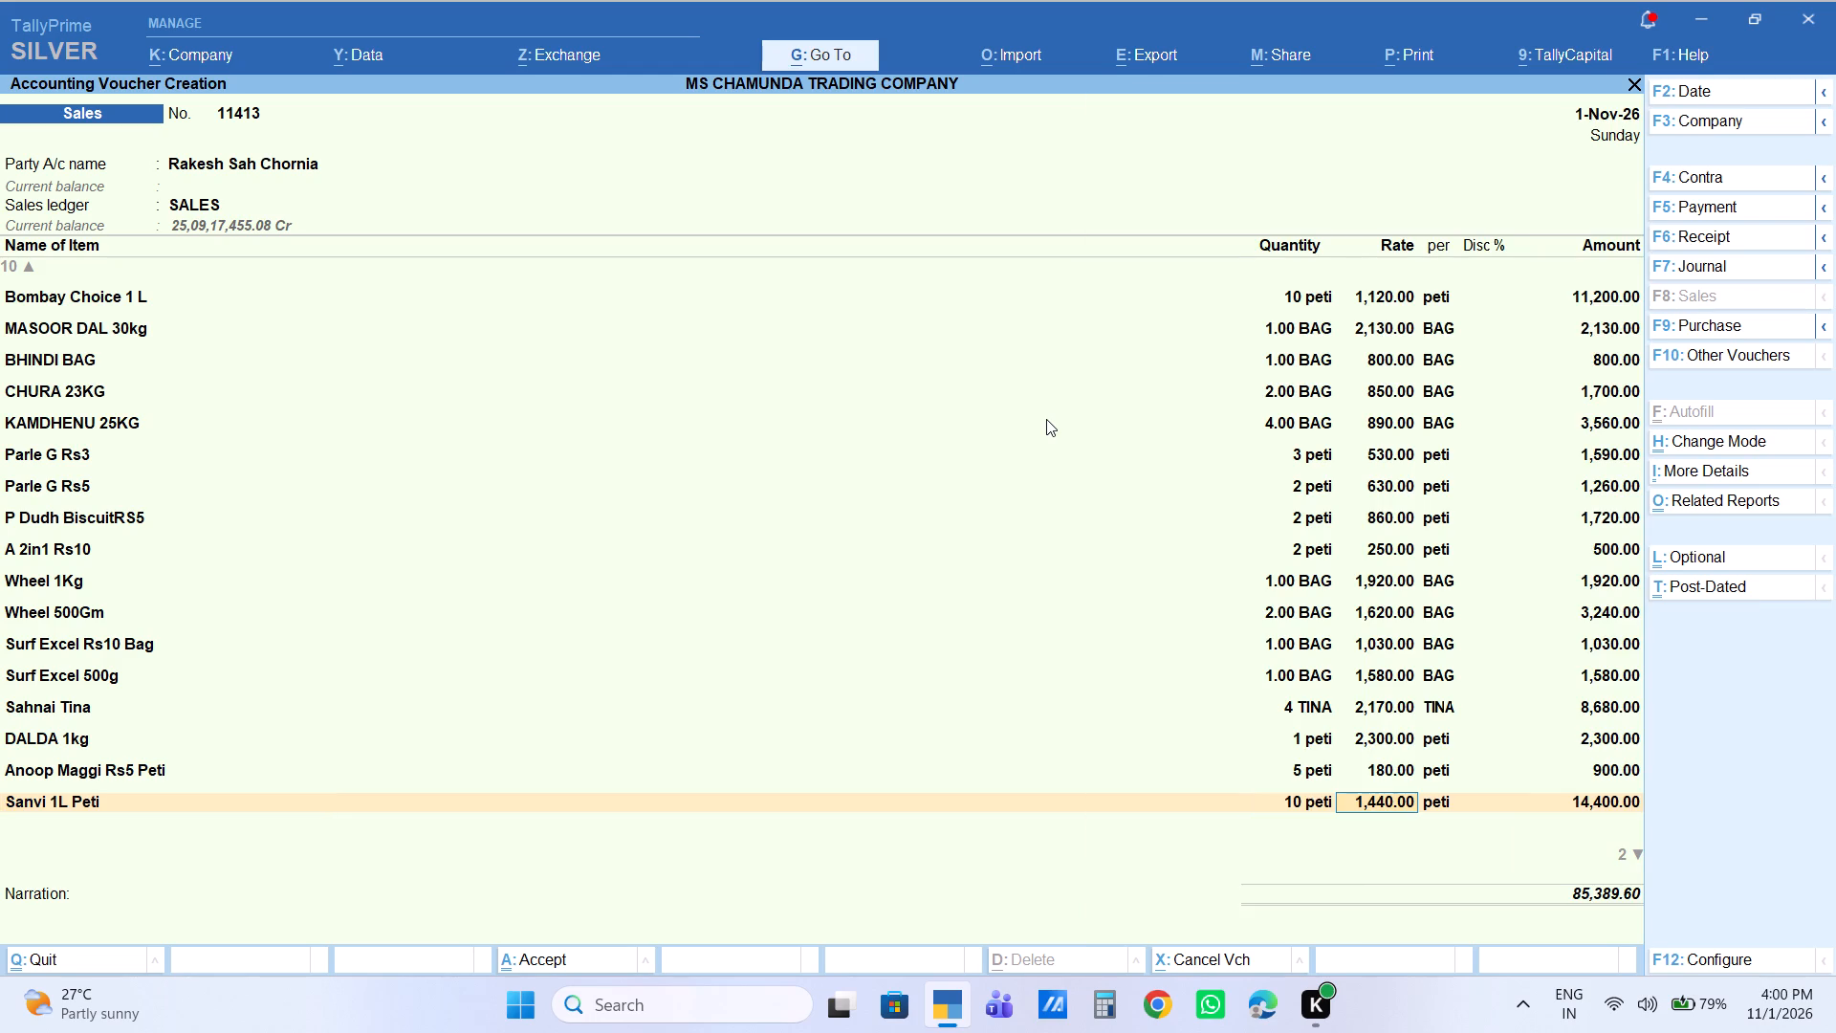
text(1450)
key(Return)
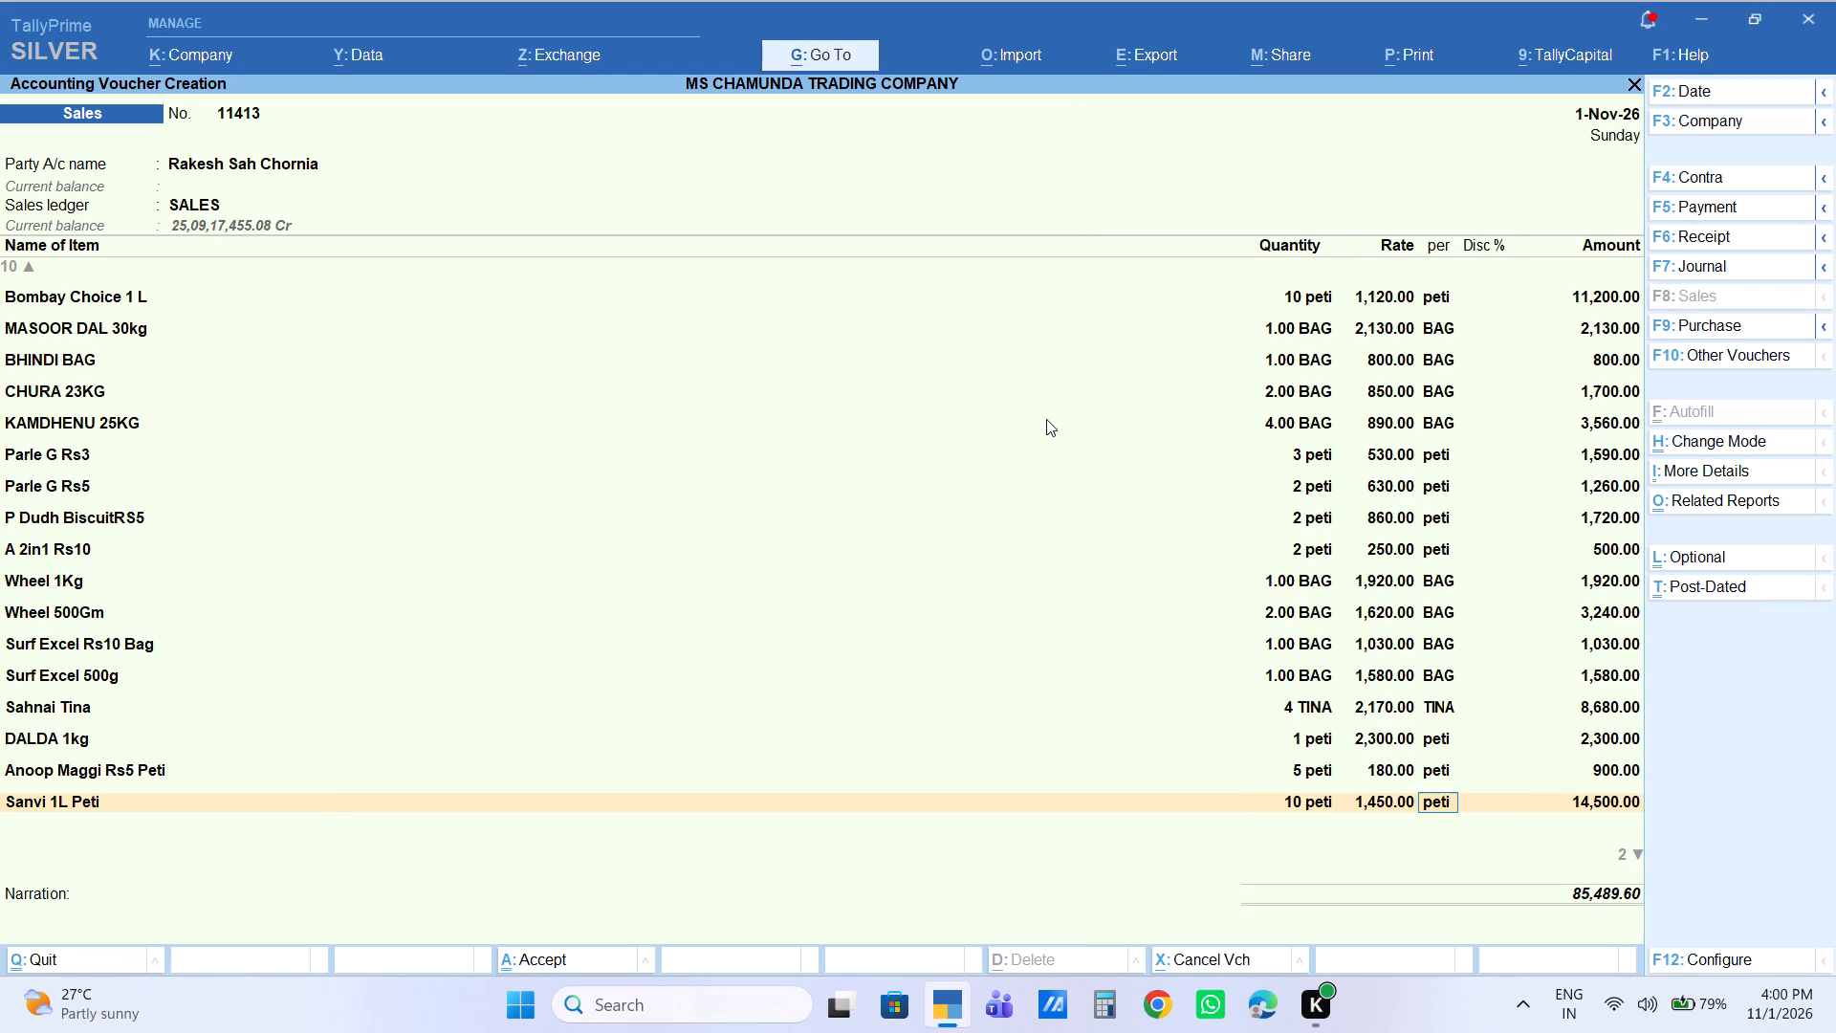
key(Return)
key(Return)
key(Return)
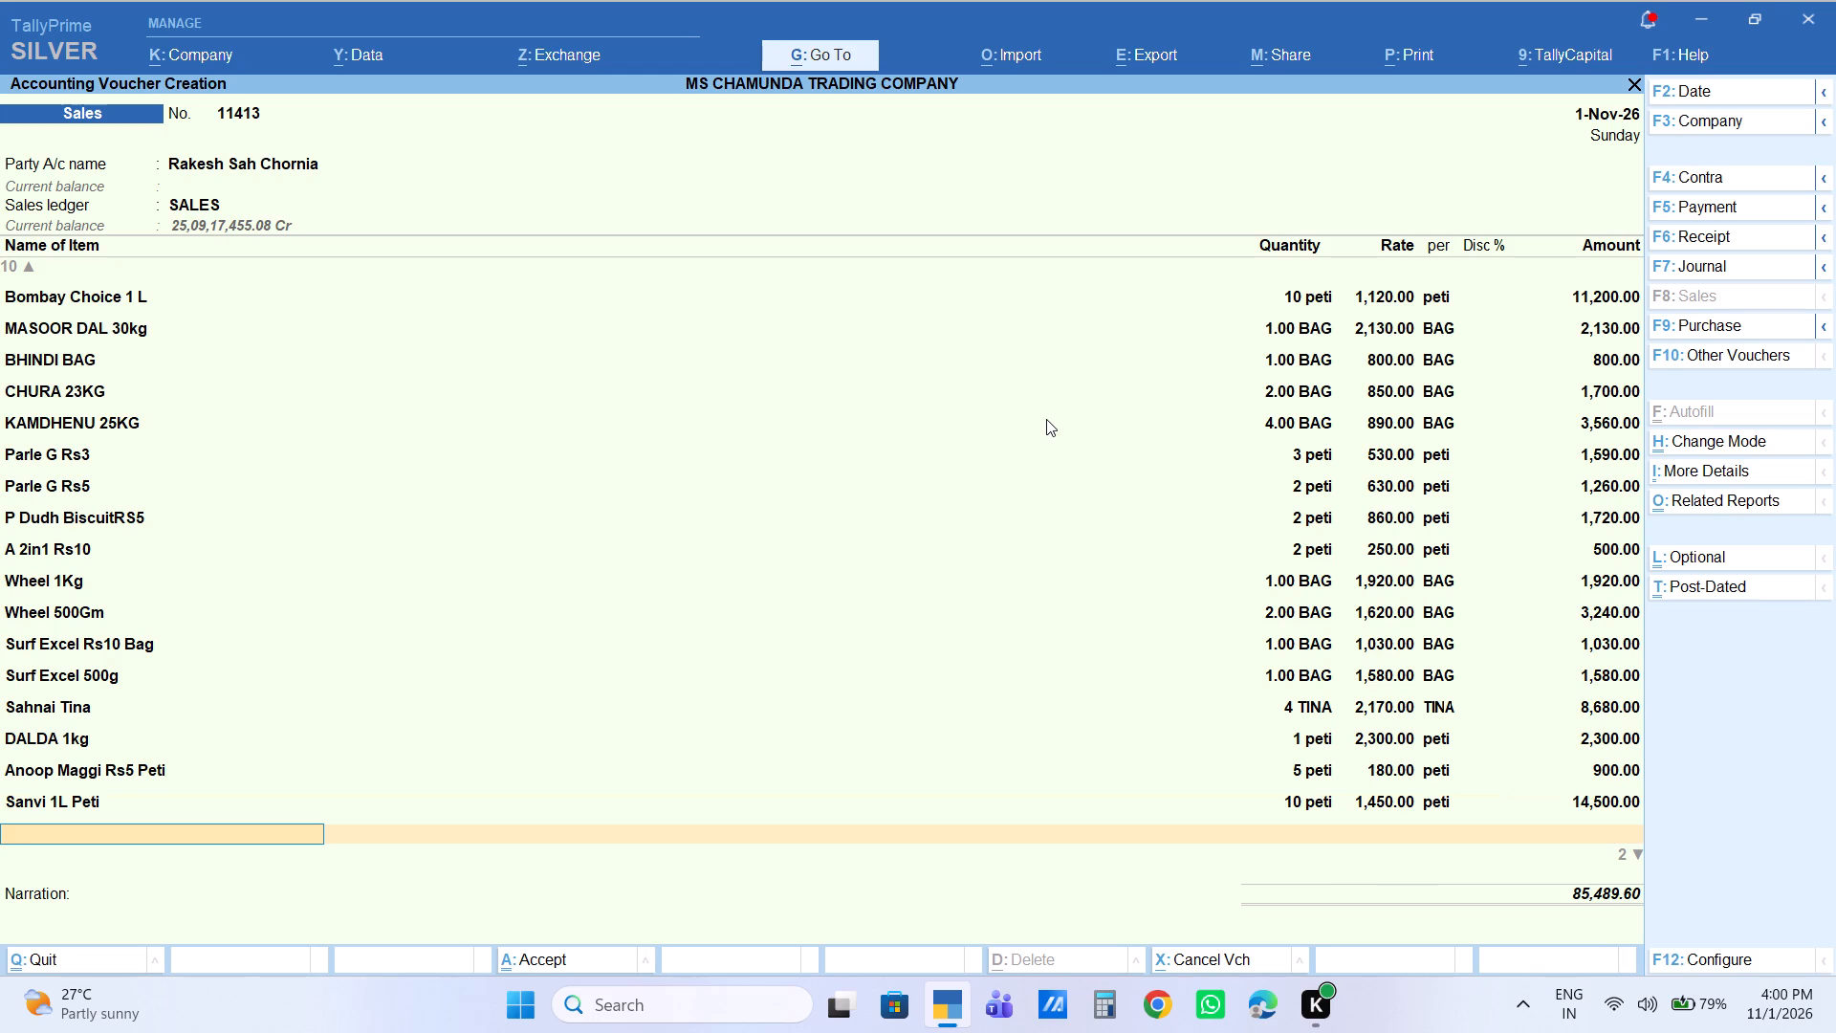
Add SANVI 500ML to the voucher with a quantity of 5 peti.
text(sa)
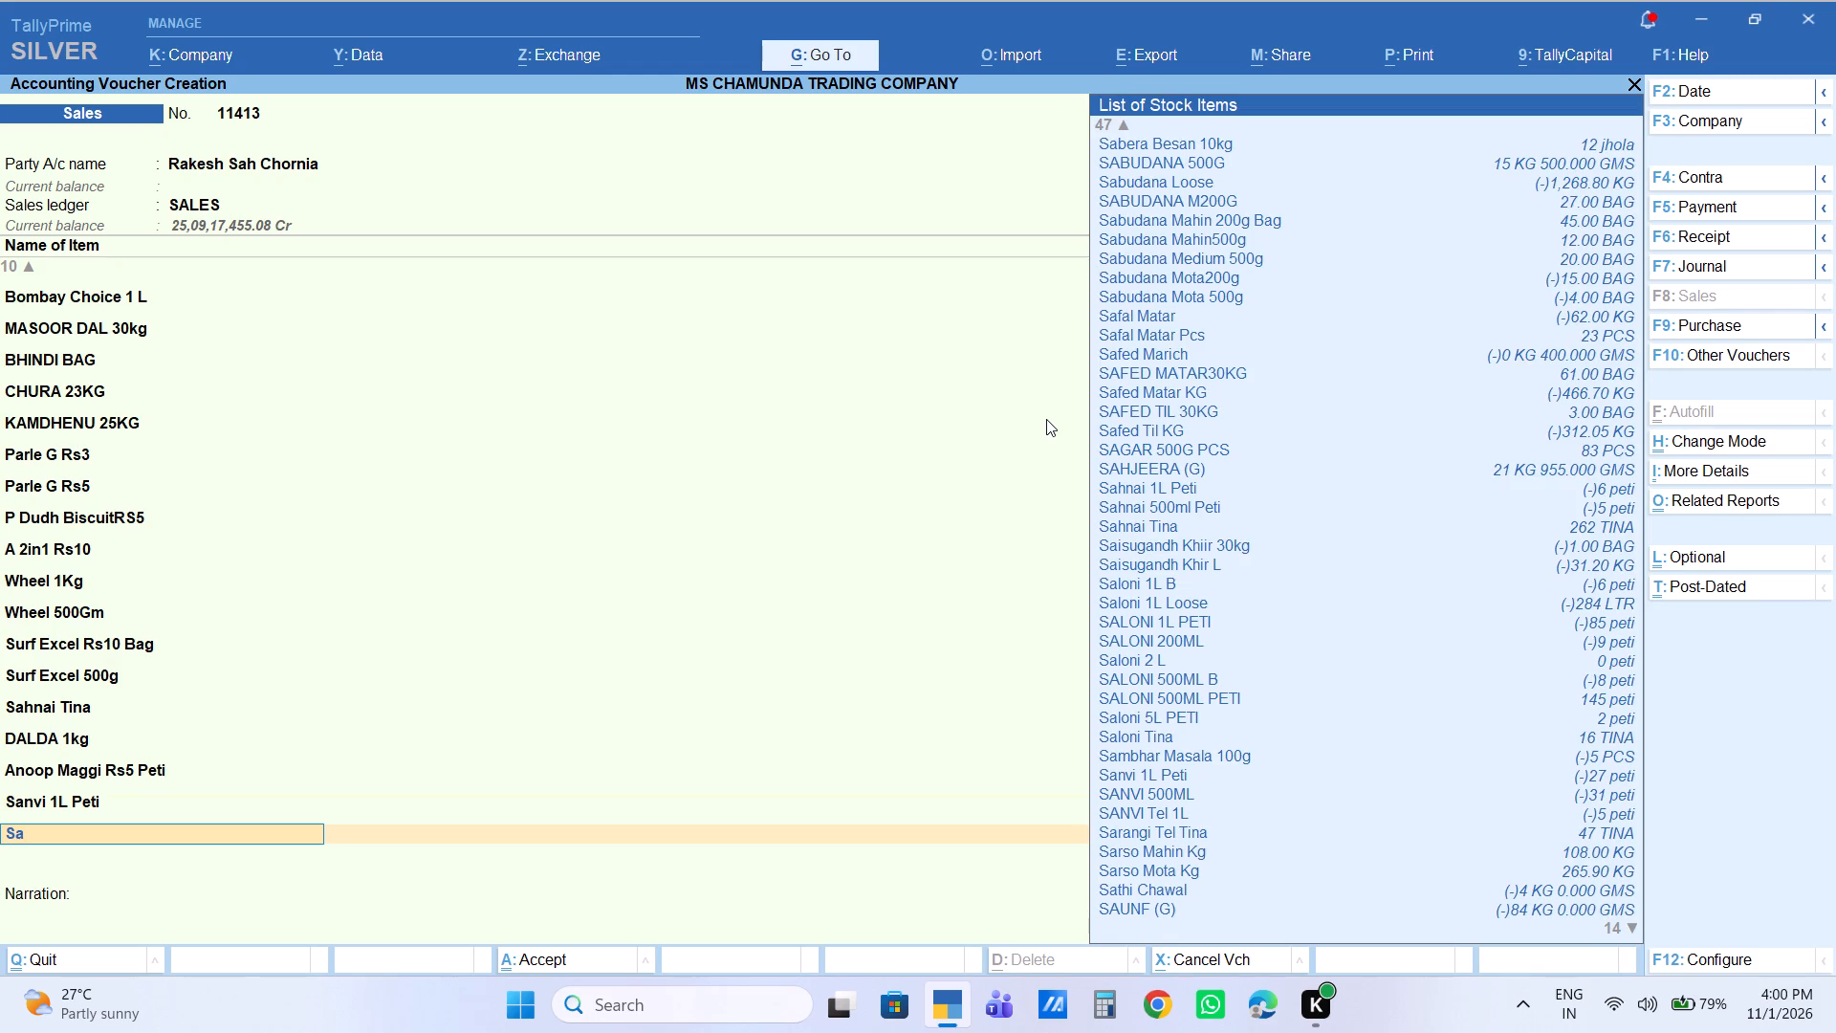
text(nvu)
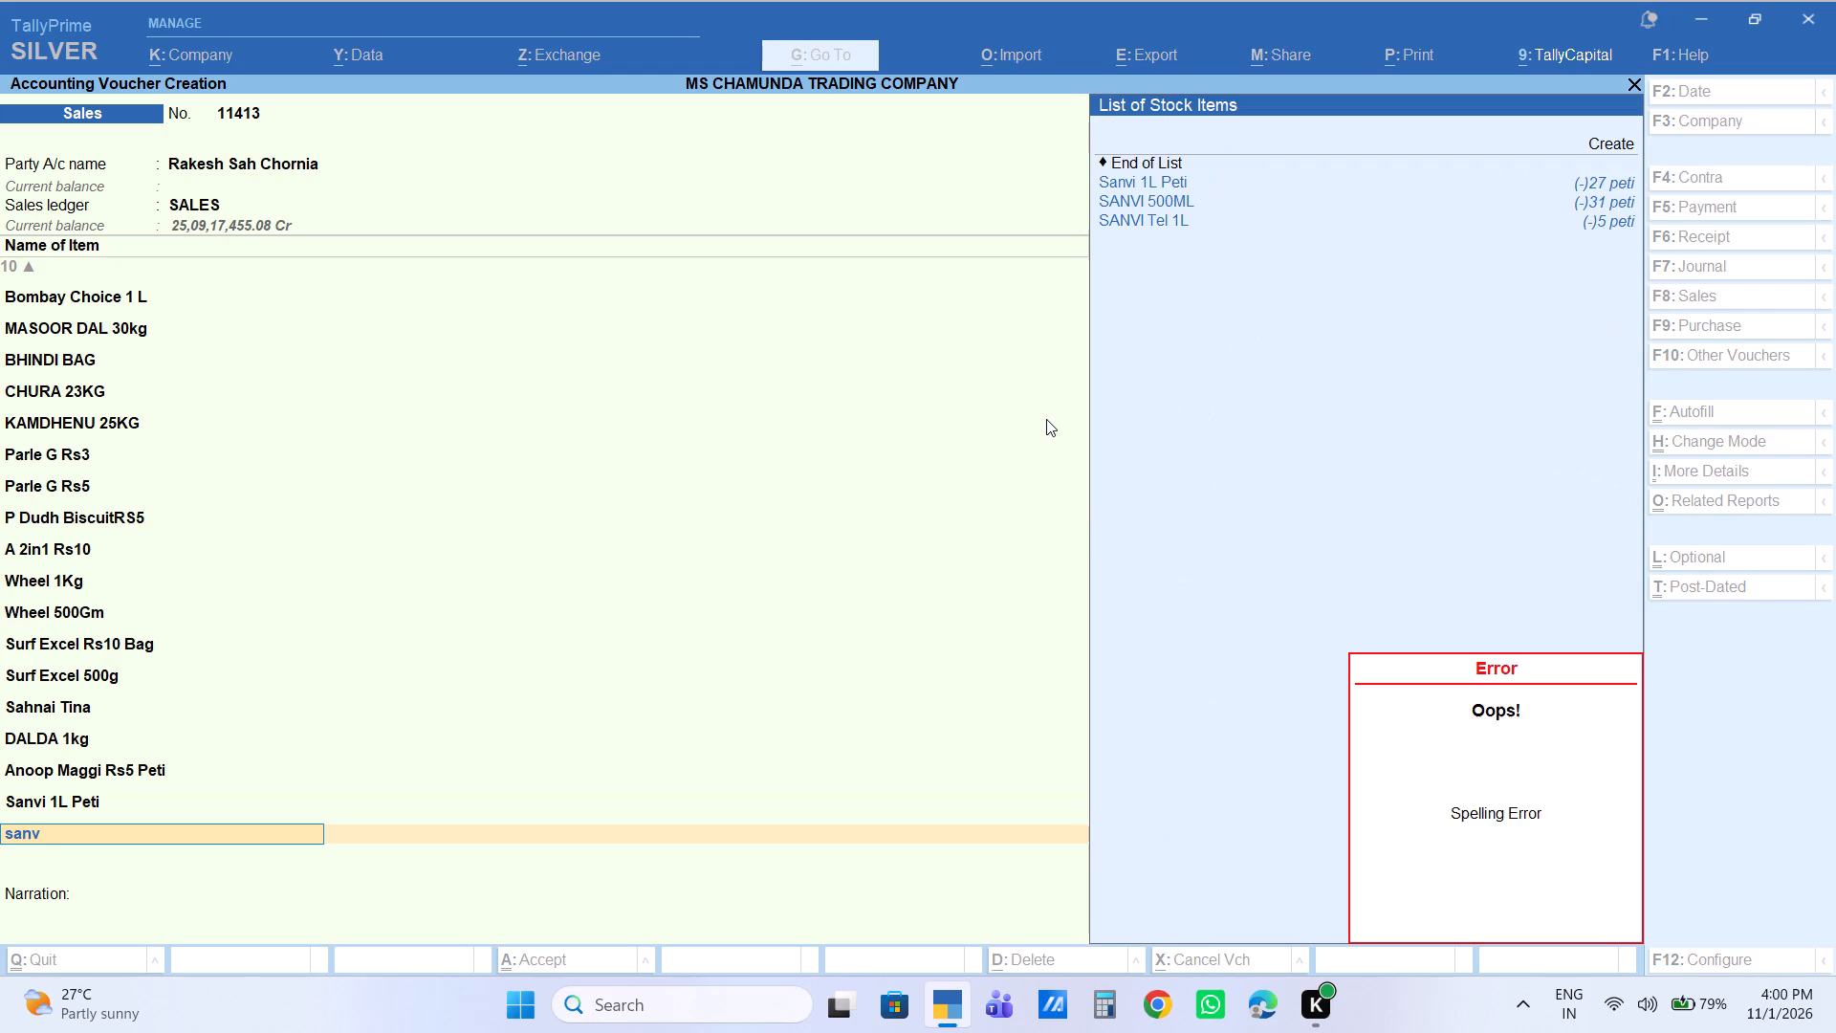
key(Down)
key(Down)
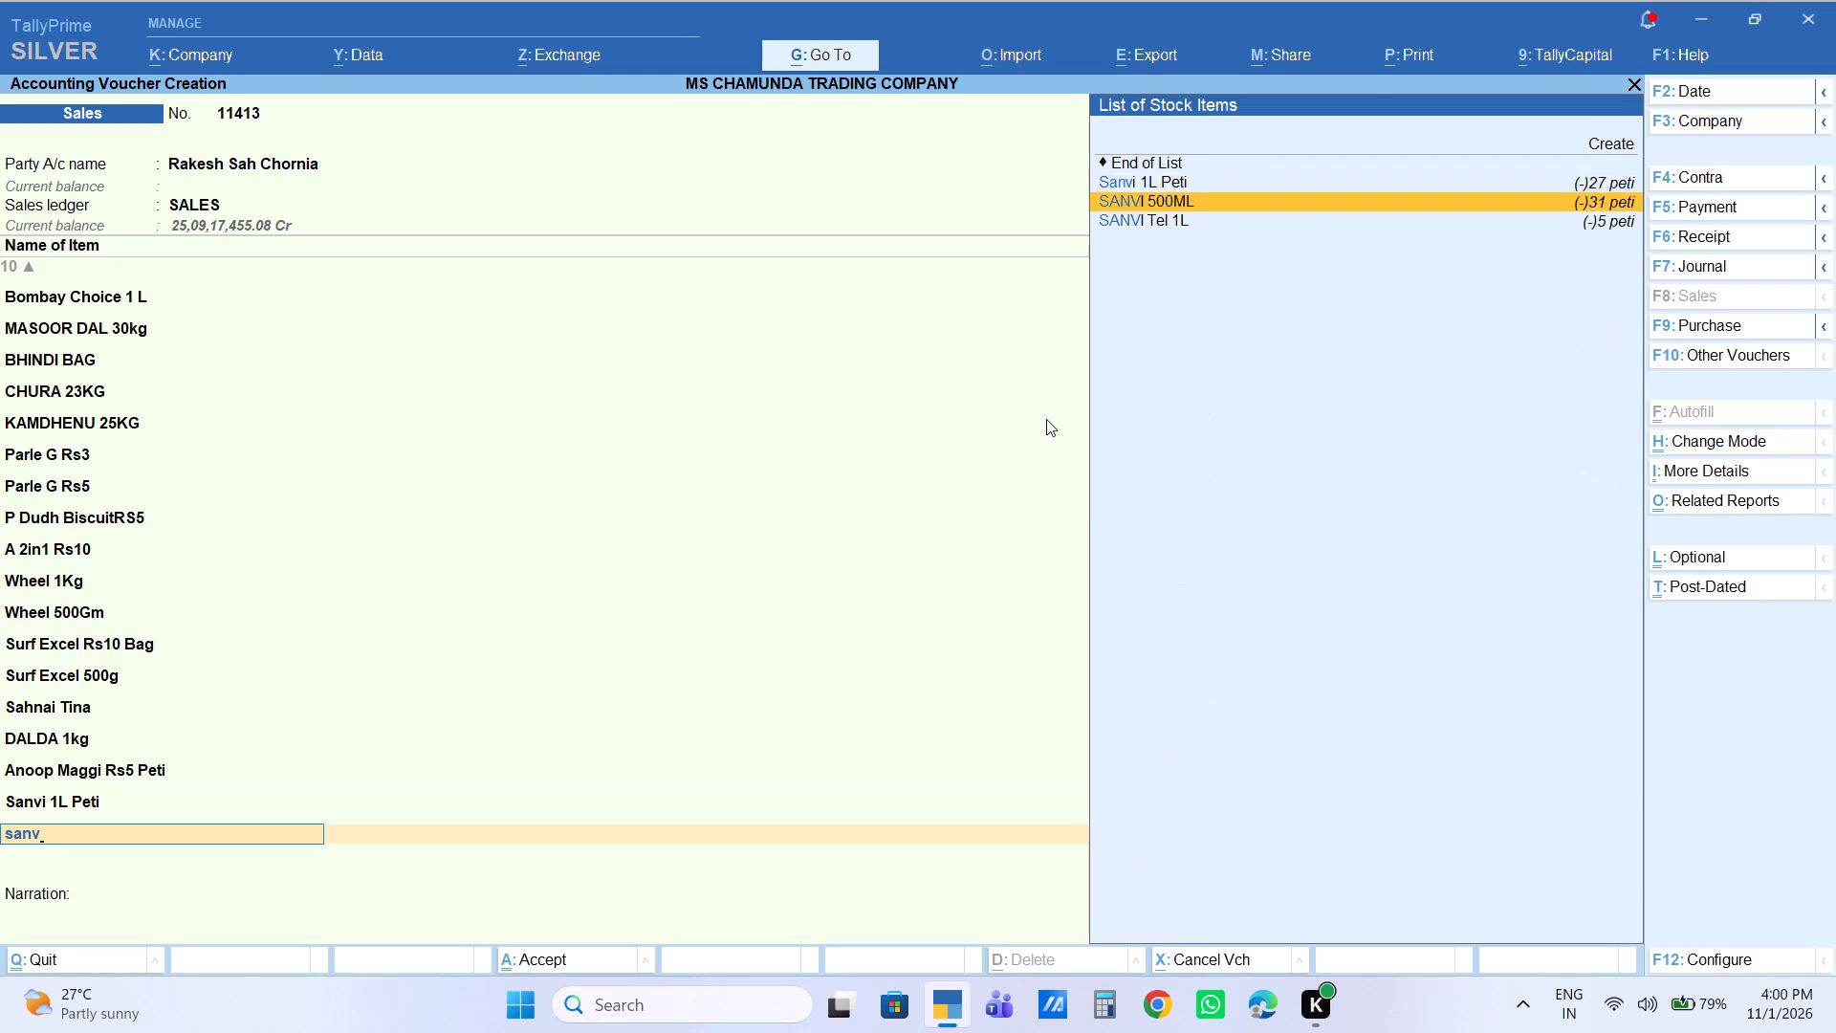
key(Return)
key(5)
key(Return)
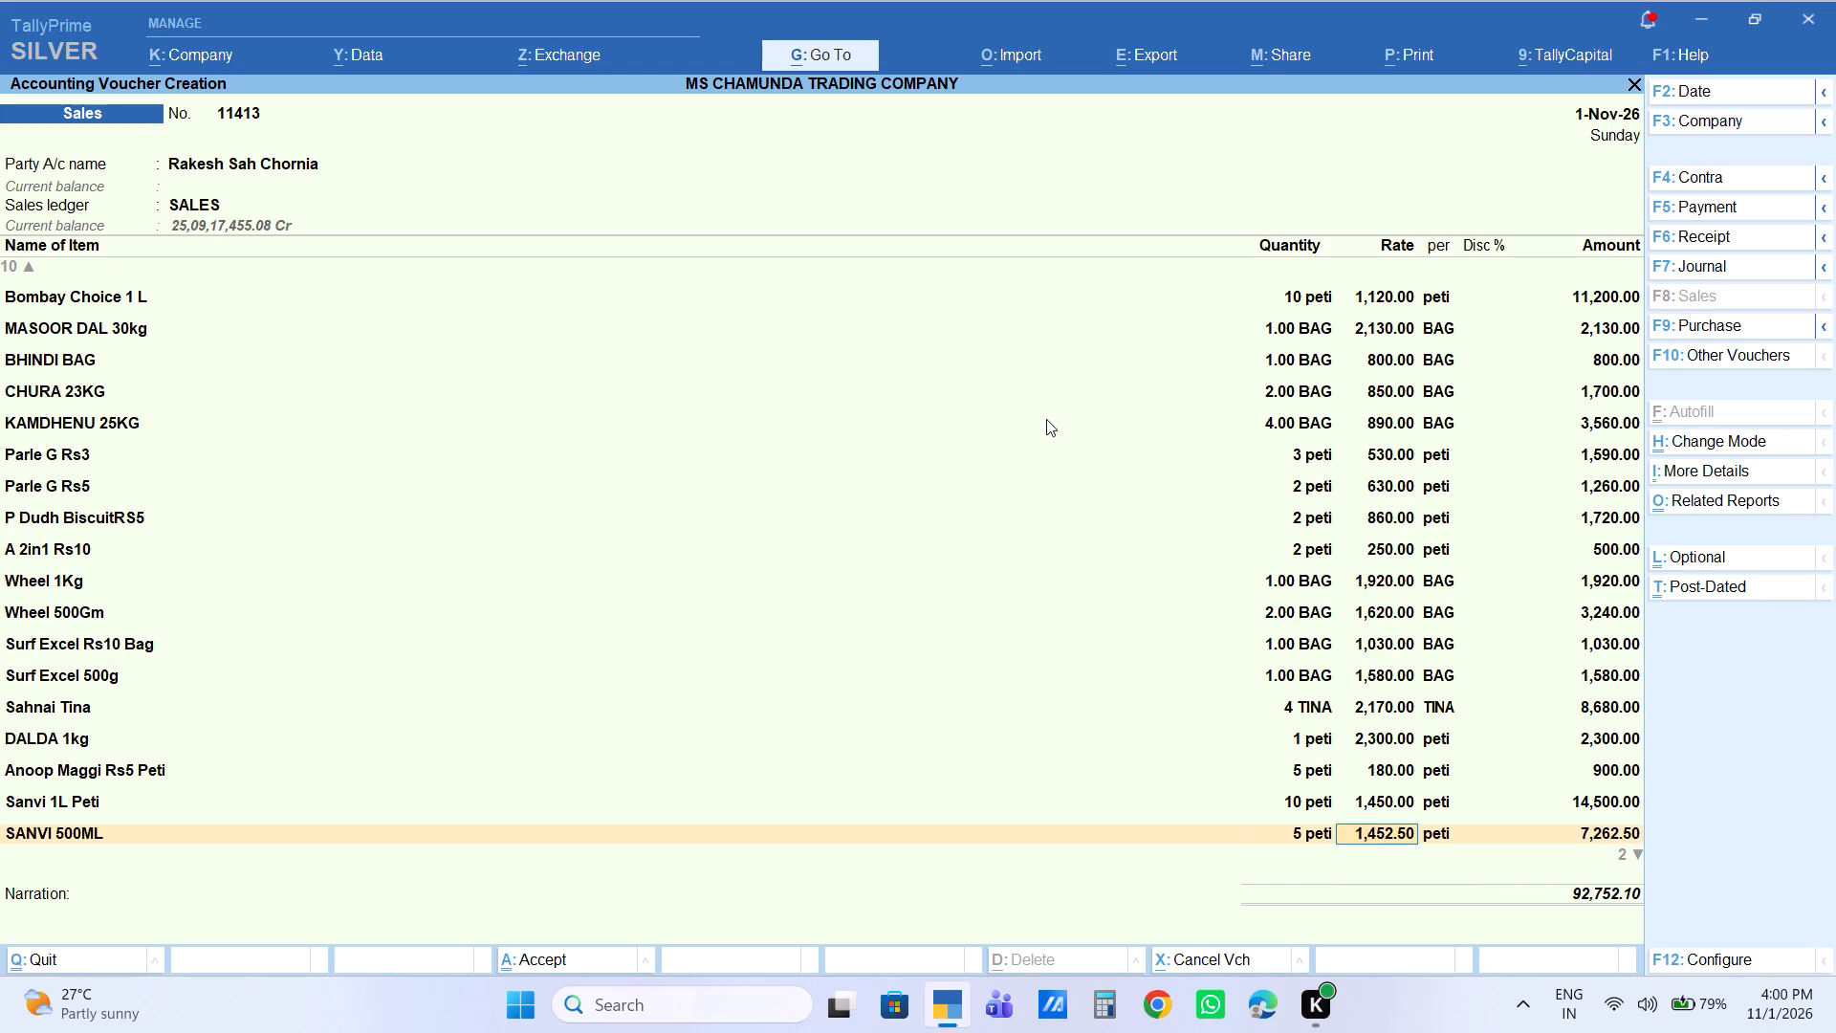
Change the rate of the Sanvi 1L Peti line to 1,440.
key(Up)
text(1440)
key(Return)
Set the rate of the SANVI 500ML line to 1,450 and complete the line.
key(Return)
key(Return)
key(Return)
key(Return)
key(Return)
key(Return)
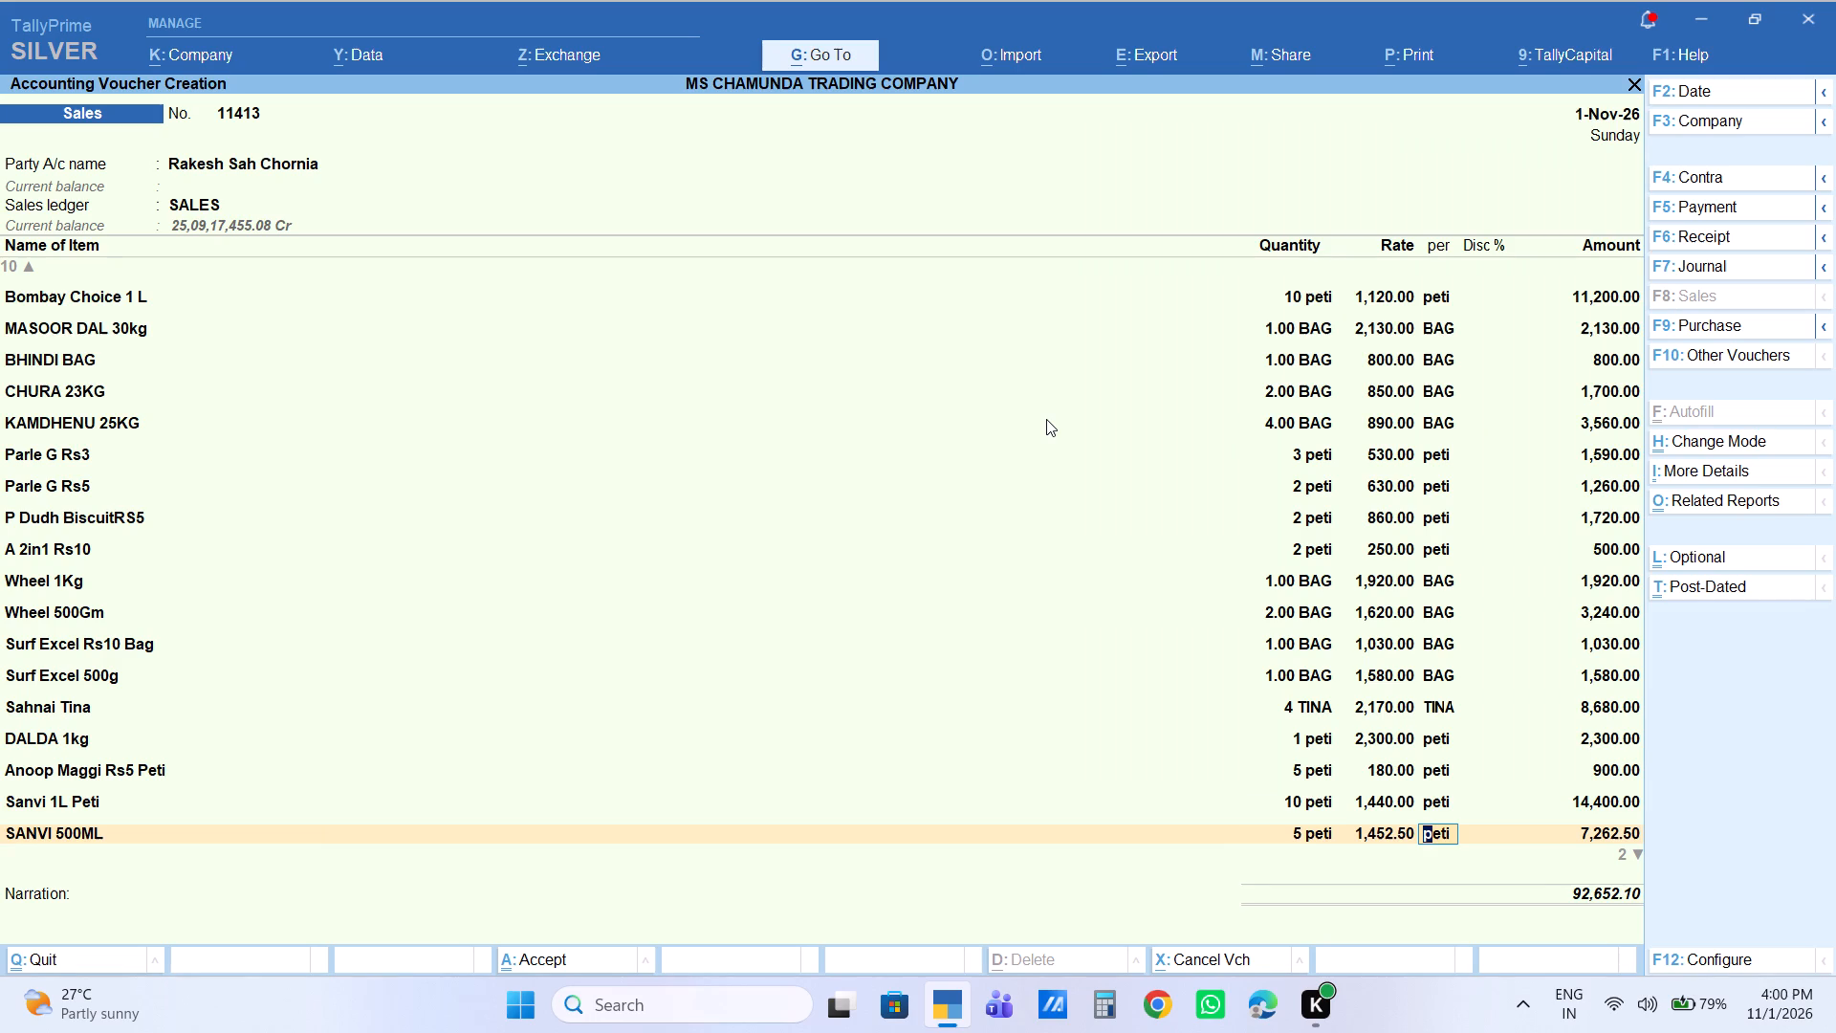
key(BackSpace)
text(1450)
key(Return)
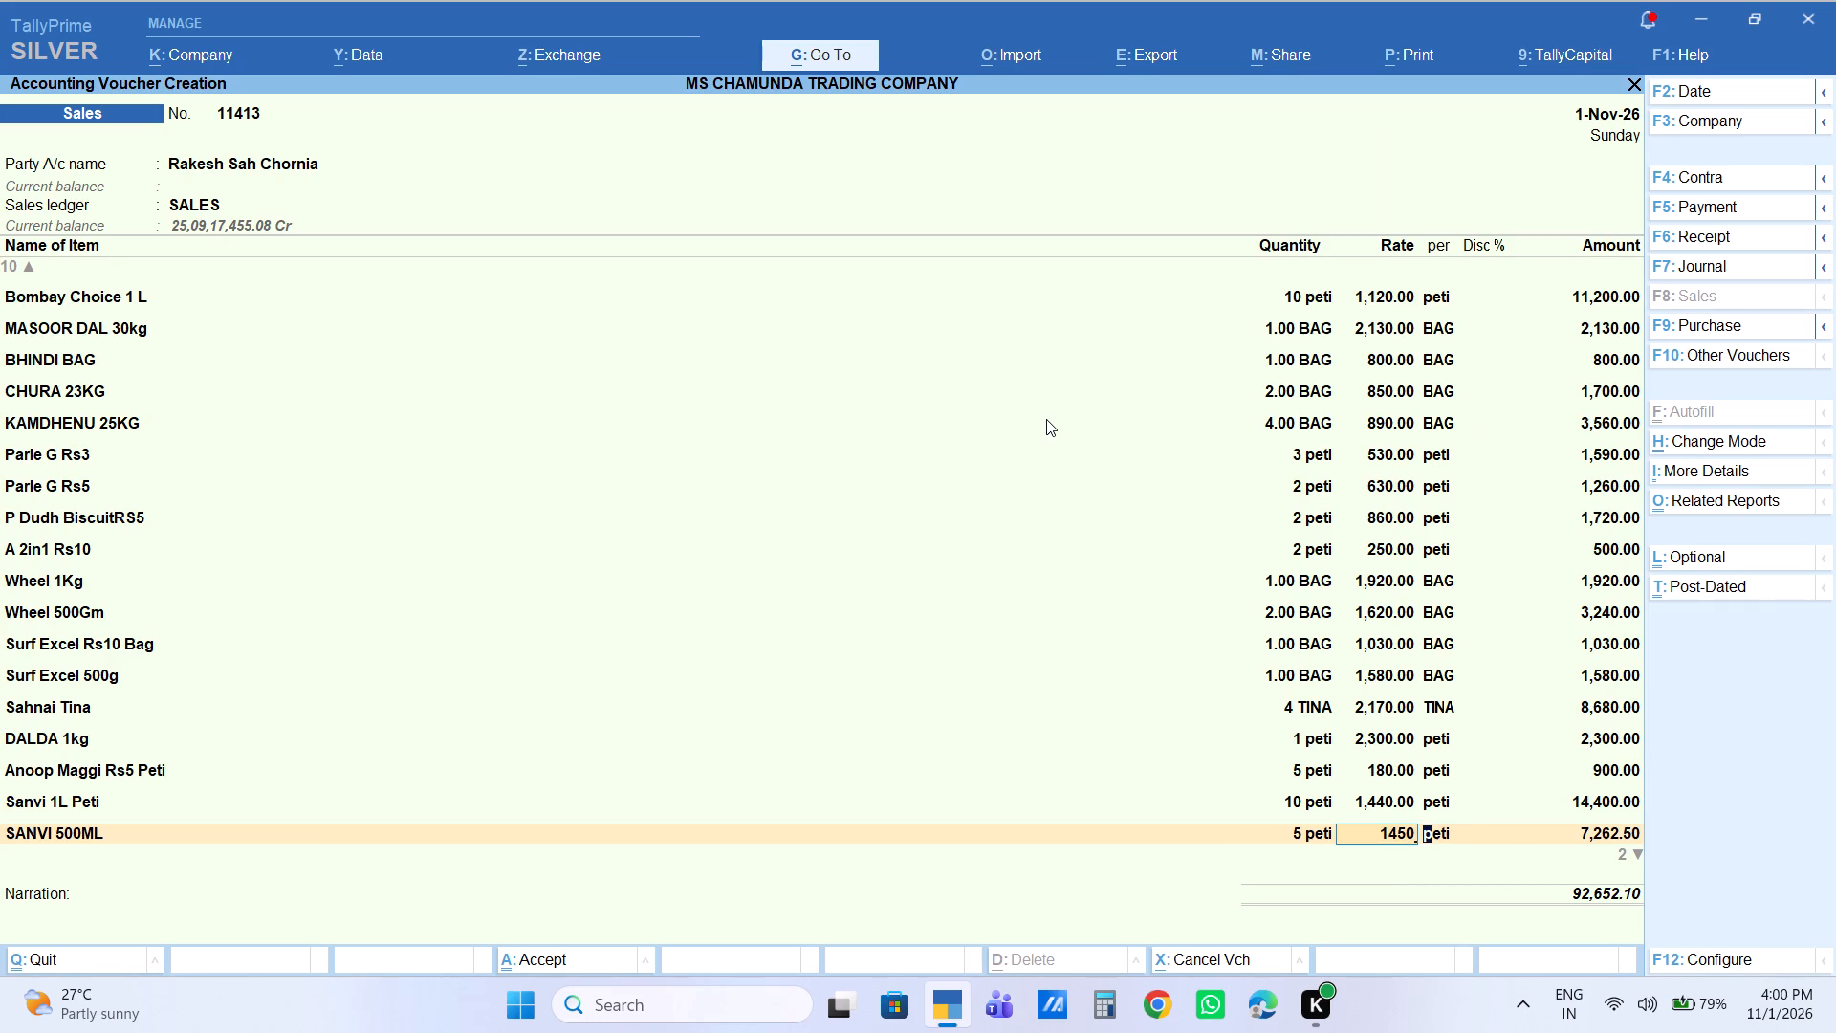
key(Return)
key(Return)
key(Return)
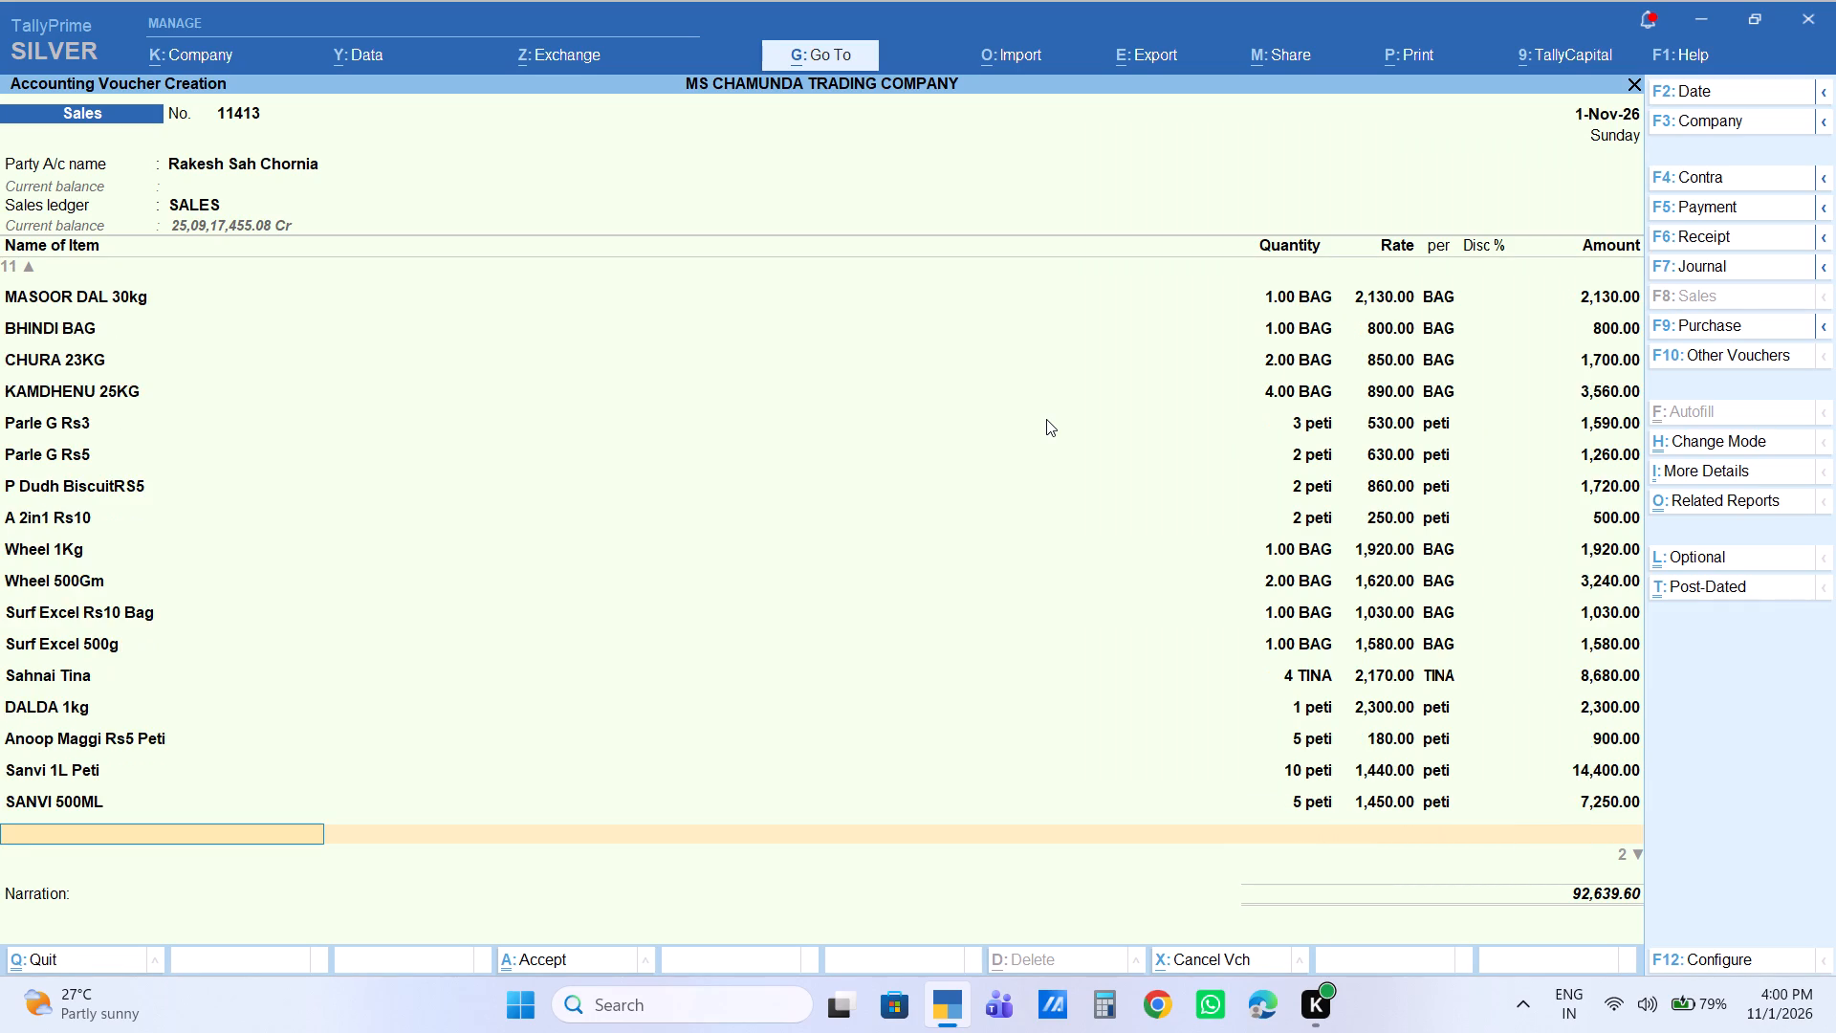
Add Aanand Aata 5kg to the voucher with a quantity of 1 BAG at the rate of 1,070.
text(aata)
key(Down)
key(Up)
key(Return)
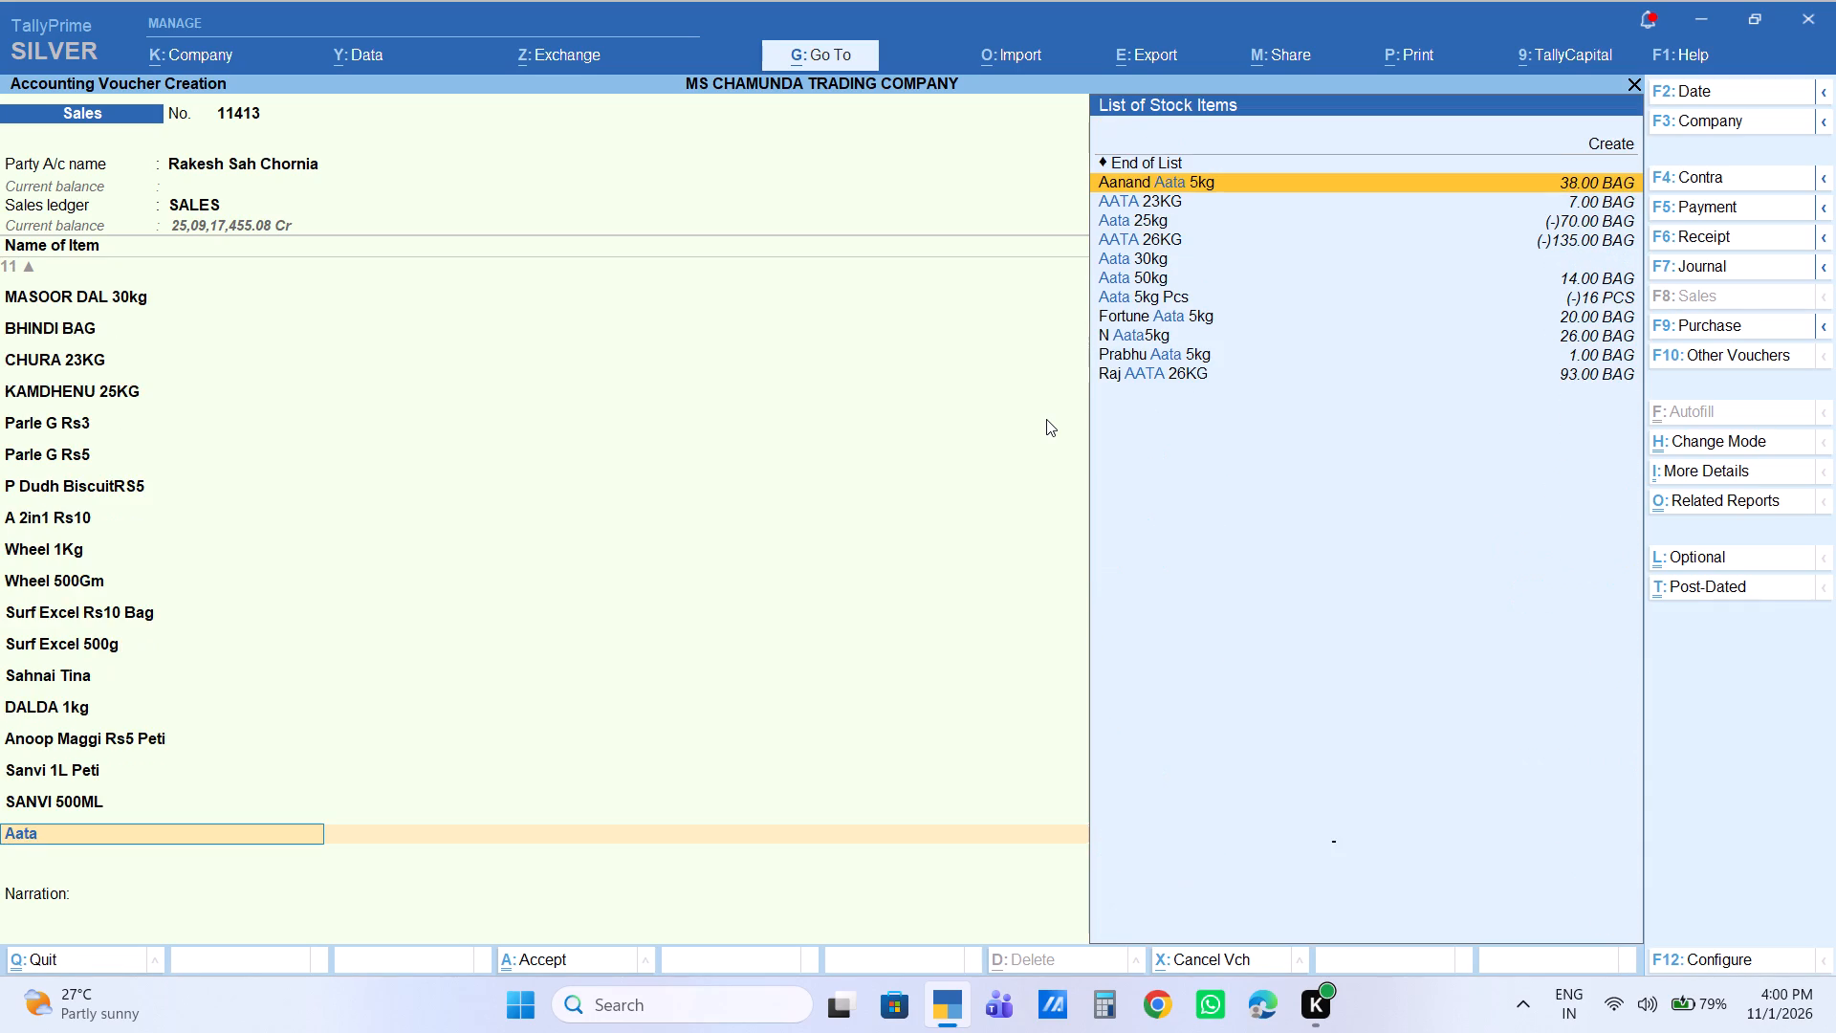
key(1)
key(Return)
key(Return)
key(Return)
key(Return)
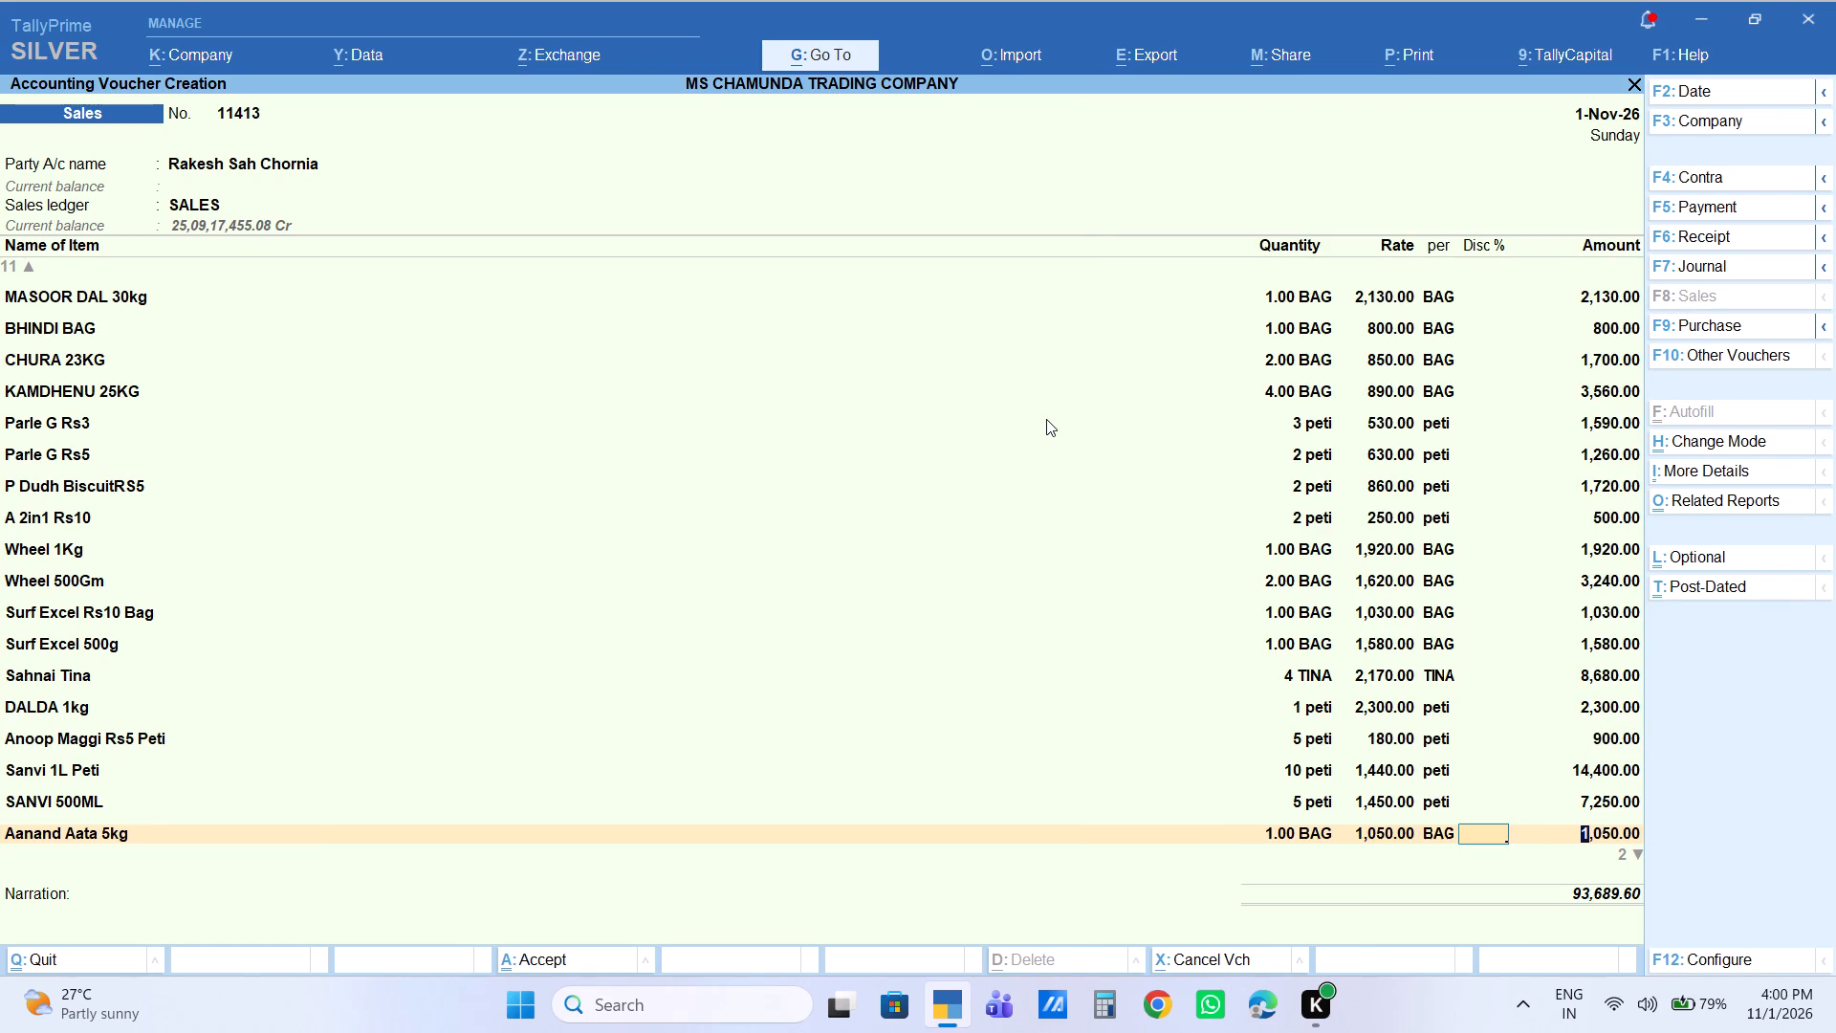
text(1070)
key(Return)
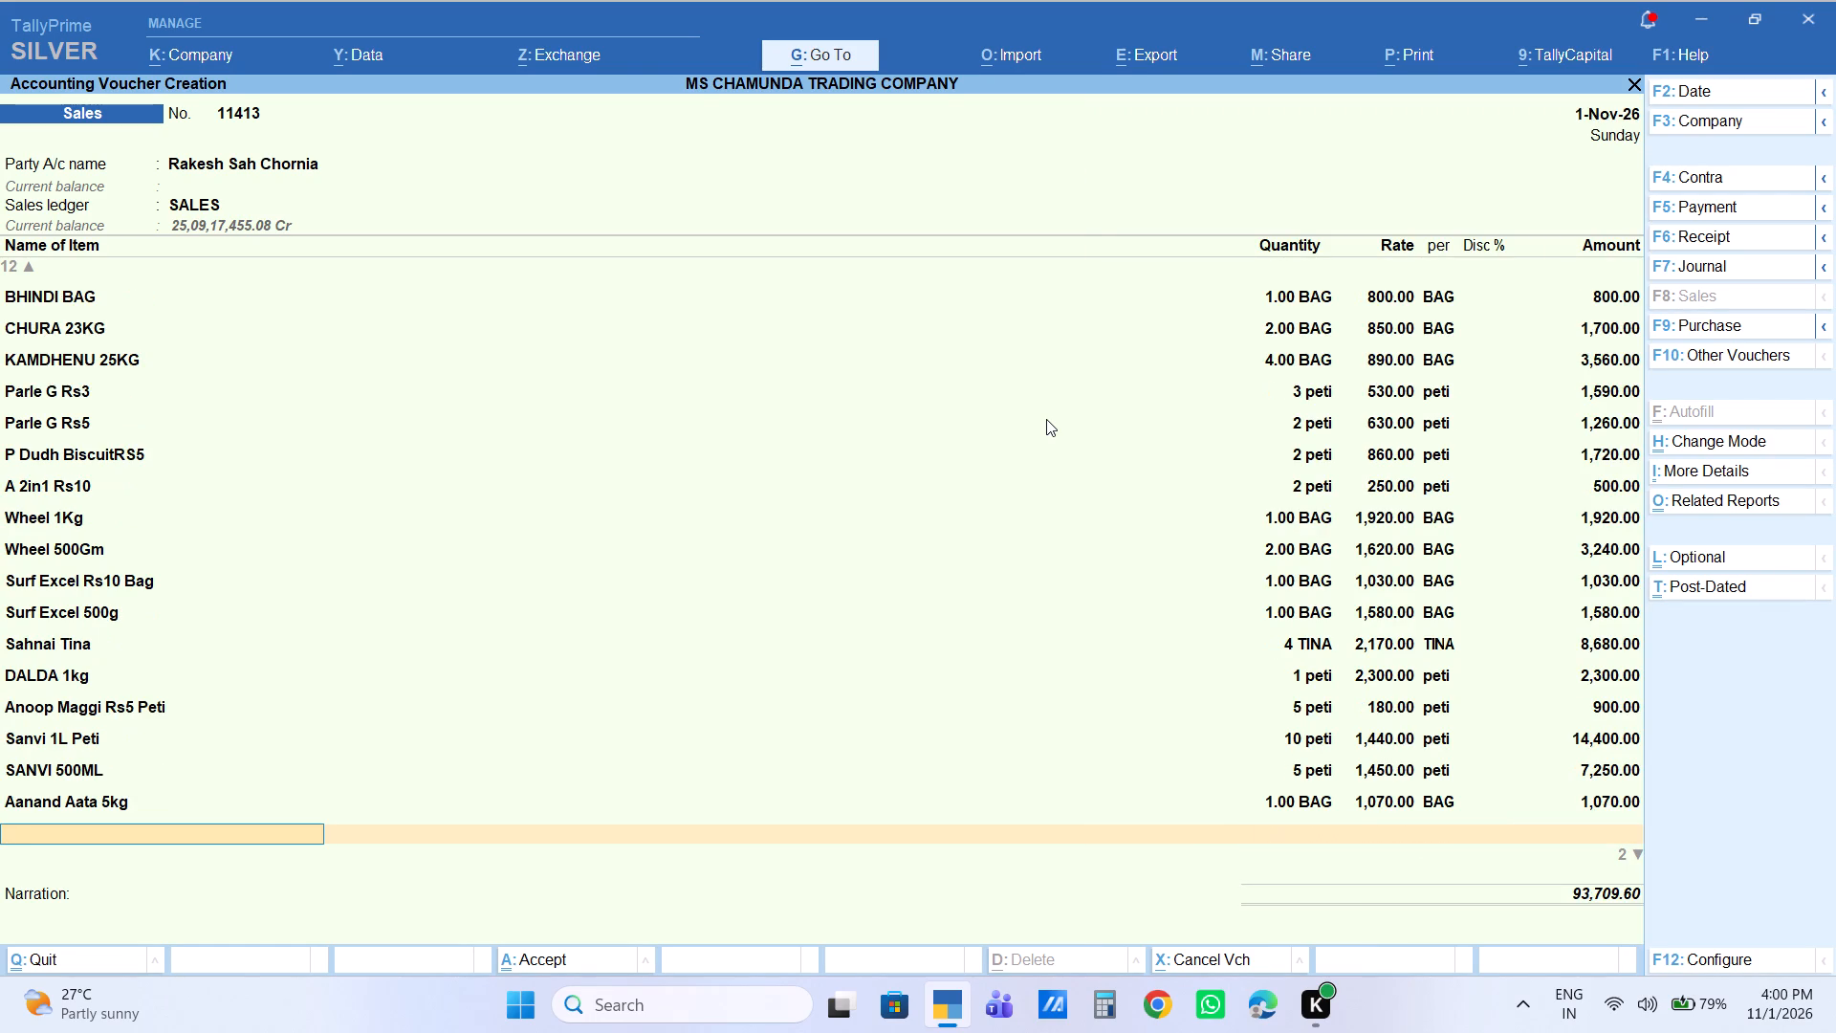
Add CHINI SF 50kg to the voucher with a quantity of 3 BAG at the rate of 3,250.
text(sf)
key(Return)
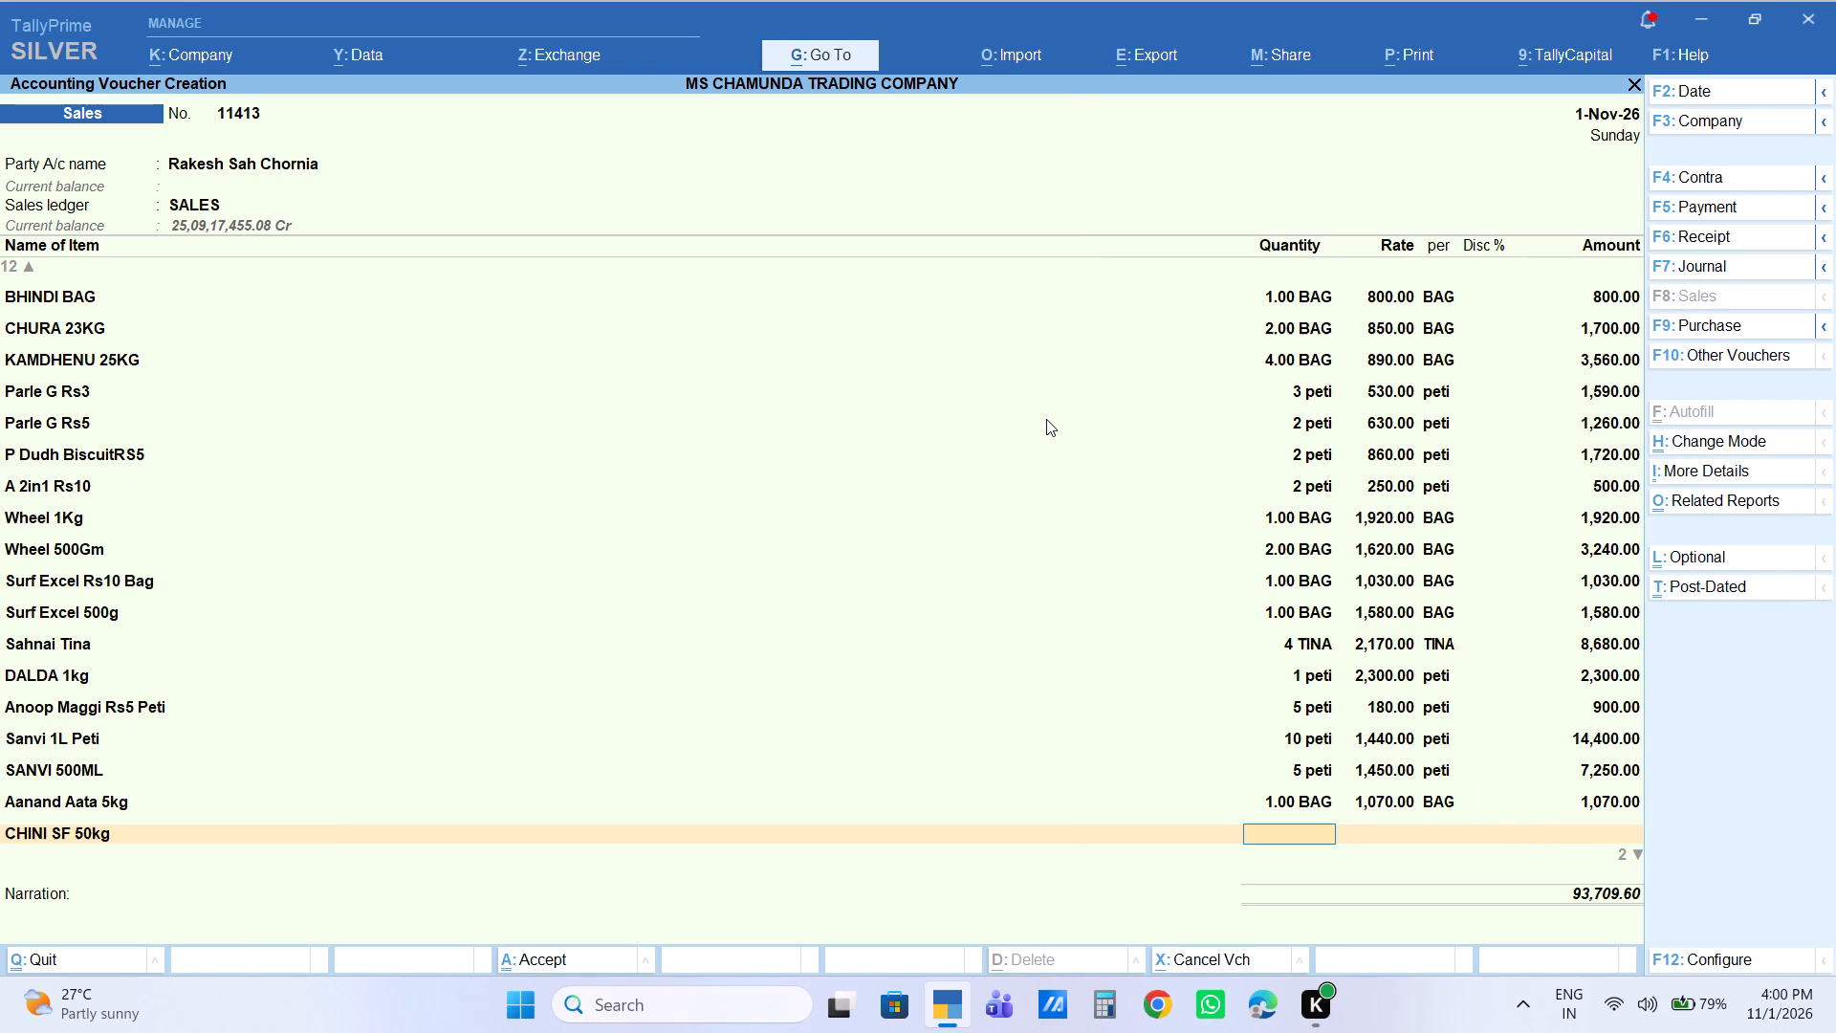
key(3)
key(Return)
key(BackSpace)
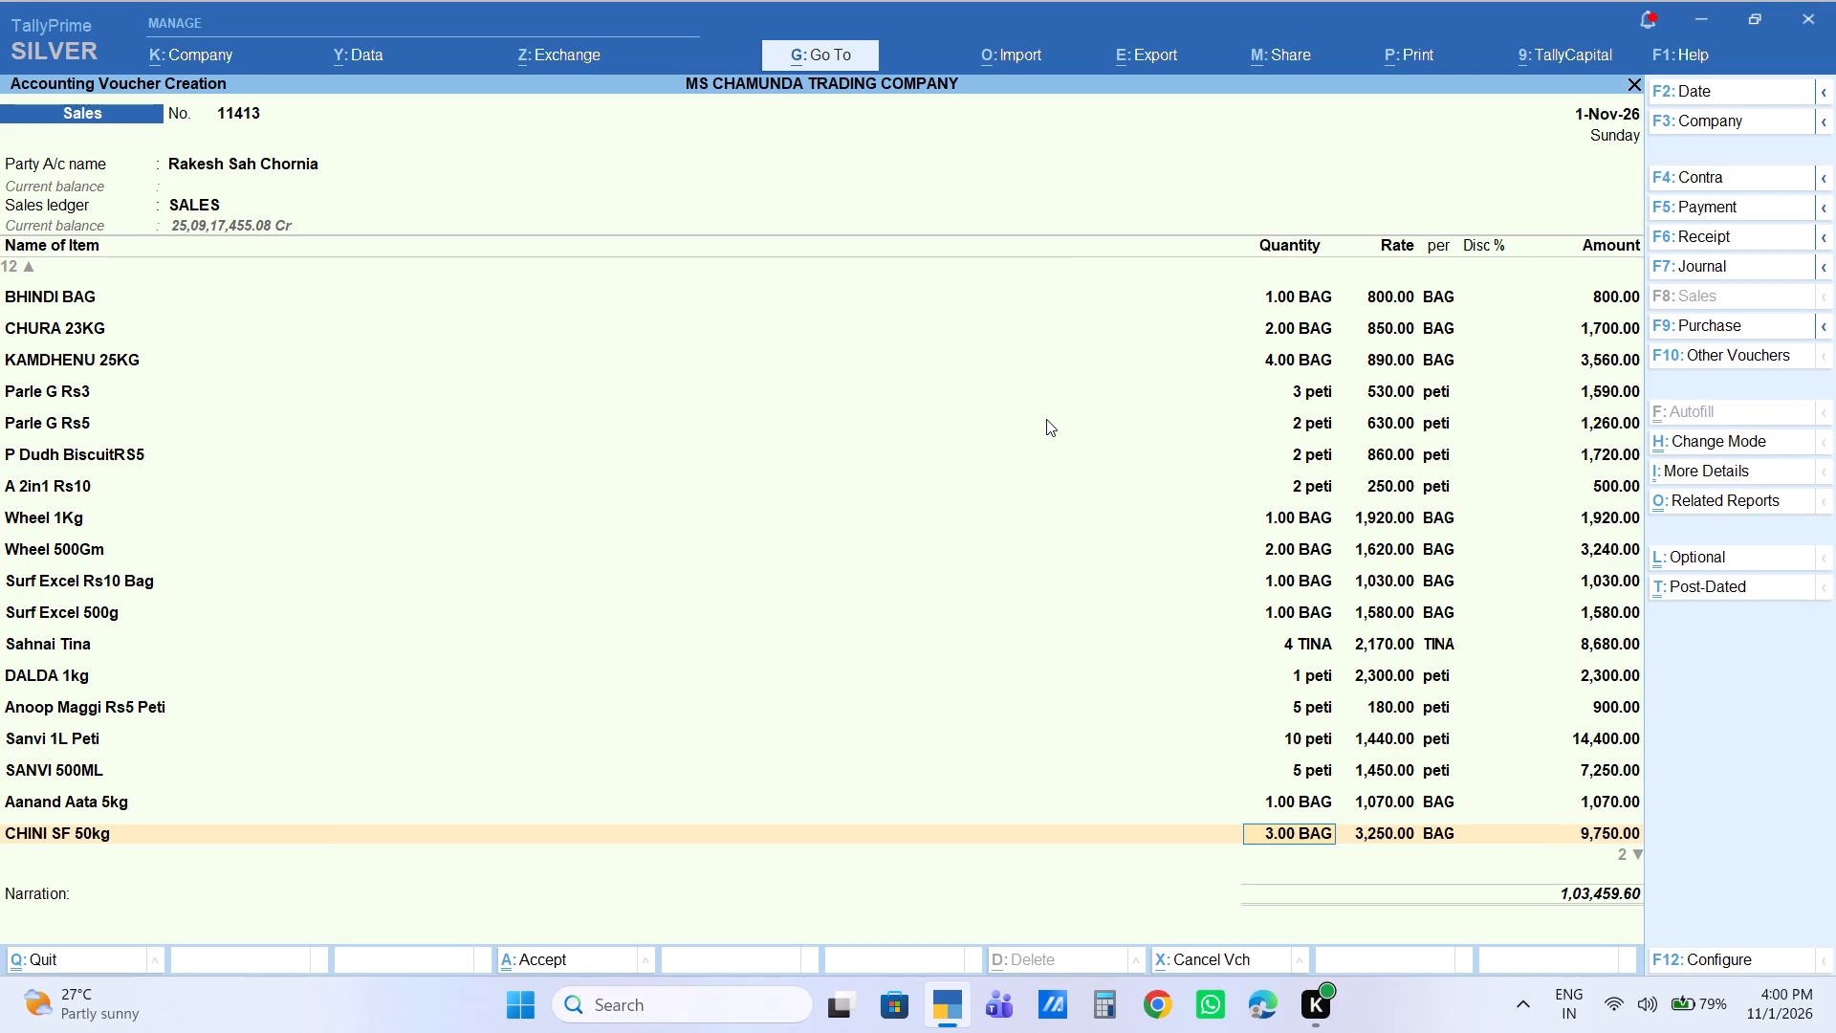
key(Return)
key(Return)
key(Return)
key(Return)
key(Return)
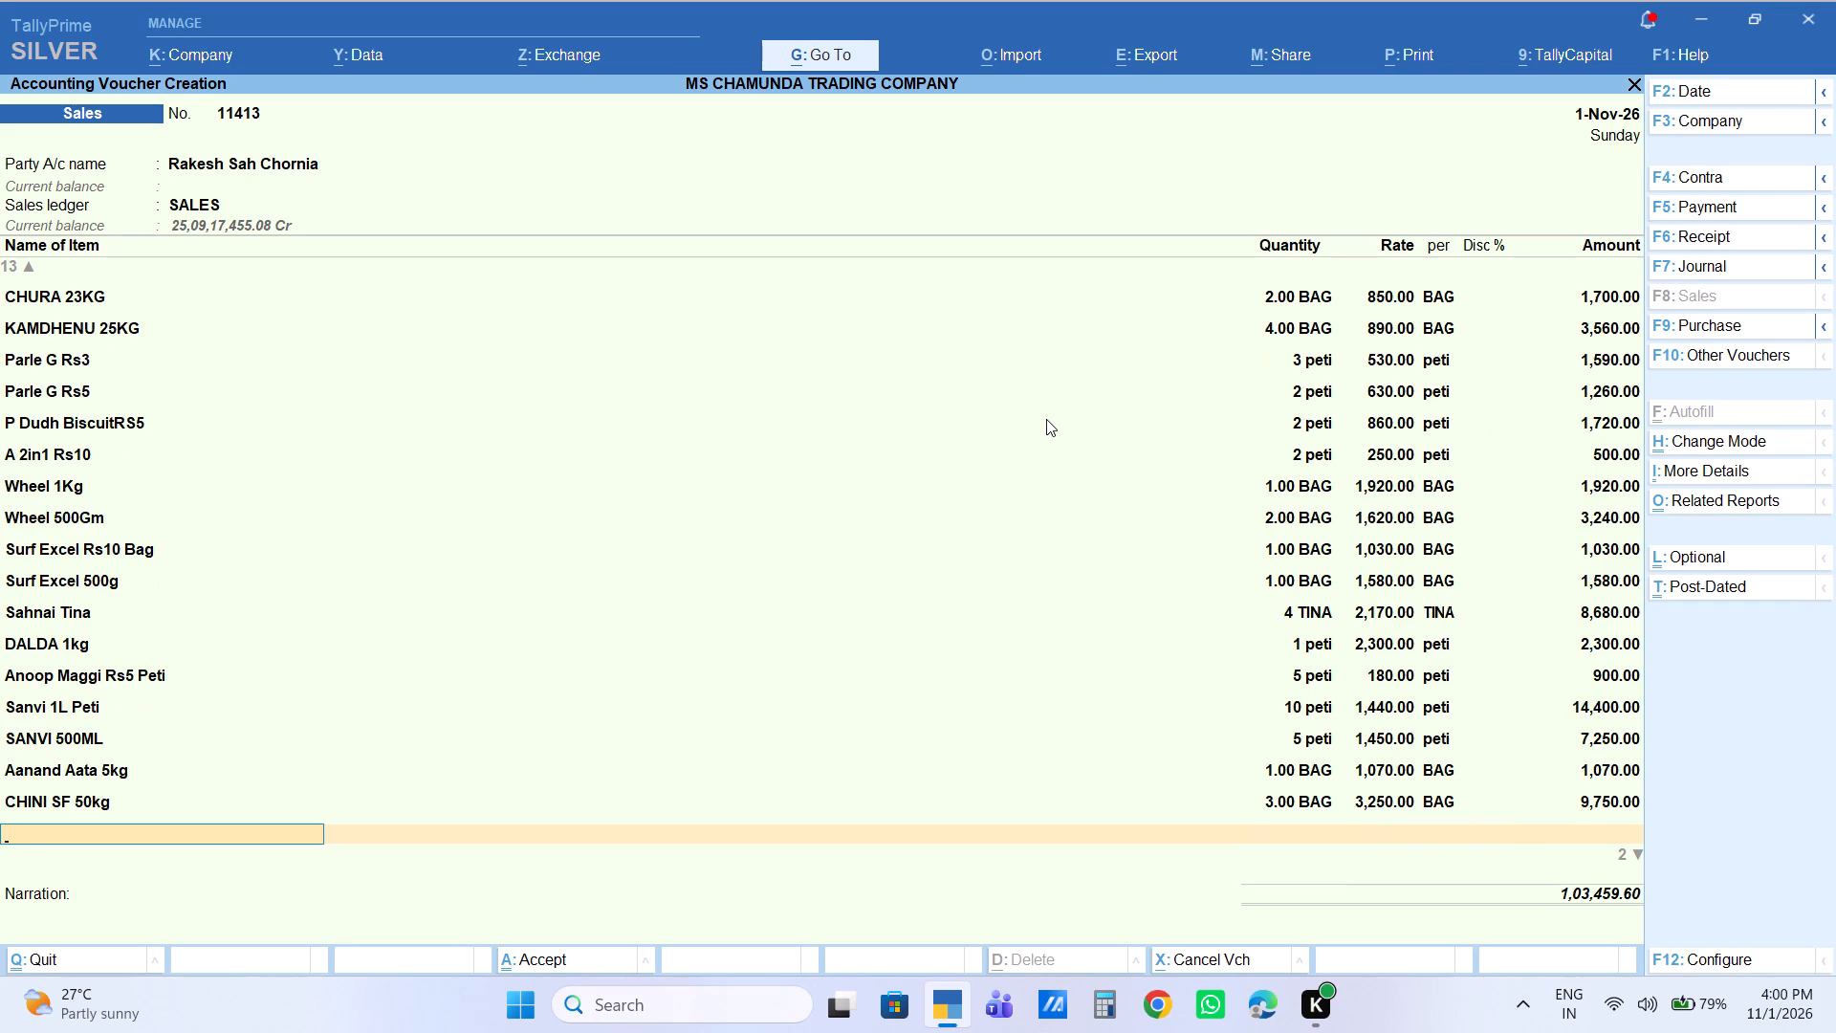
Add Haldi Khara KG to the voucher with a quantity of 1 KG at the rate of 225.
text(haldi)
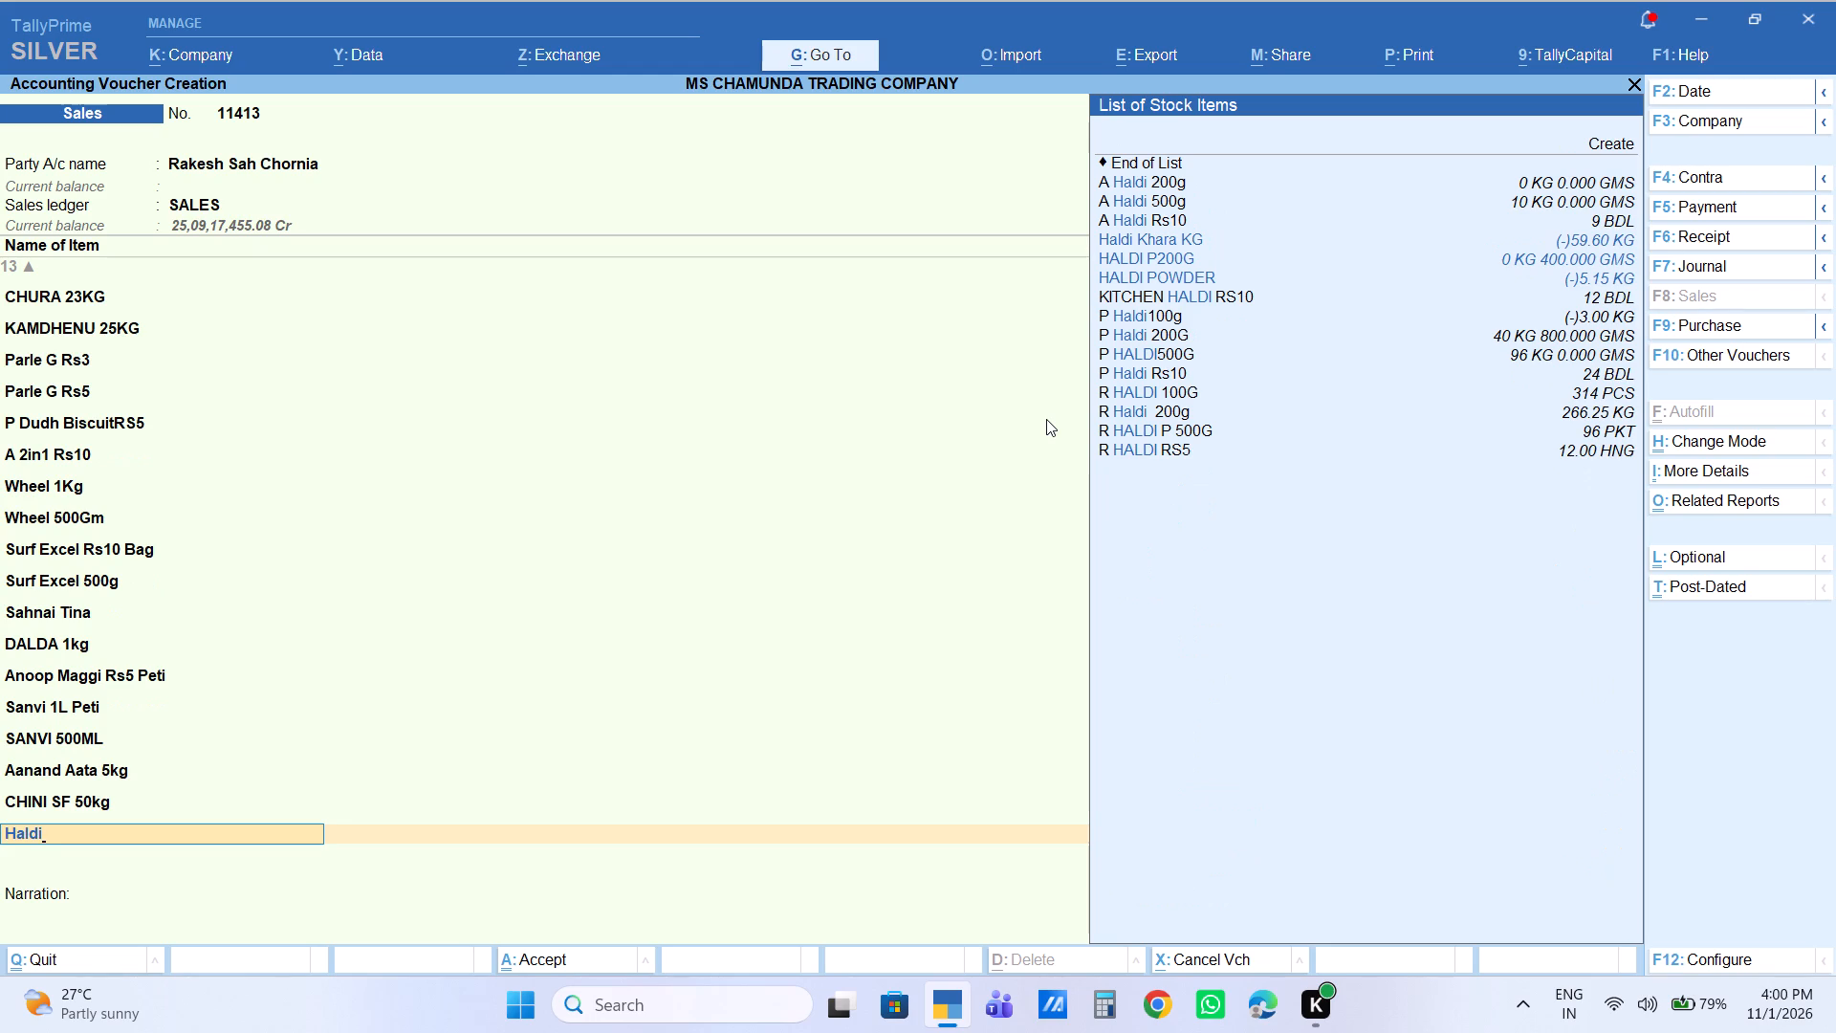
key(Down)
key(Down)
key(Down)
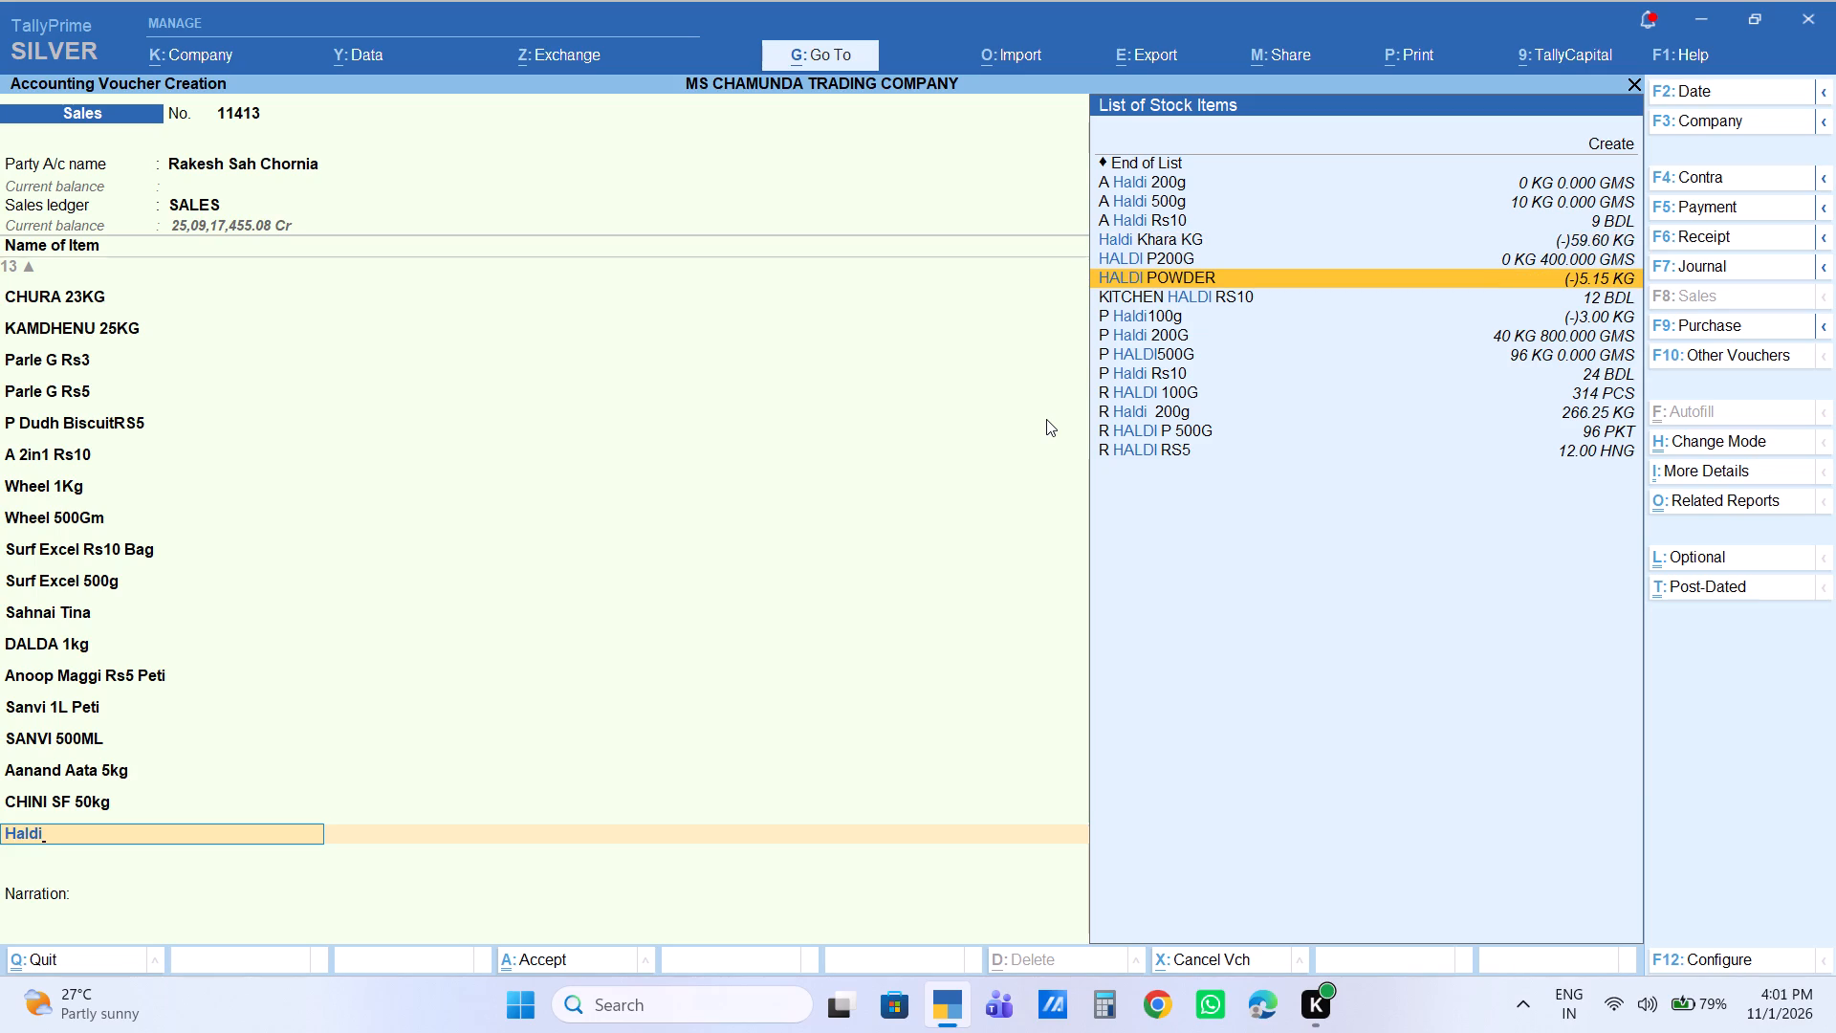
key(Up)
key(Down)
key(Up)
key(Up)
key(Return)
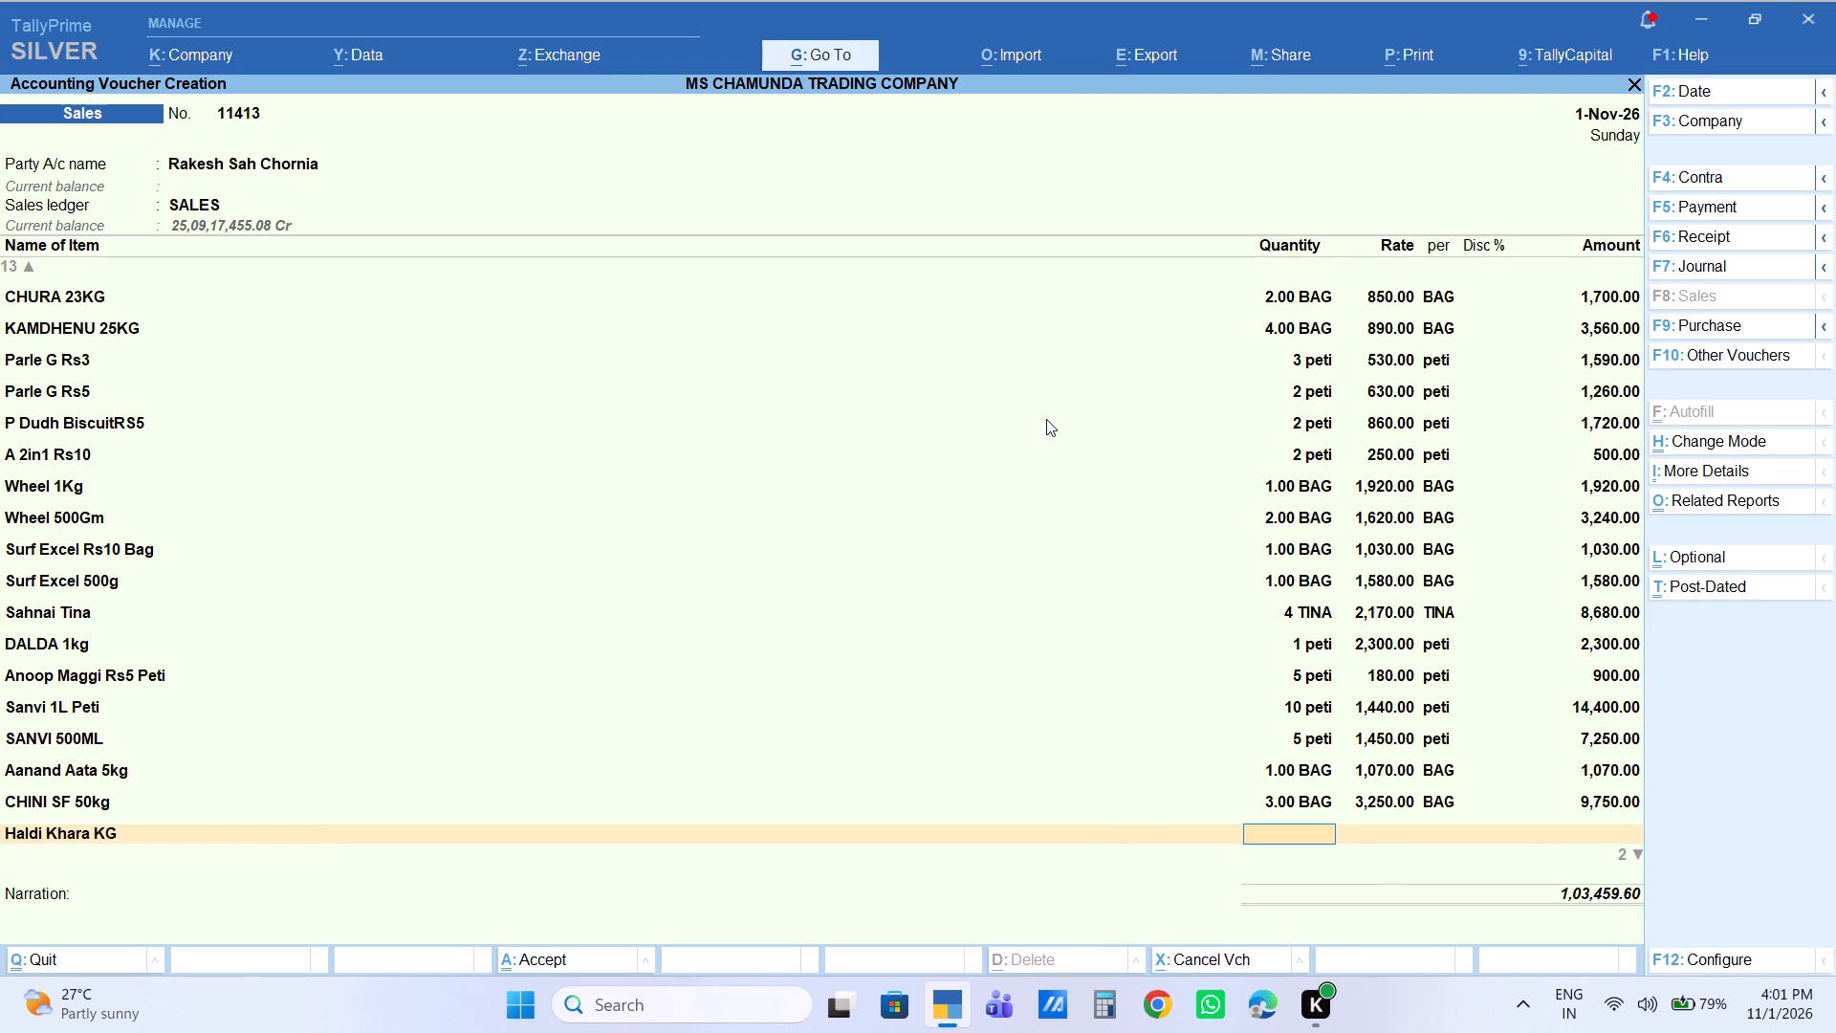
key(1)
key(Return)
key(Return)
key(Return)
key(Return)
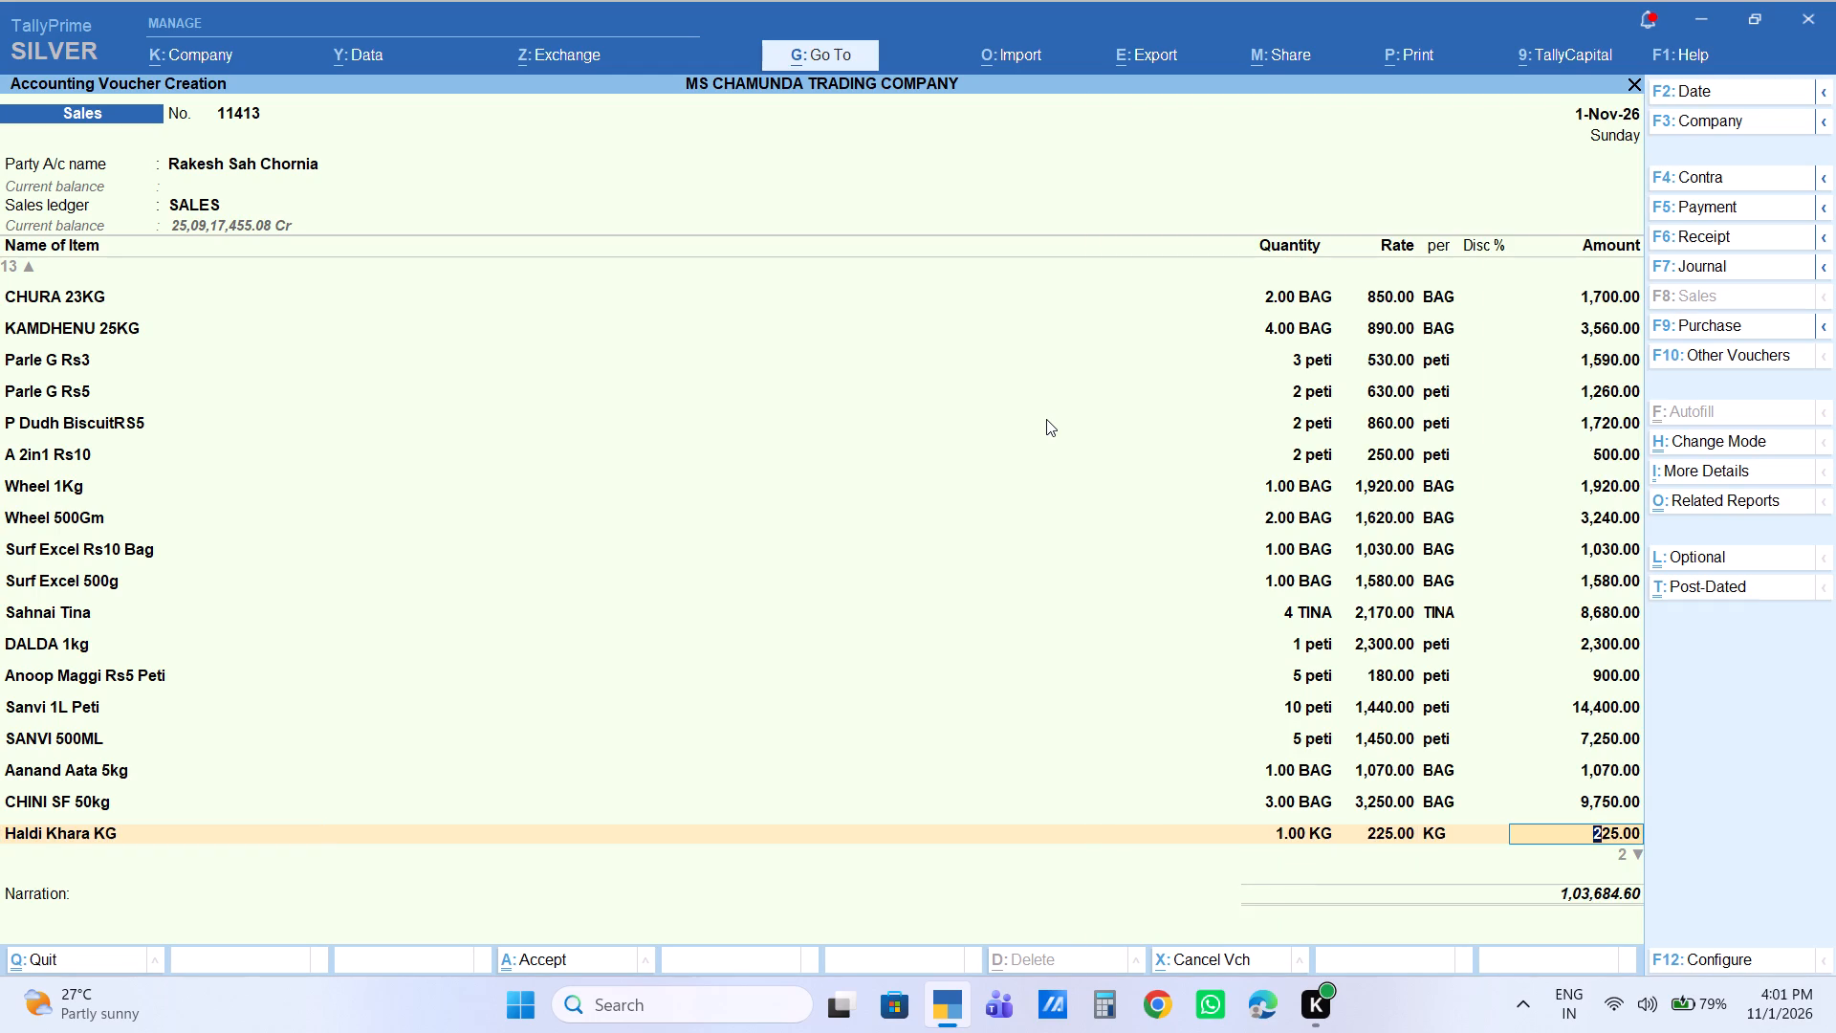
key(BackSpace)
key(BackSpace)
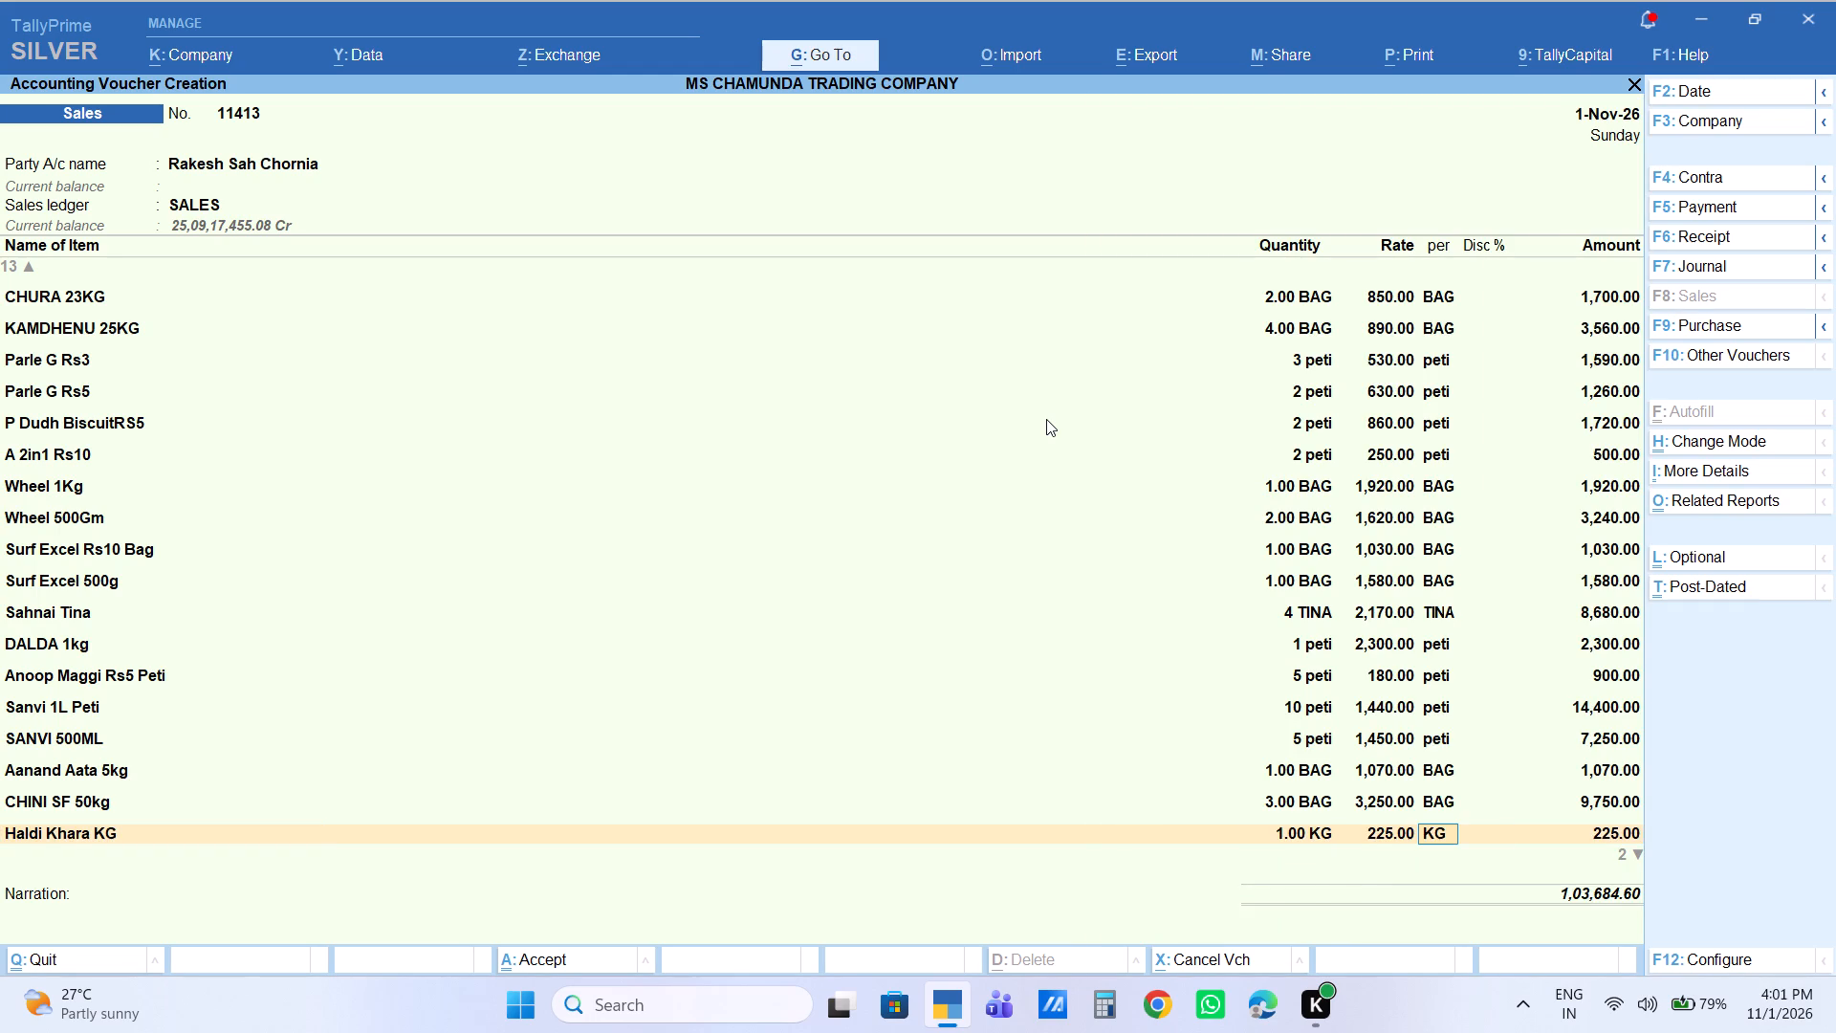
key(BackSpace)
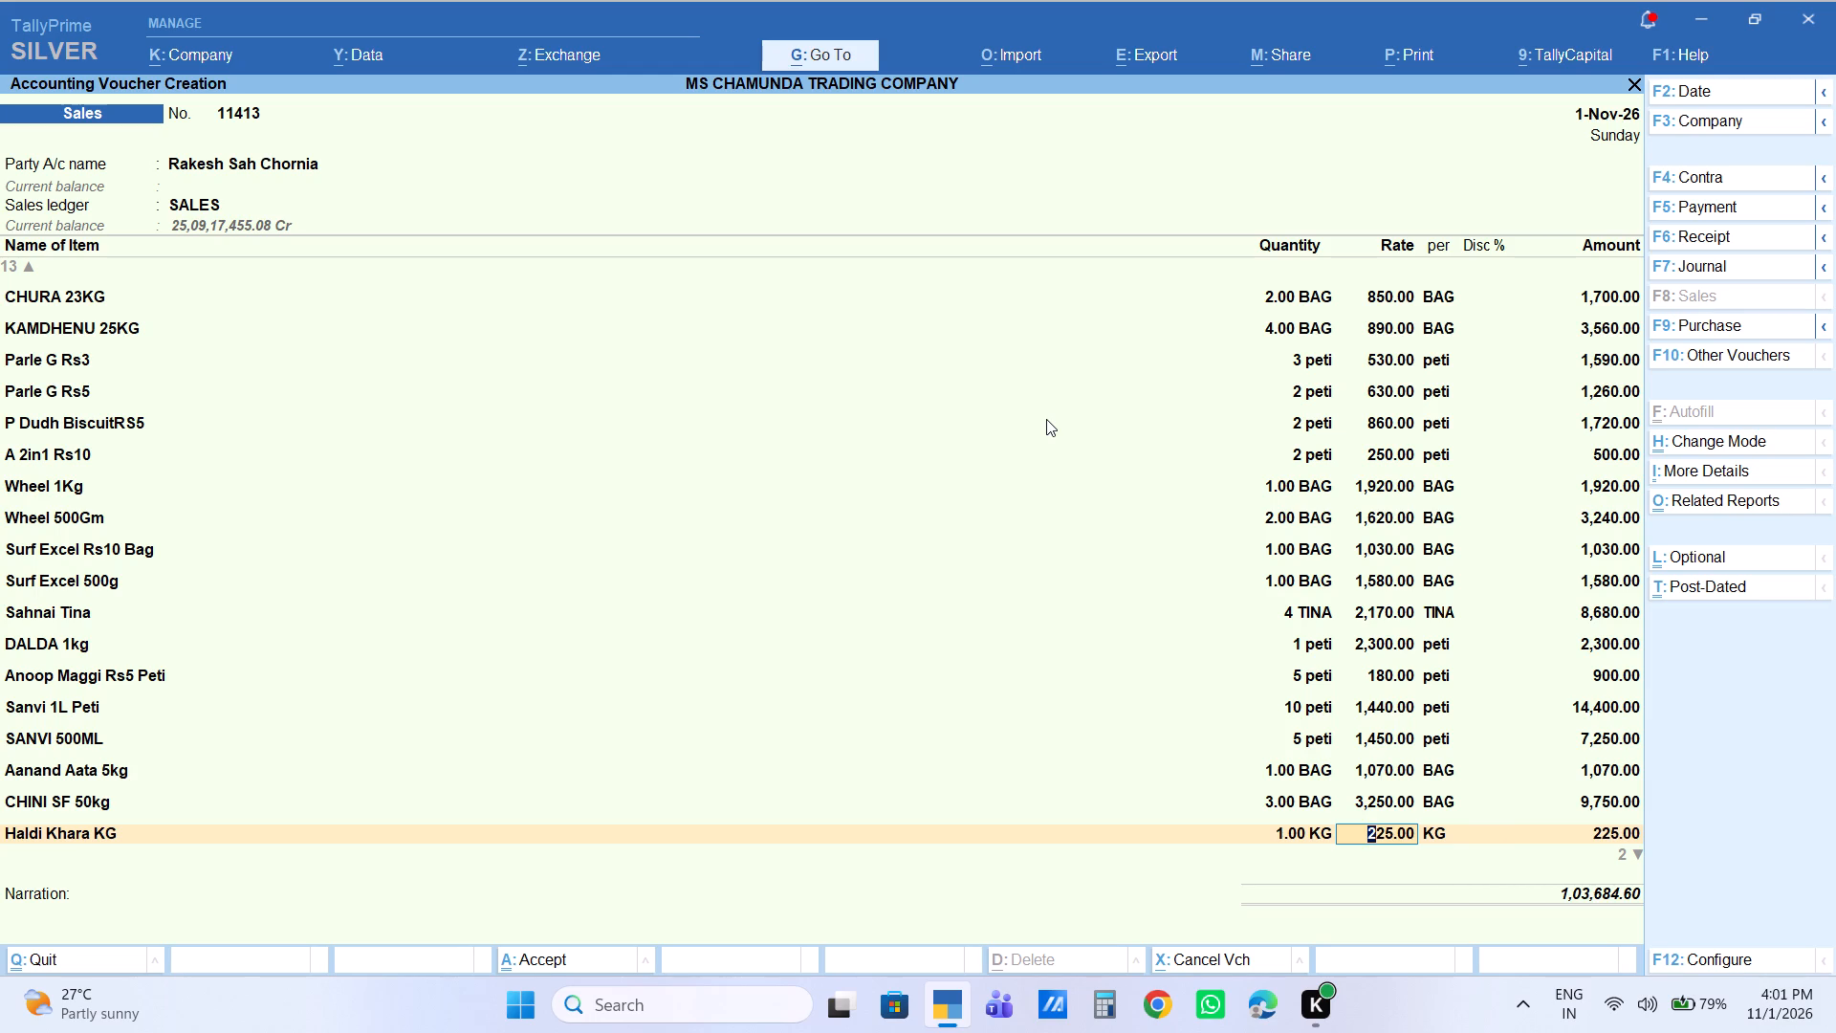
key(Return)
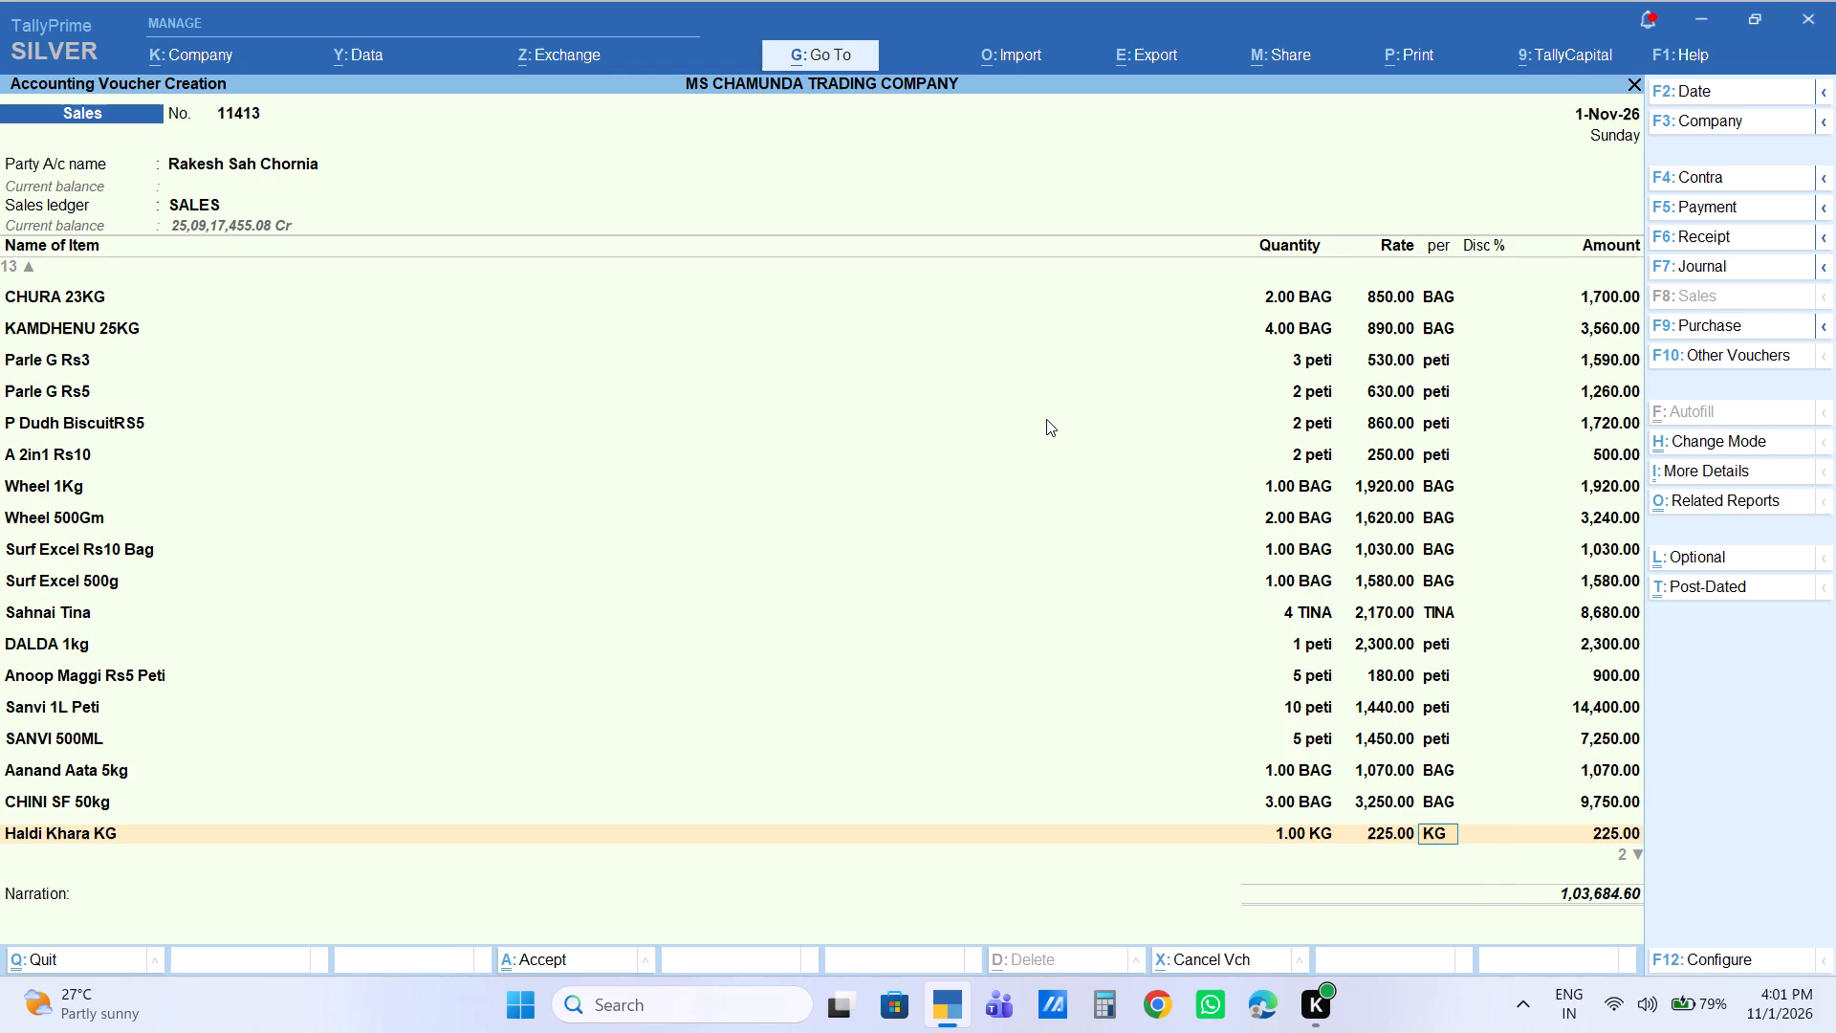
key(Return)
key(Return)
key(Return)
End the item list and add the Labour Charge ledger below the stock items.
key(Return)
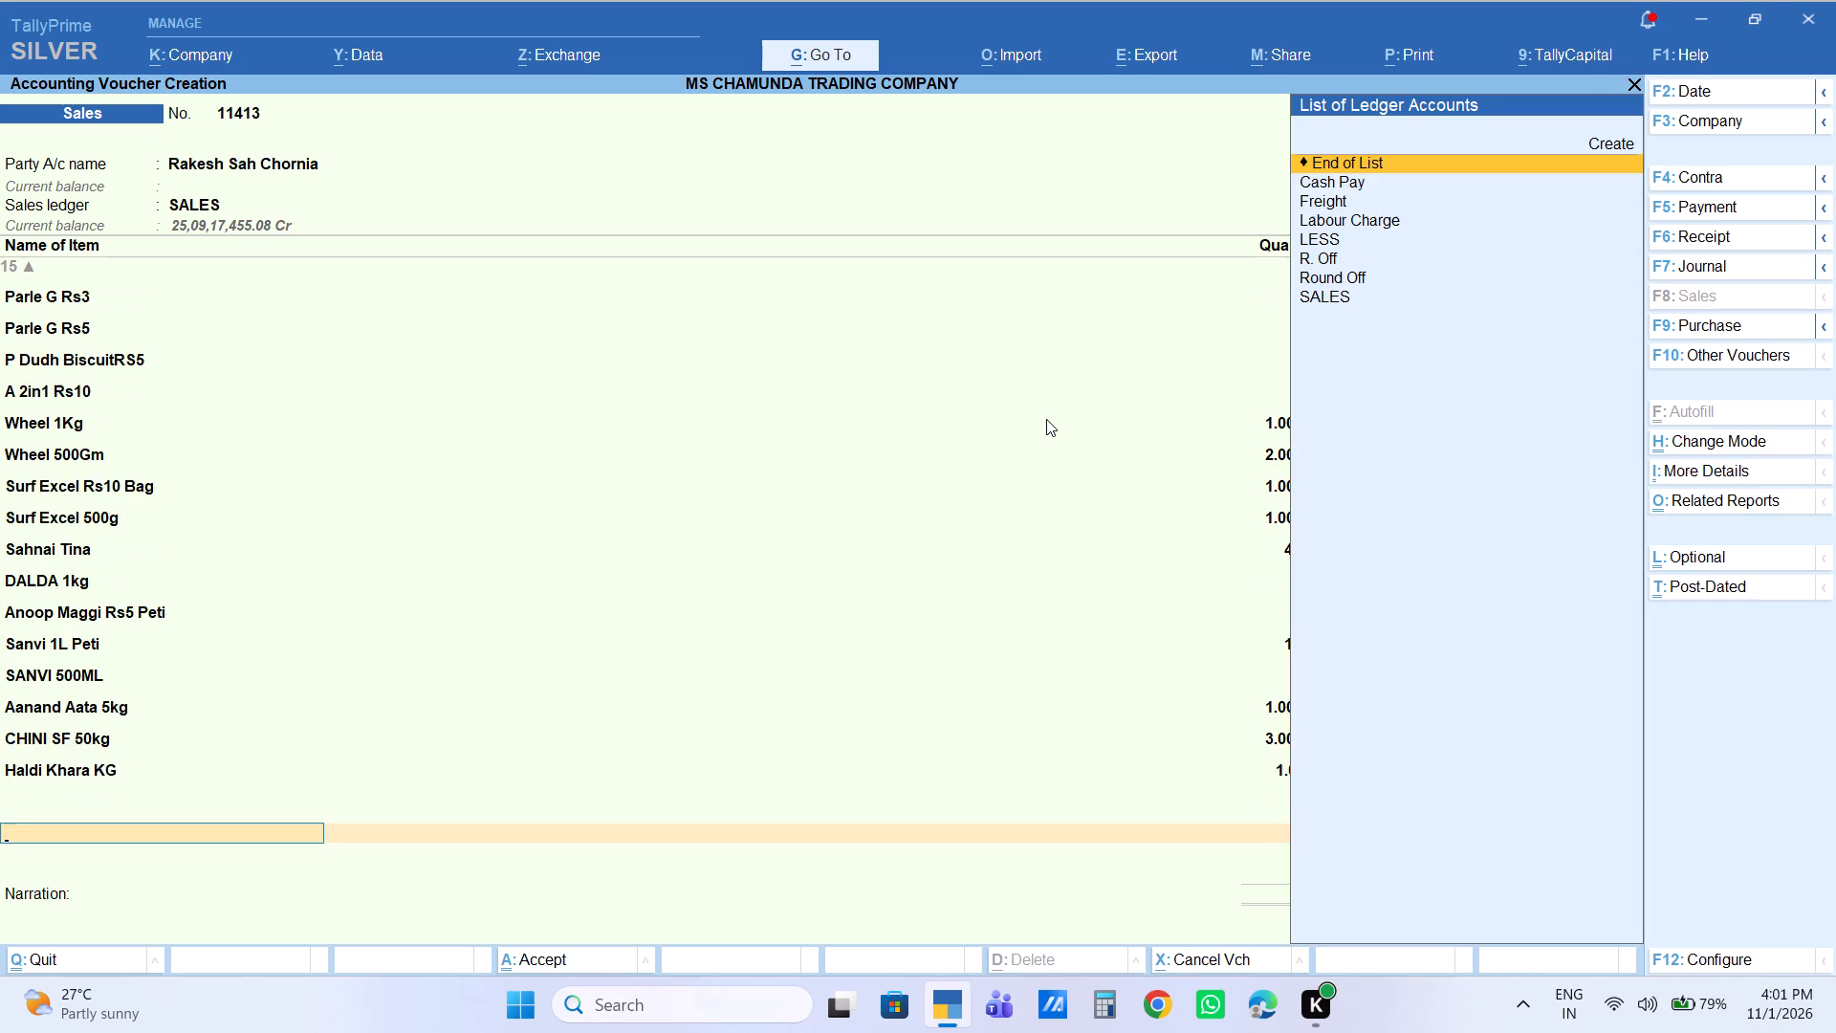
key(Down)
key(Down)
key(Down)
key(Return)
key(Return)
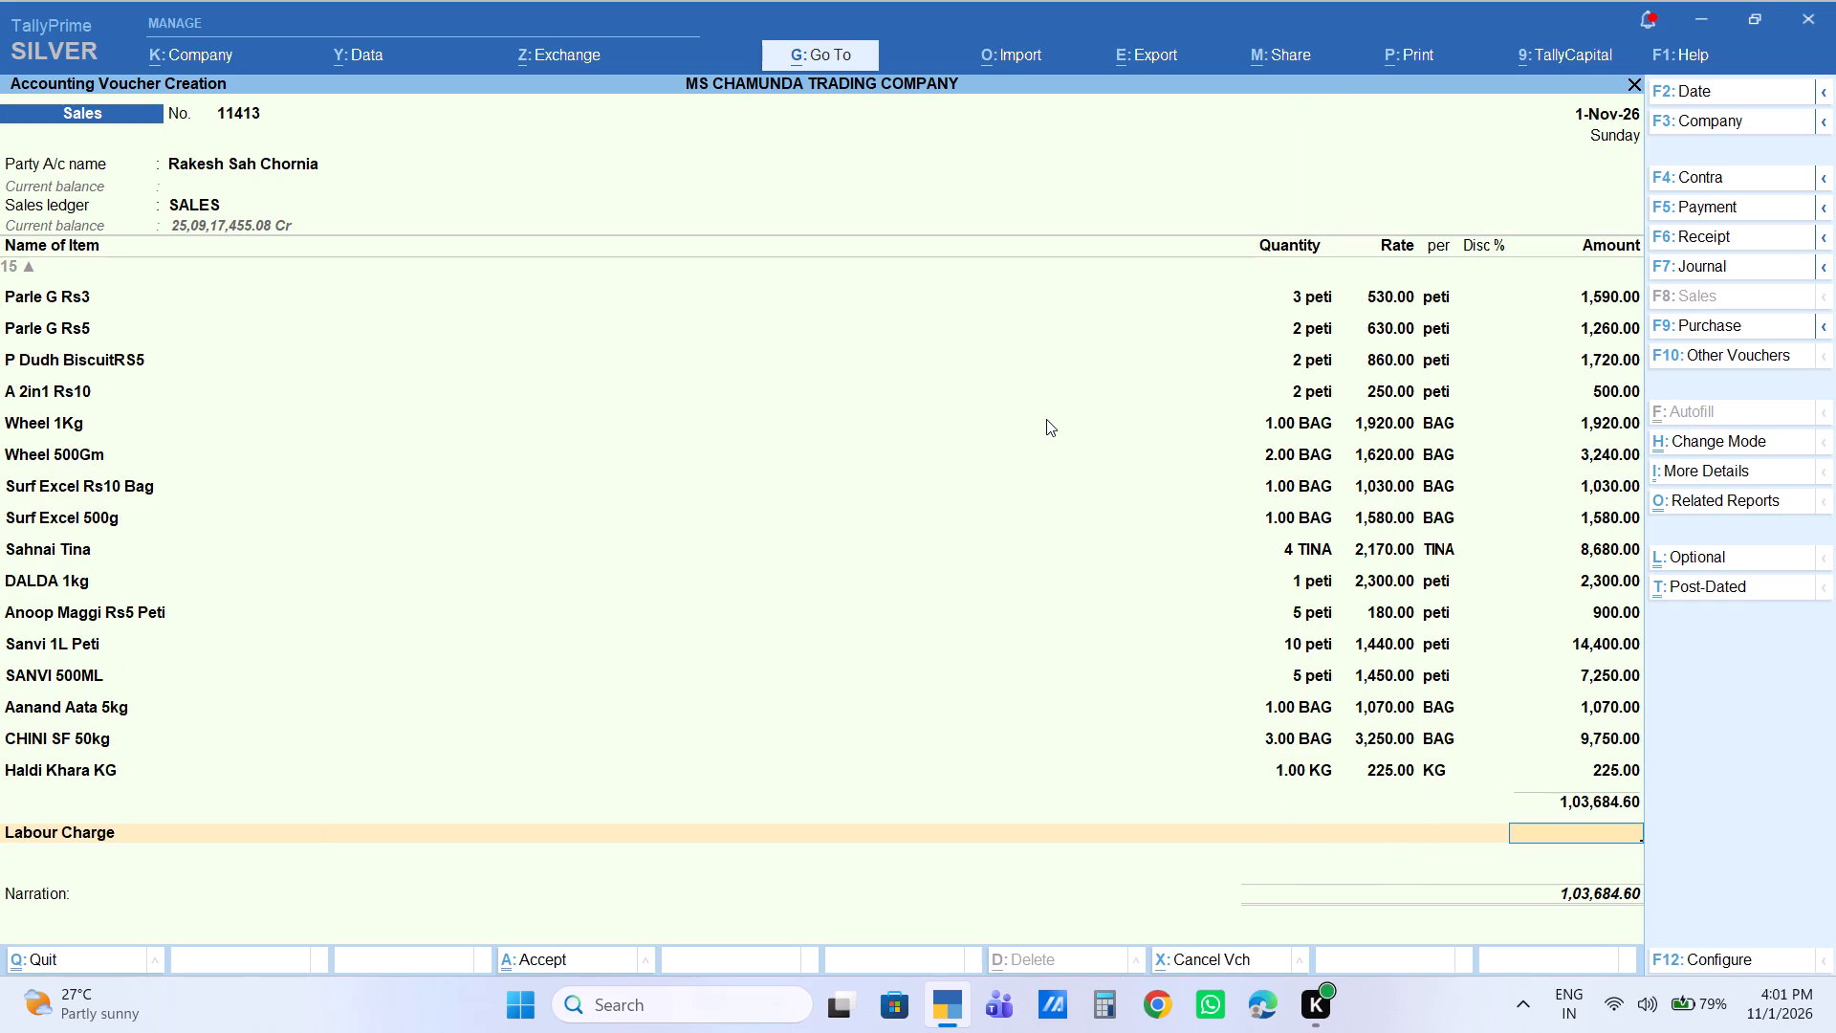
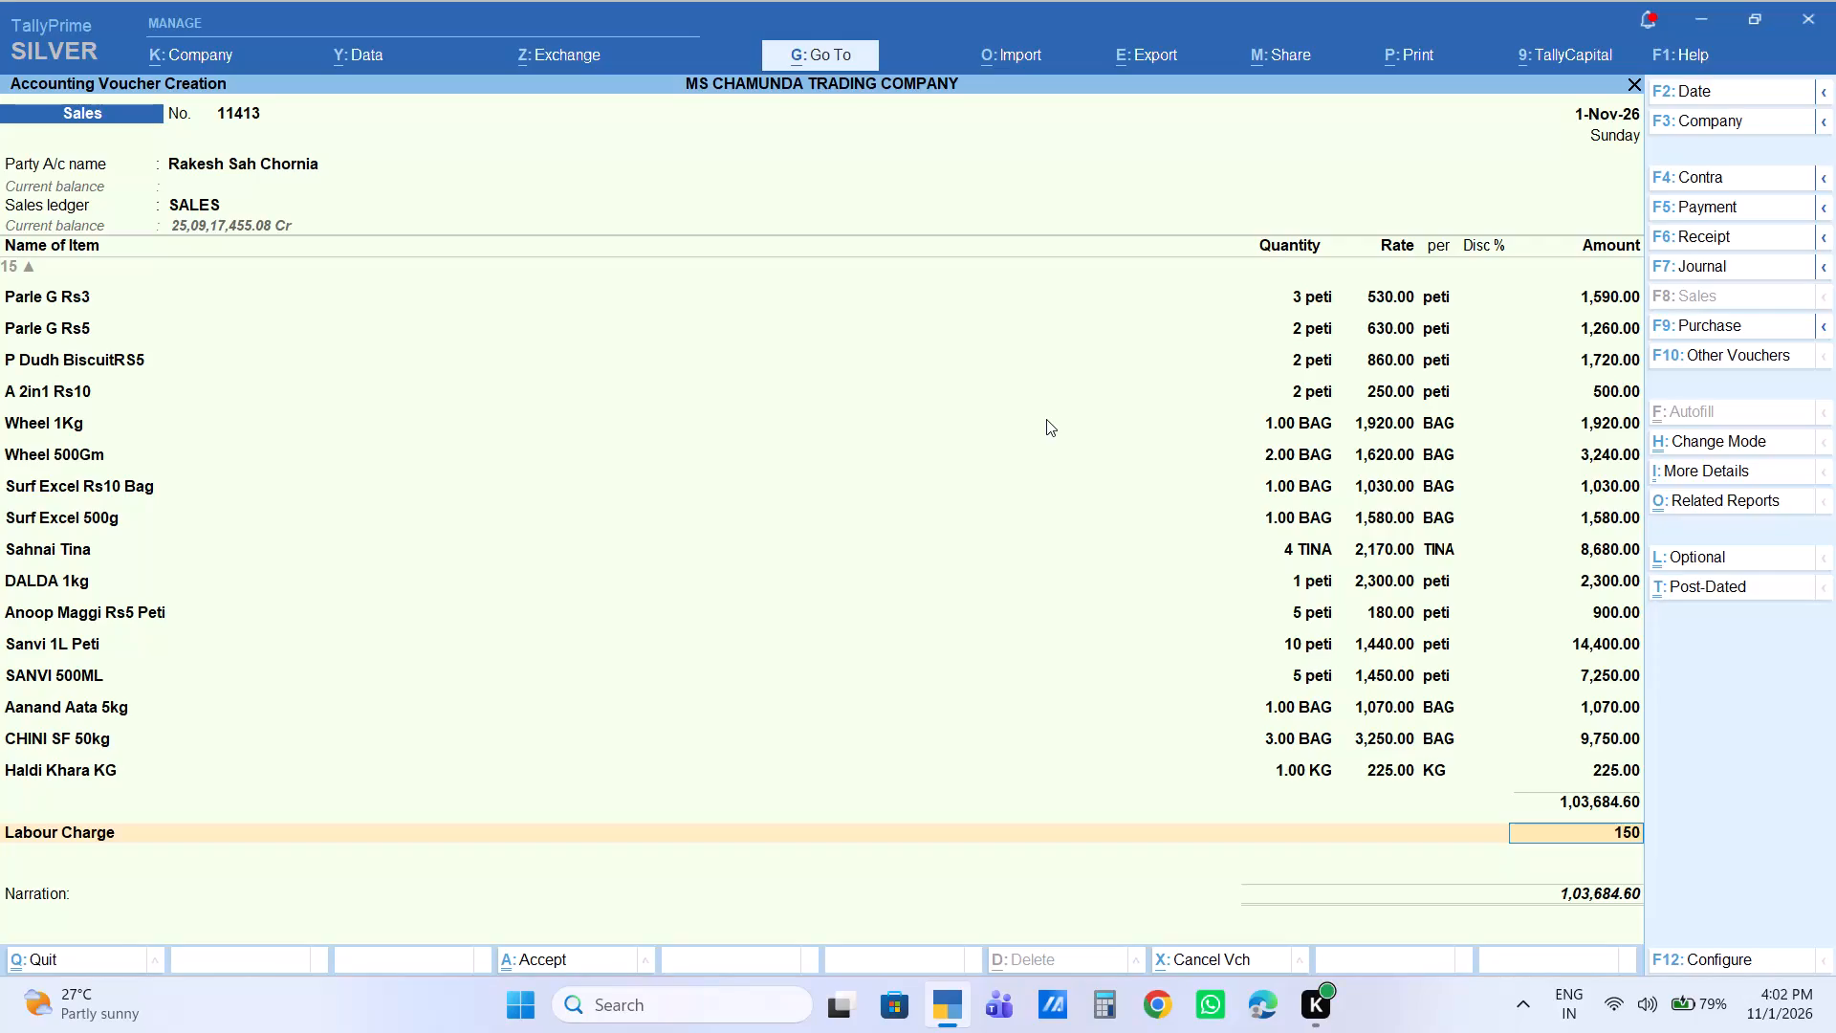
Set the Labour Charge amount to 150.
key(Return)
Review the voucher's item quantities, rates and amounts from Wheel 500Gm down to Haldi Khara KG, ending at the Labour Charge line.
key(BackSpace)
key(BackSpace)
key(BackSpace)
key(BackSpace)
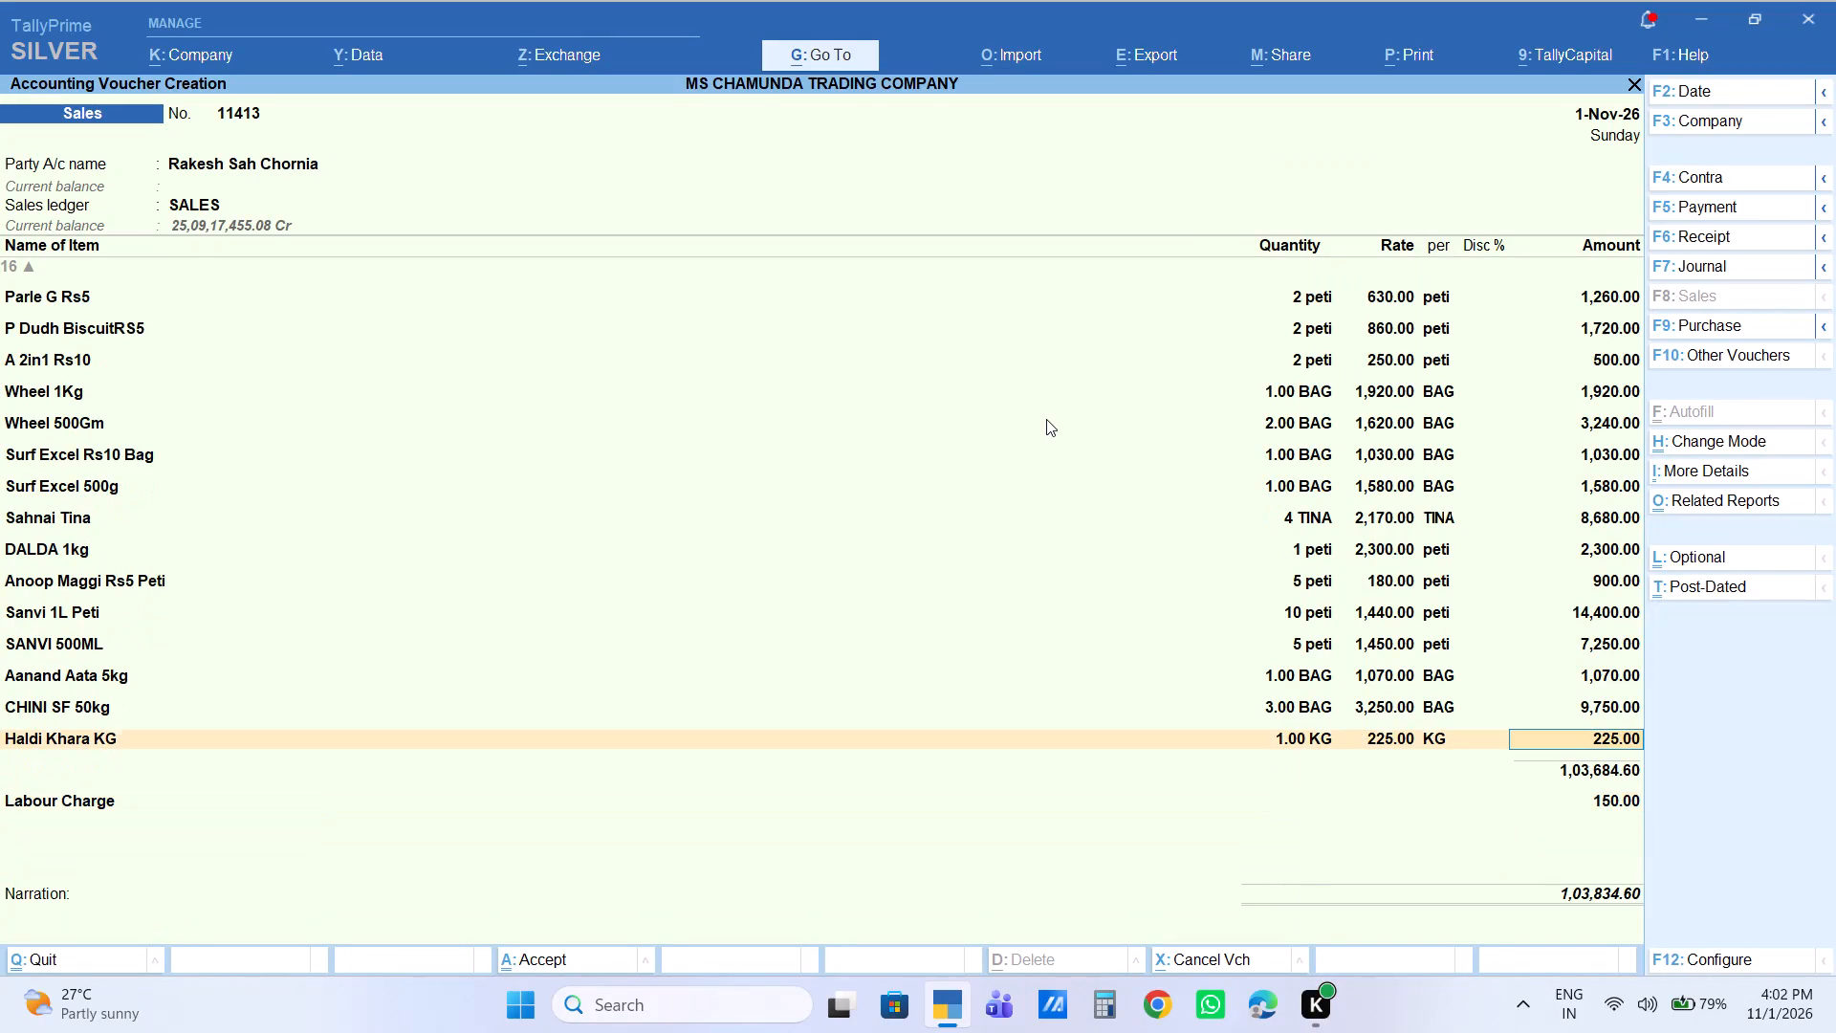
key(BackSpace)
key(BackSpace)
key(BackSpace)
key(Up)
key(Up)
key(Up)
key(Up)
key(Up)
key(Up)
key(Up)
key(Up)
key(Up)
key(Up)
key(Up)
key(Up)
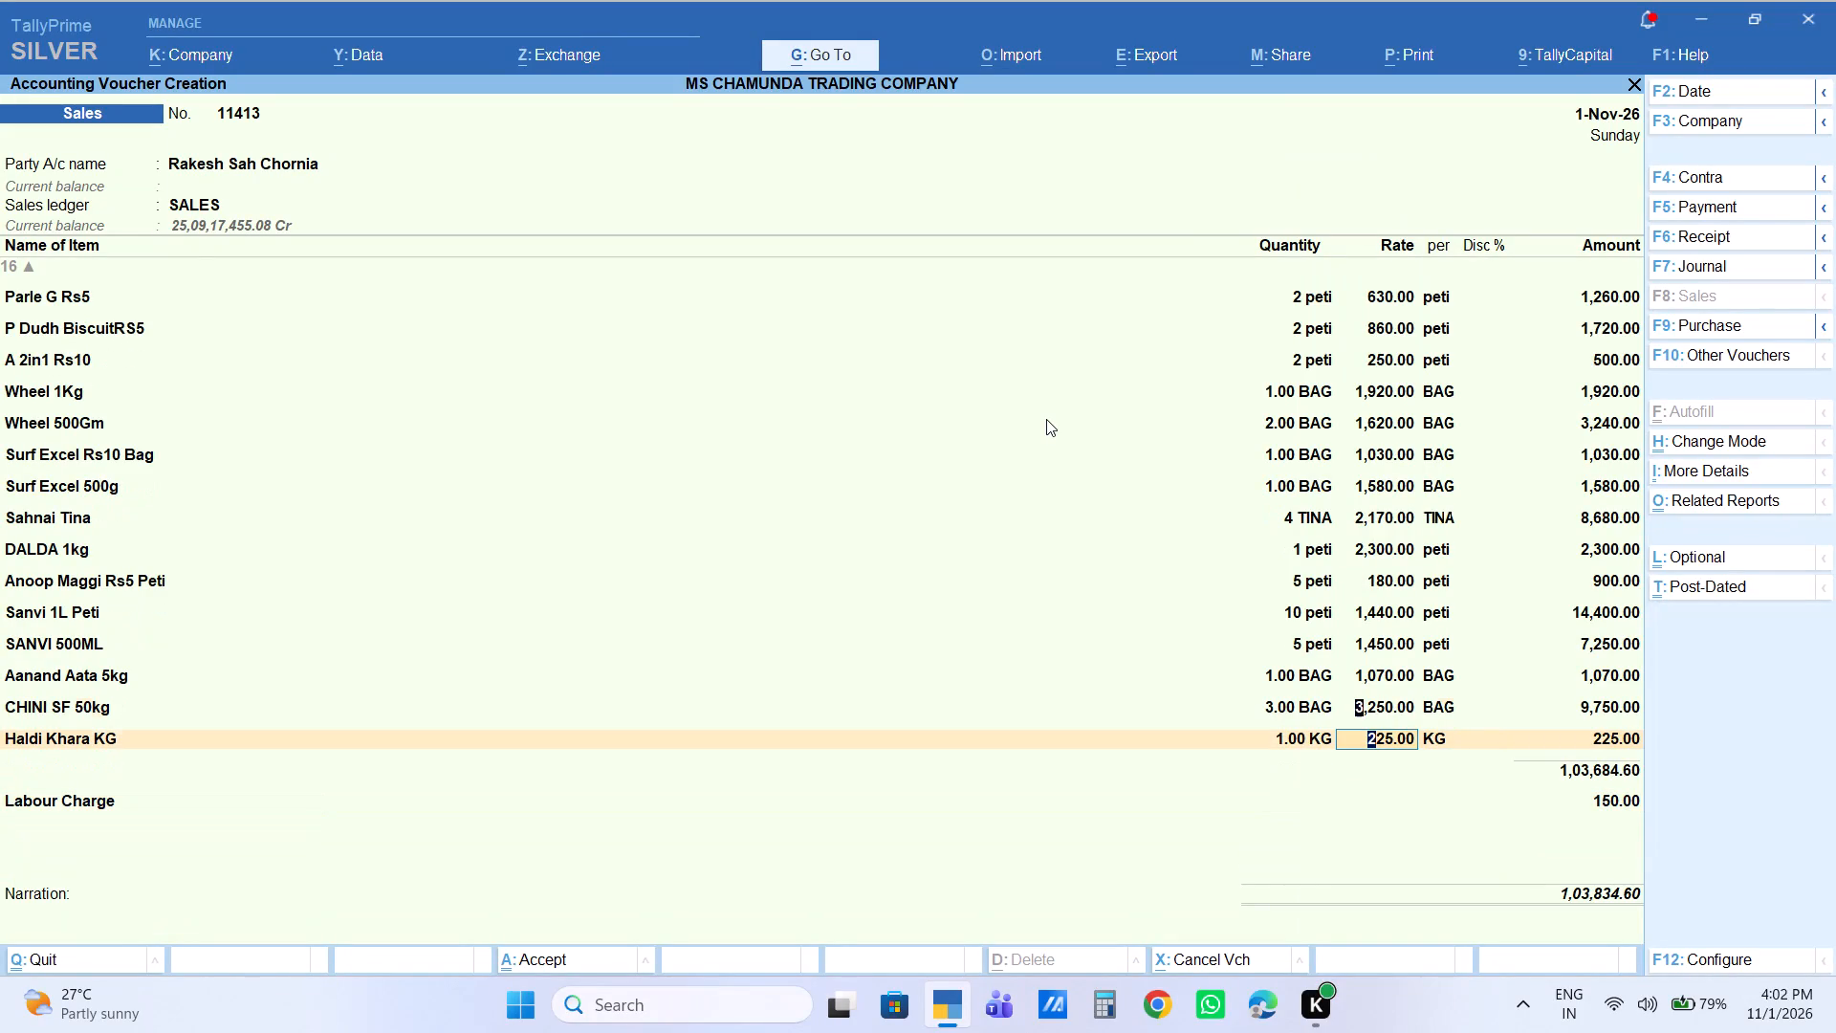
key(Down)
key(Down)
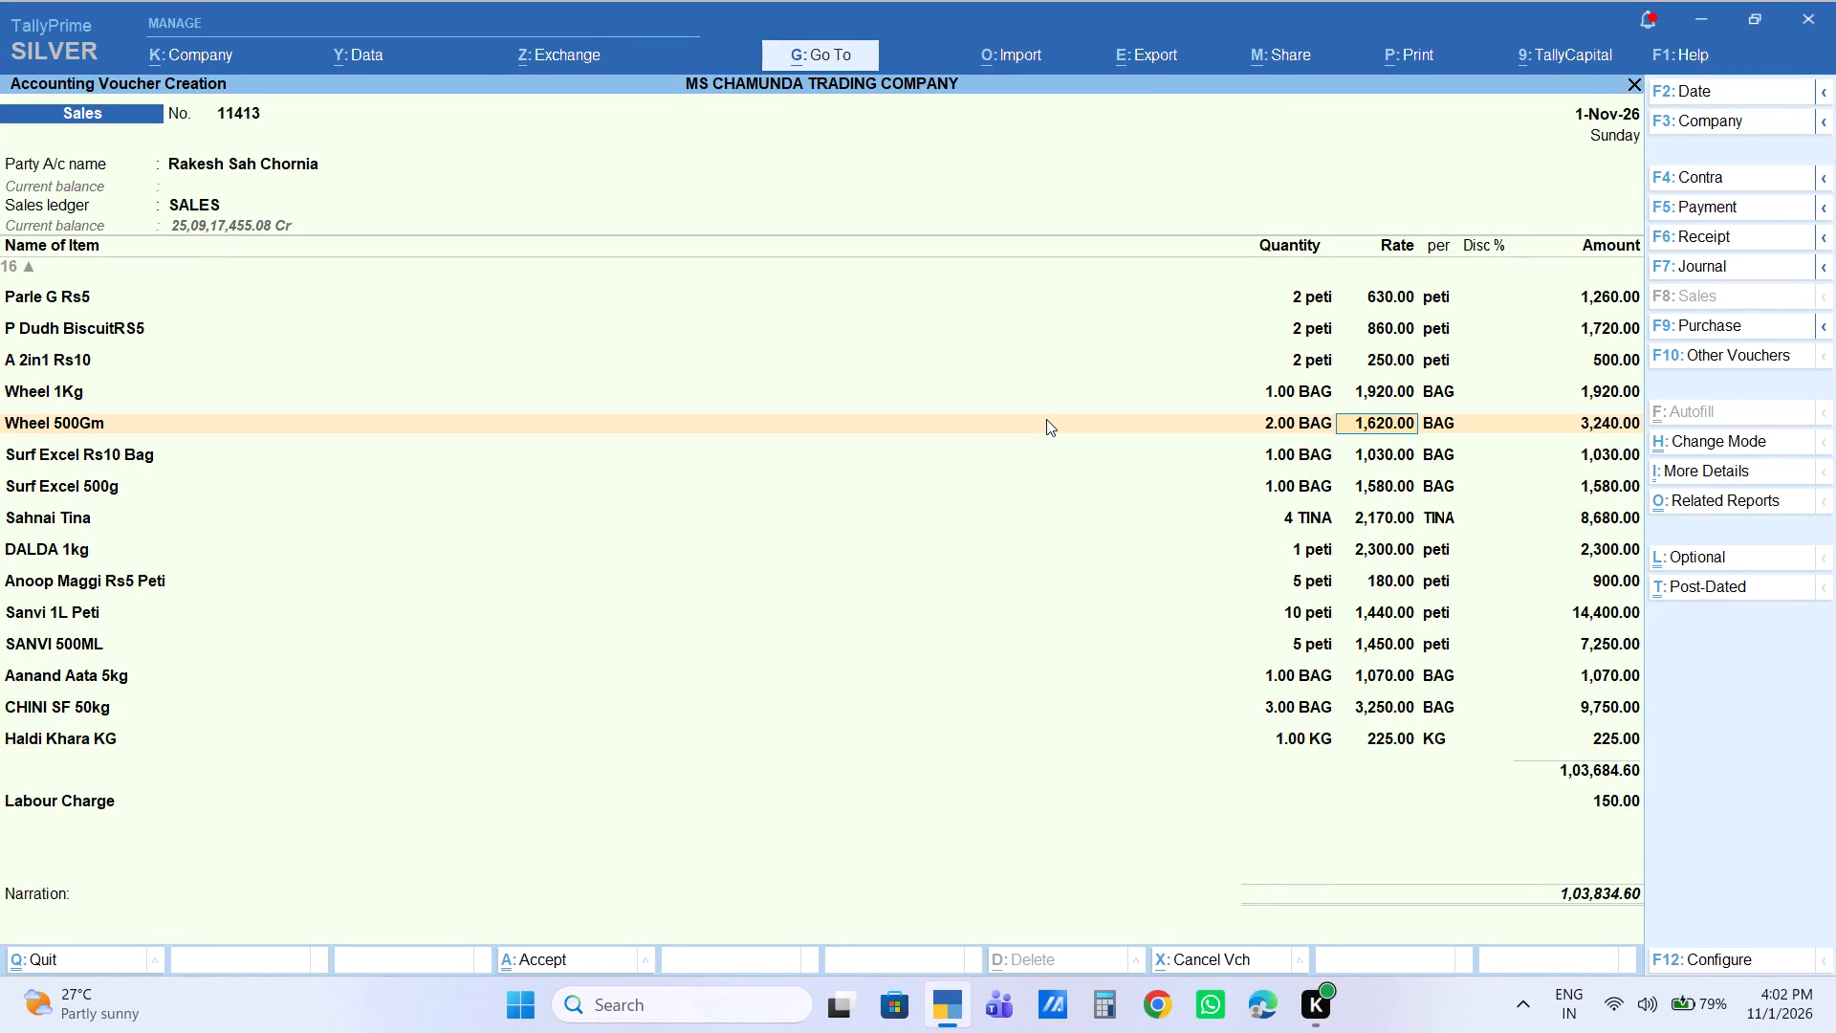
key(Return)
key(Return)
key(Return)
key(Return)
key(Return)
key(Return)
key(Return)
key(Return)
key(Return)
key(Return)
key(Return)
key(Return)
key(Return)
key(Return)
key(Return)
key(Return)
key(Return)
key(Return)
key(Return)
key(Return)
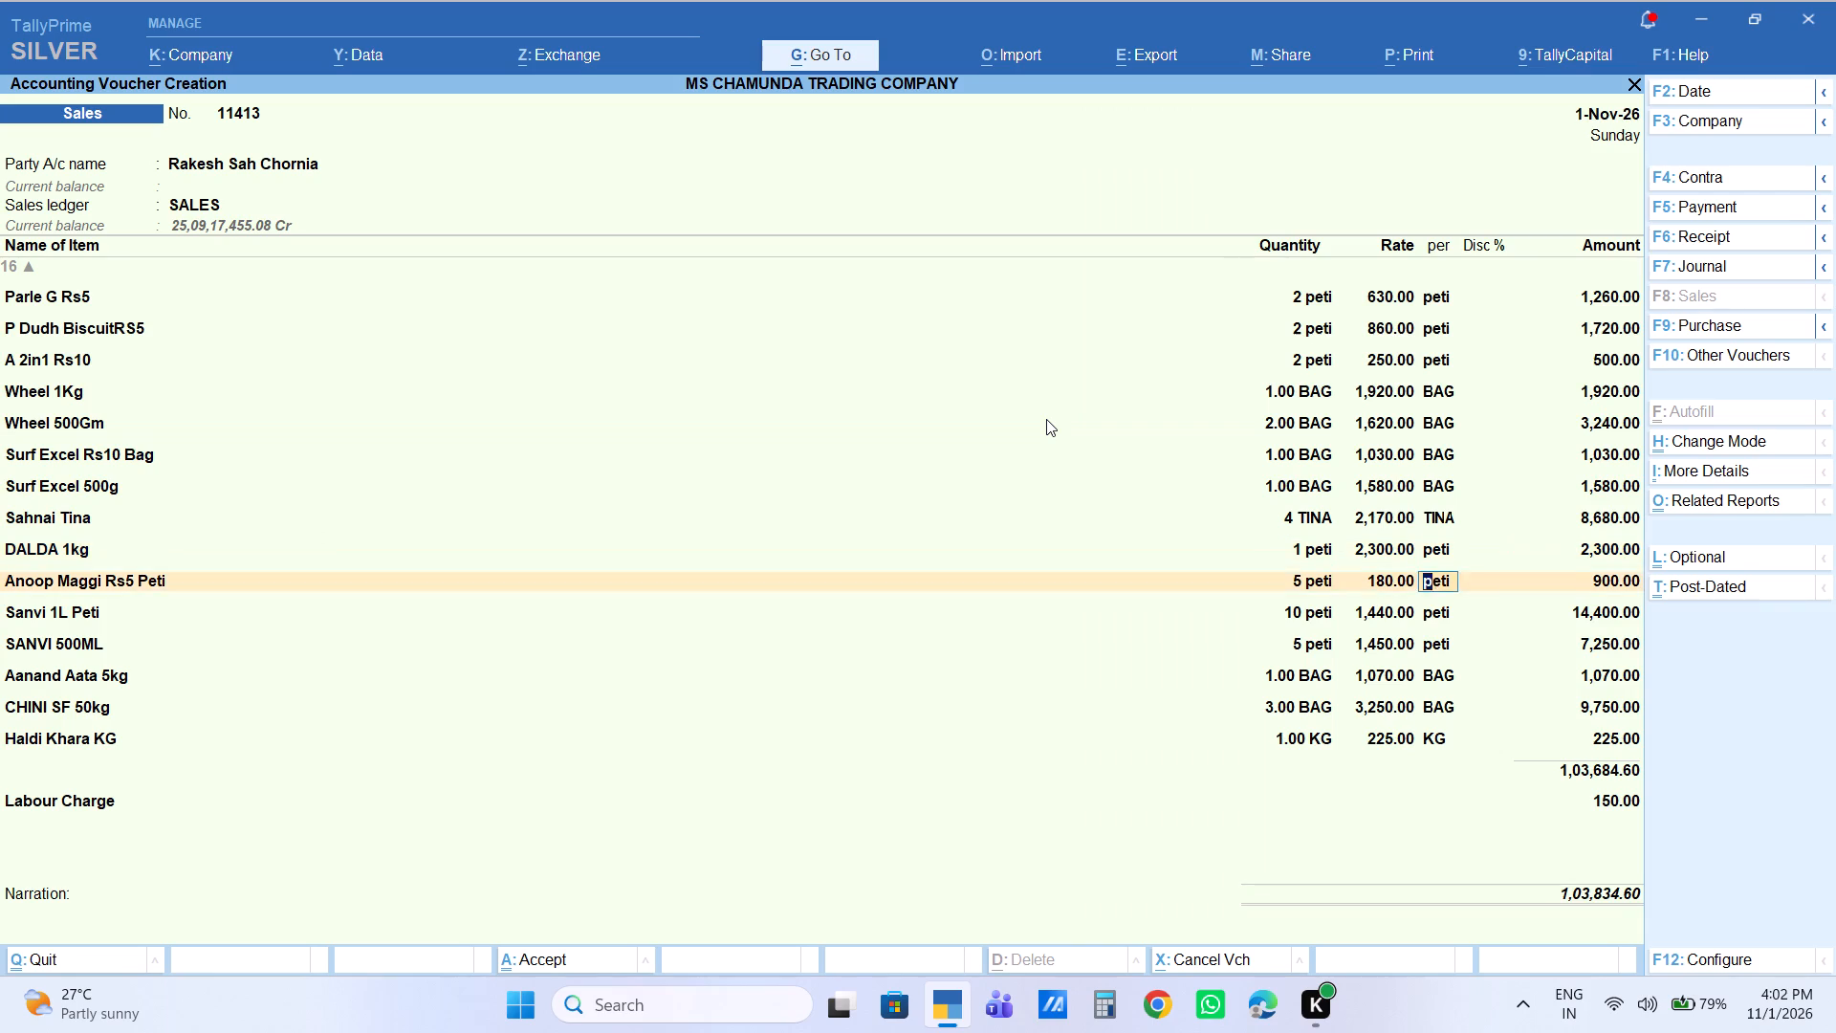
key(Return)
key(Return)
key(Return)
key(Return)
key(Return)
key(Return)
key(Return)
key(Return)
key(Return)
key(Return)
key(Return)
key(Return)
key(Return)
key(Return)
key(Return)
key(Return)
key(Return)
key(Return)
key(Return)
key(Return)
key(Return)
key(Return)
key(Return)
key(Return)
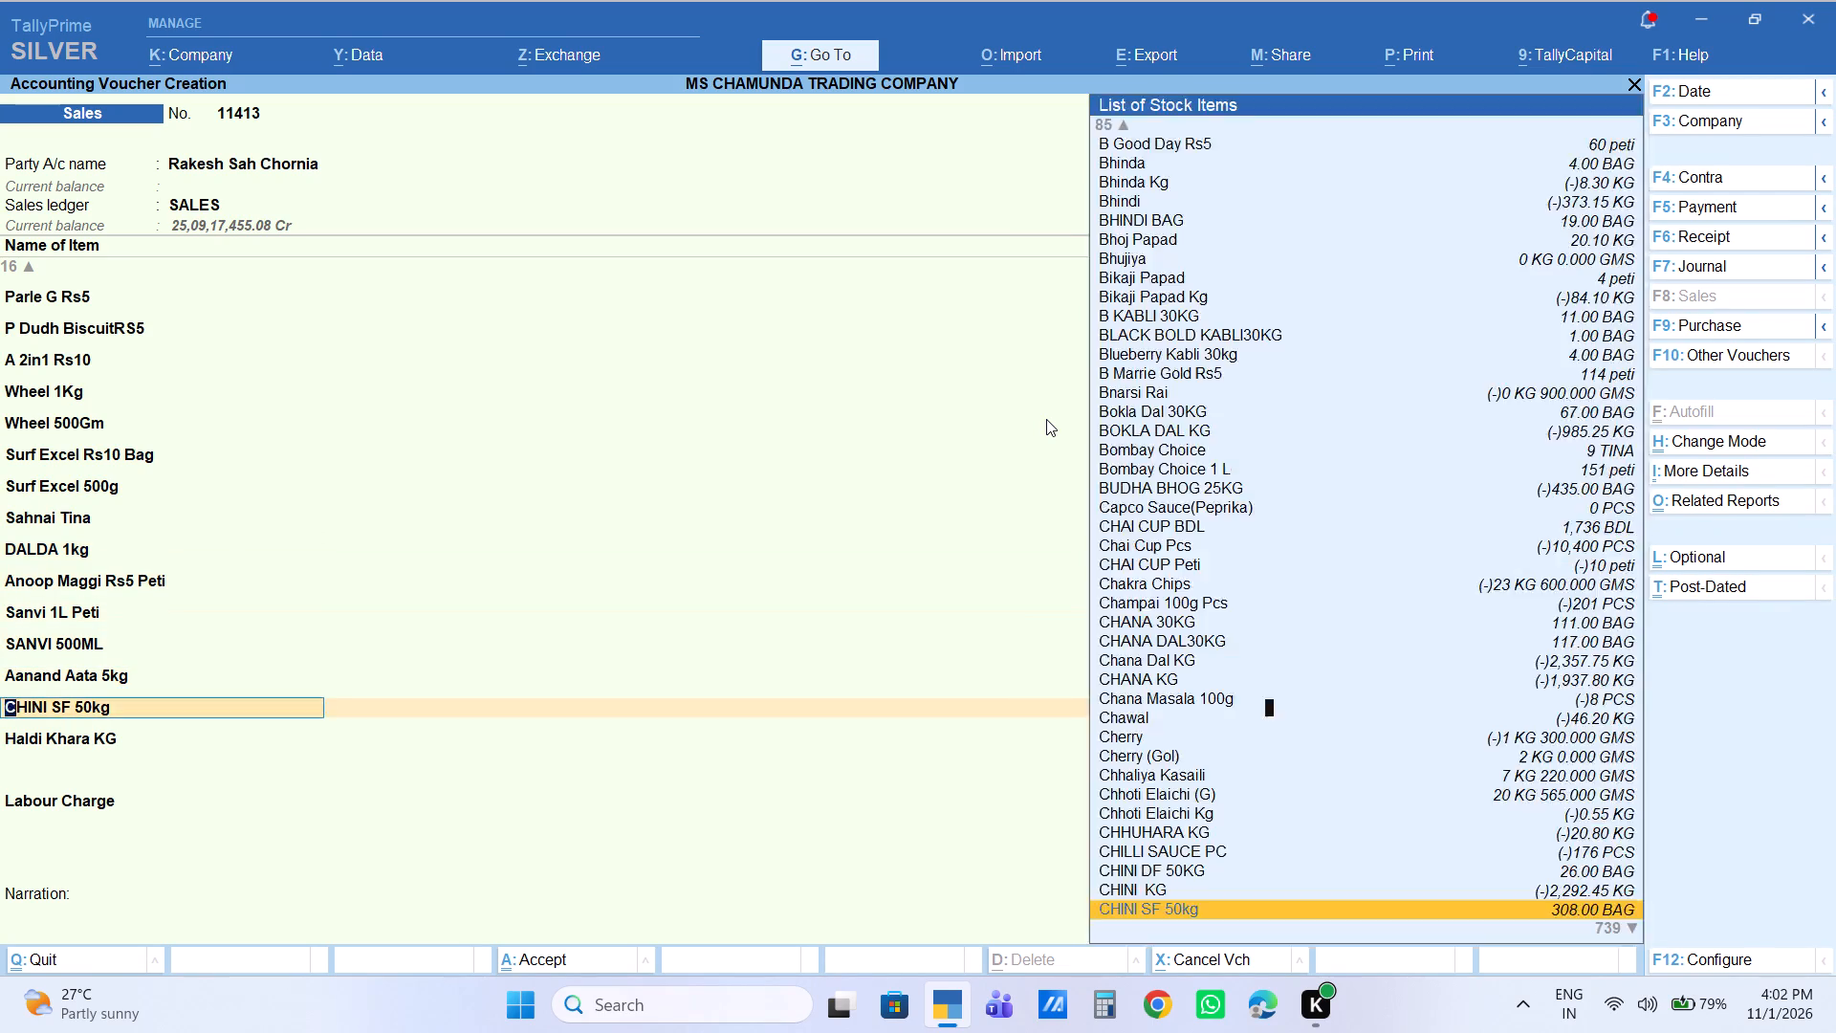
key(Return)
key(Return)
key(Return)
key(Return)
key(Return)
key(Return)
key(Return)
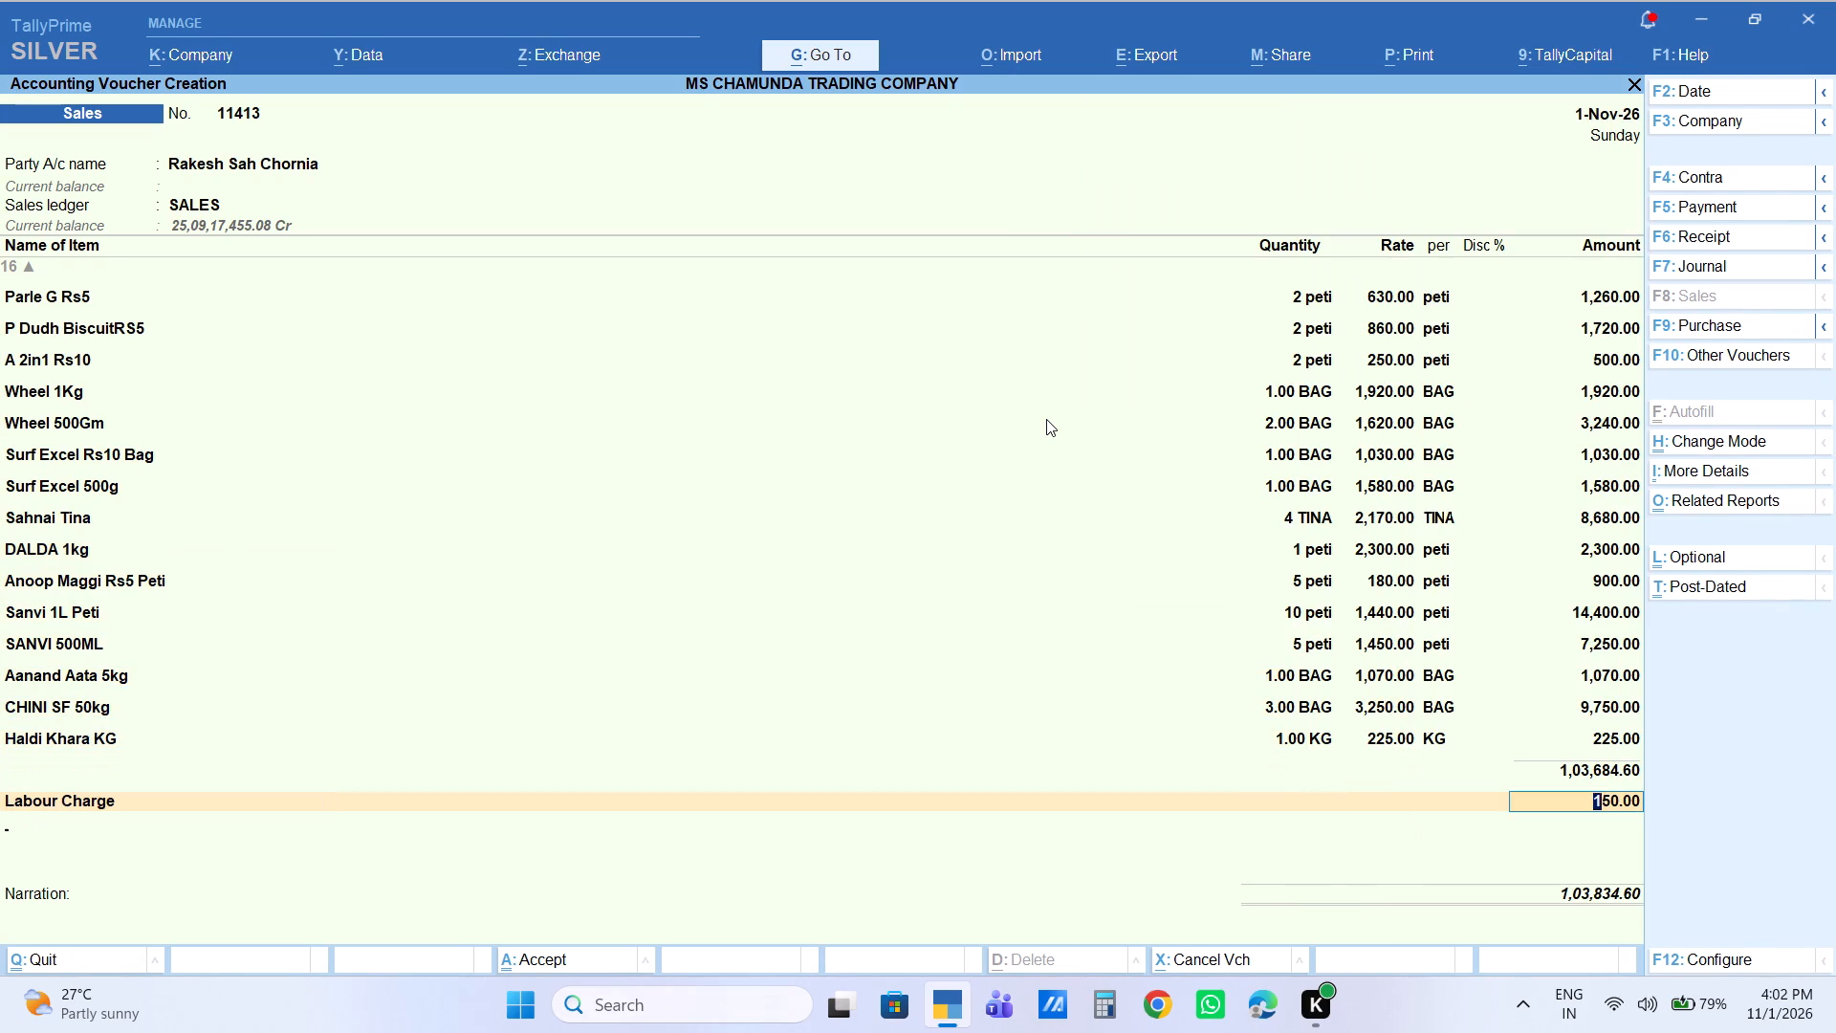
Add the R. Off ledger below the Labour Charge line.
key(r)
key(Down)
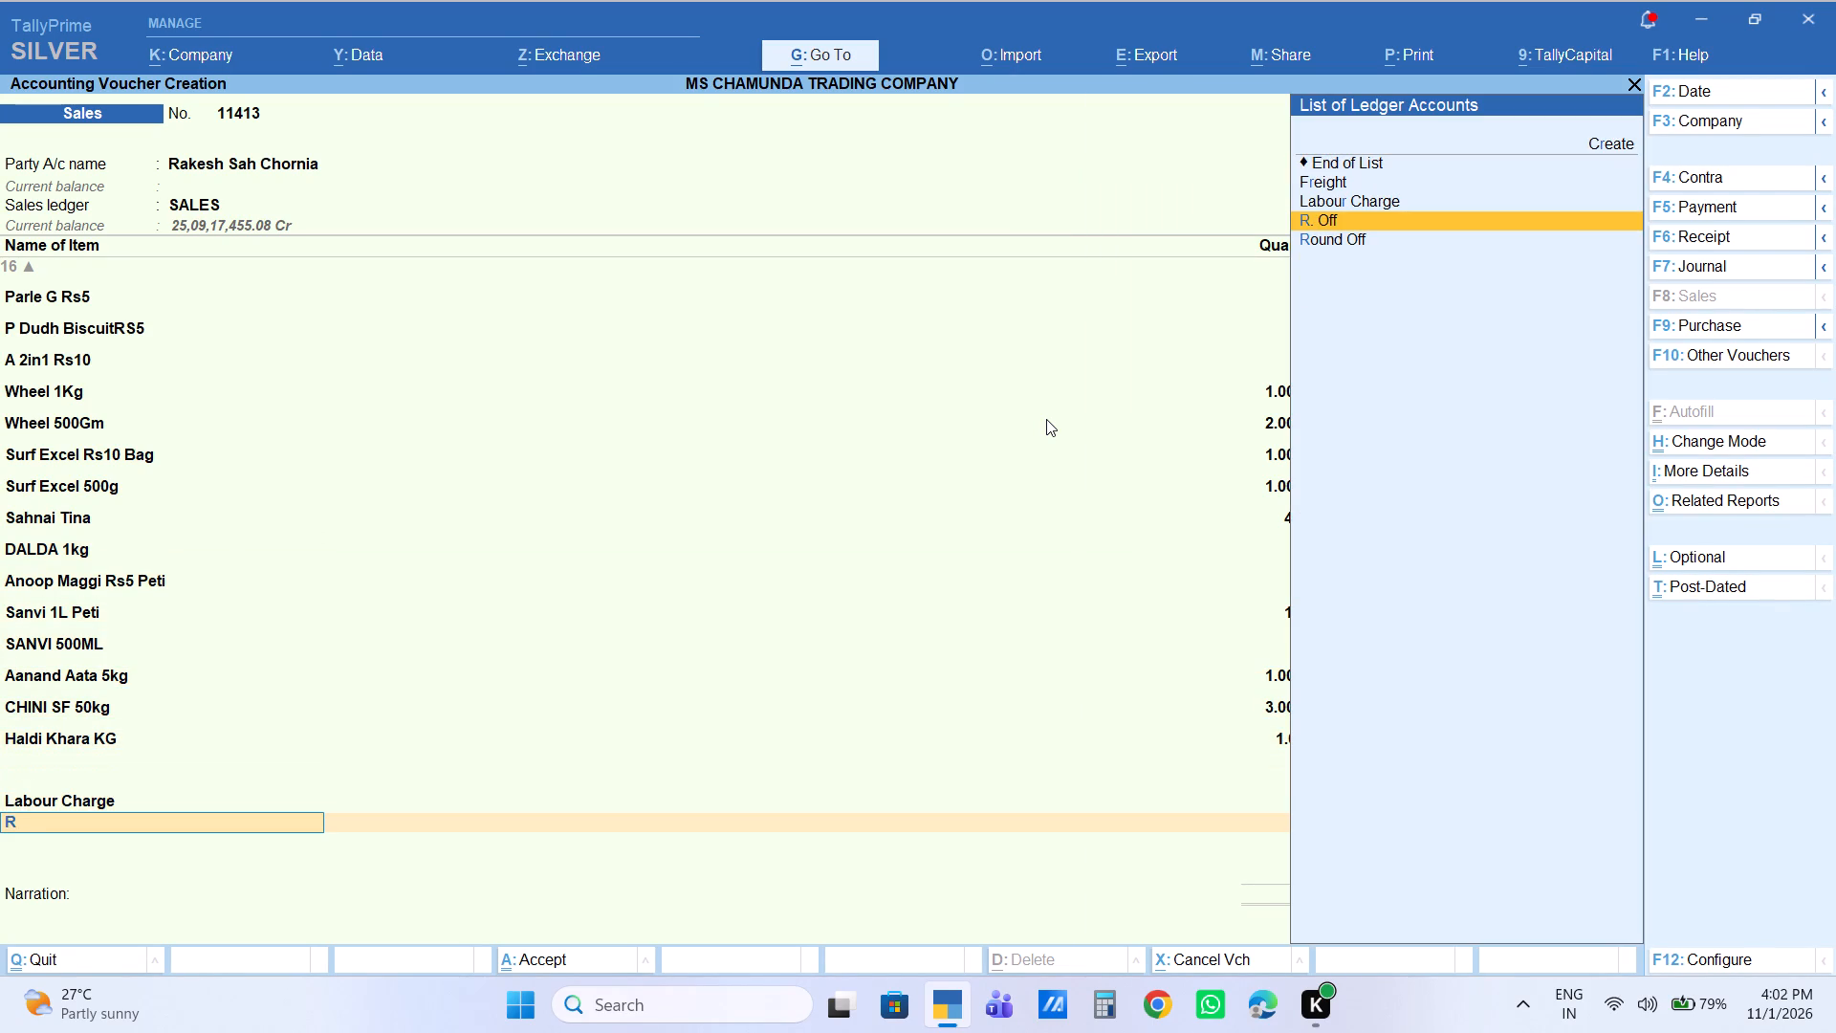
key(Return)
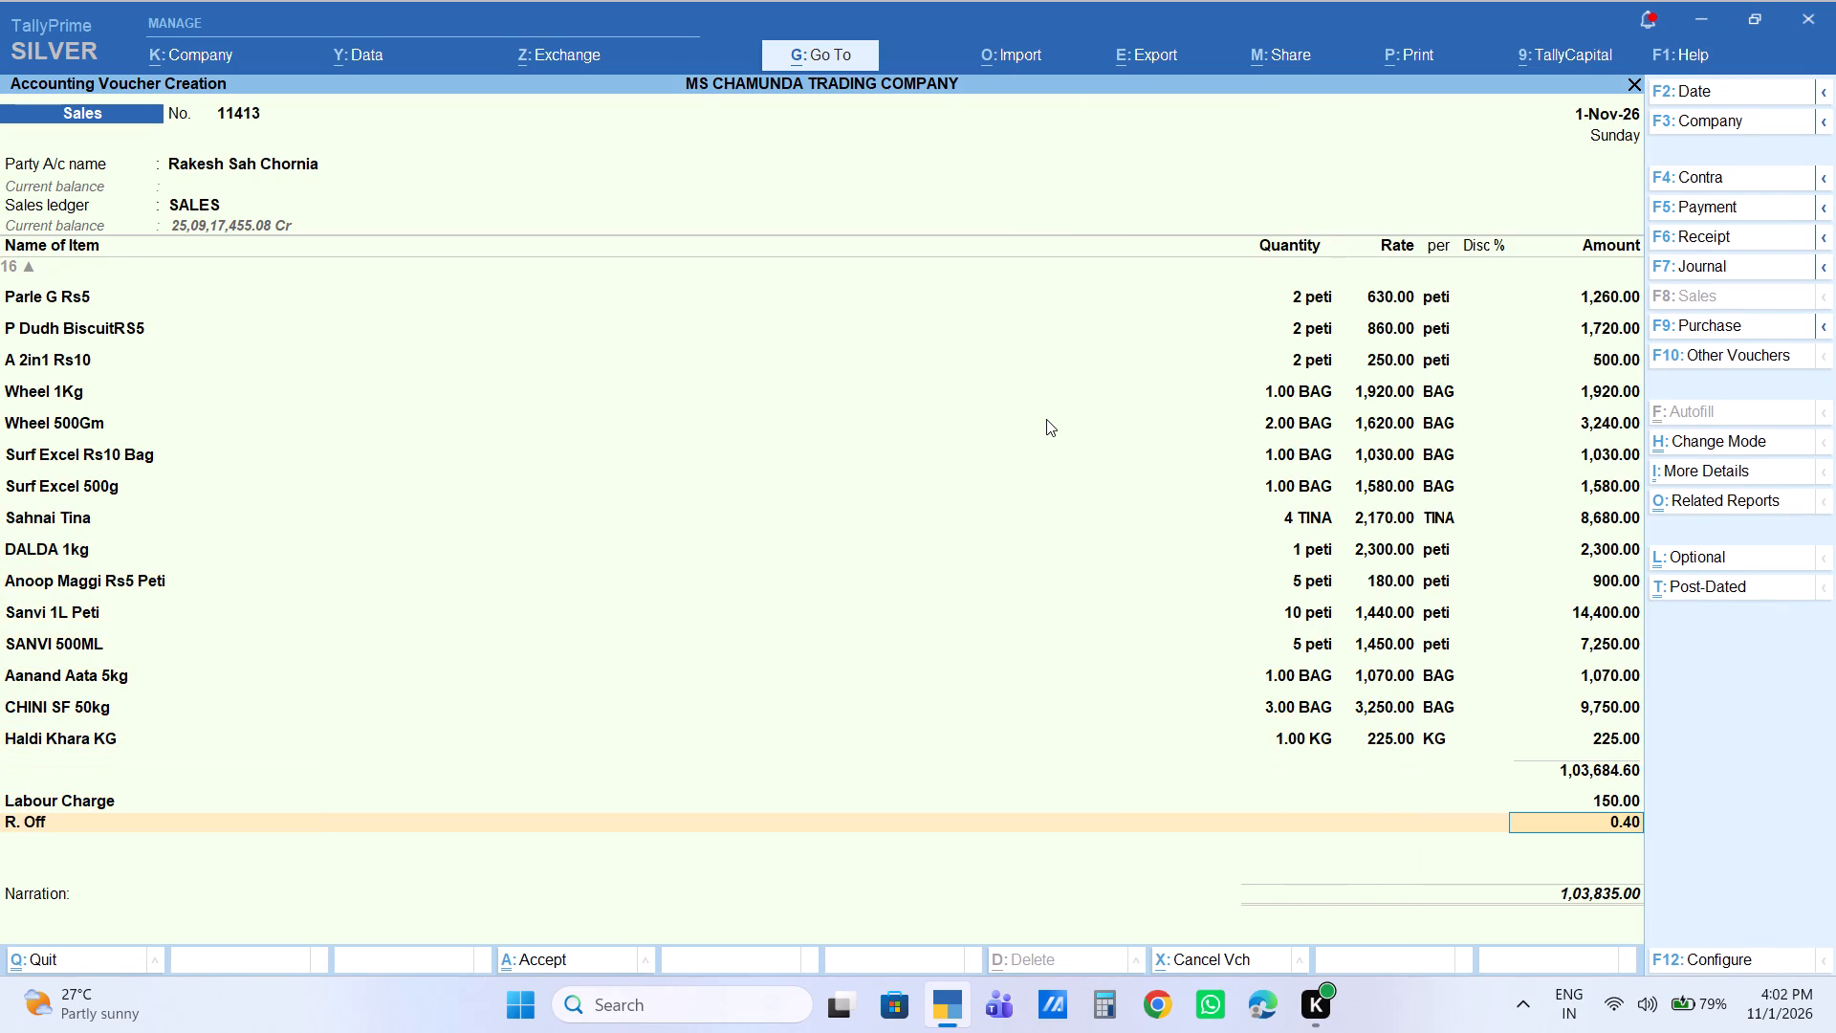
Set the Labour Charge amount to 155.
key(Up)
text(155)
key(Return)
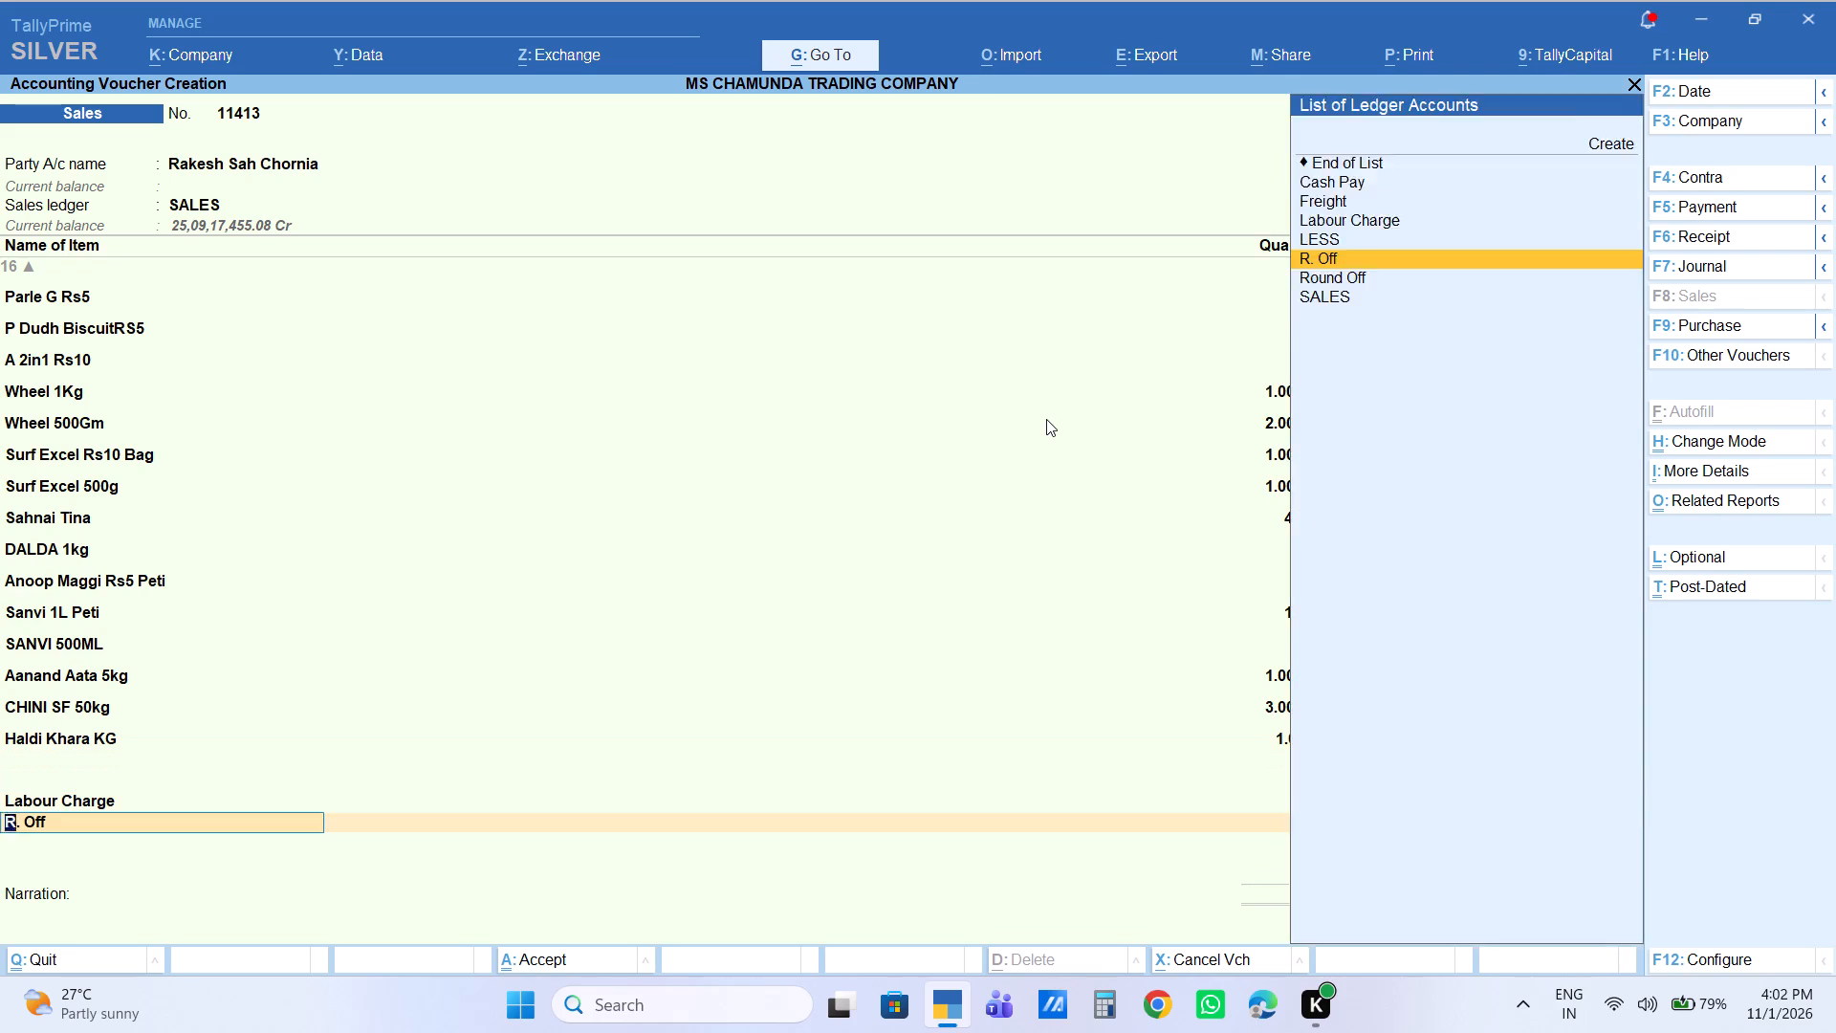
Keep the R. Off line at 0.40, end the ledger list, leave the narration blank and save the sales voucher.
key(Return)
key(Return)
key(Return)
key(Return)
key(Return)
key(Return)
key(Return)
key(Return)
key(Return)
key(Return)
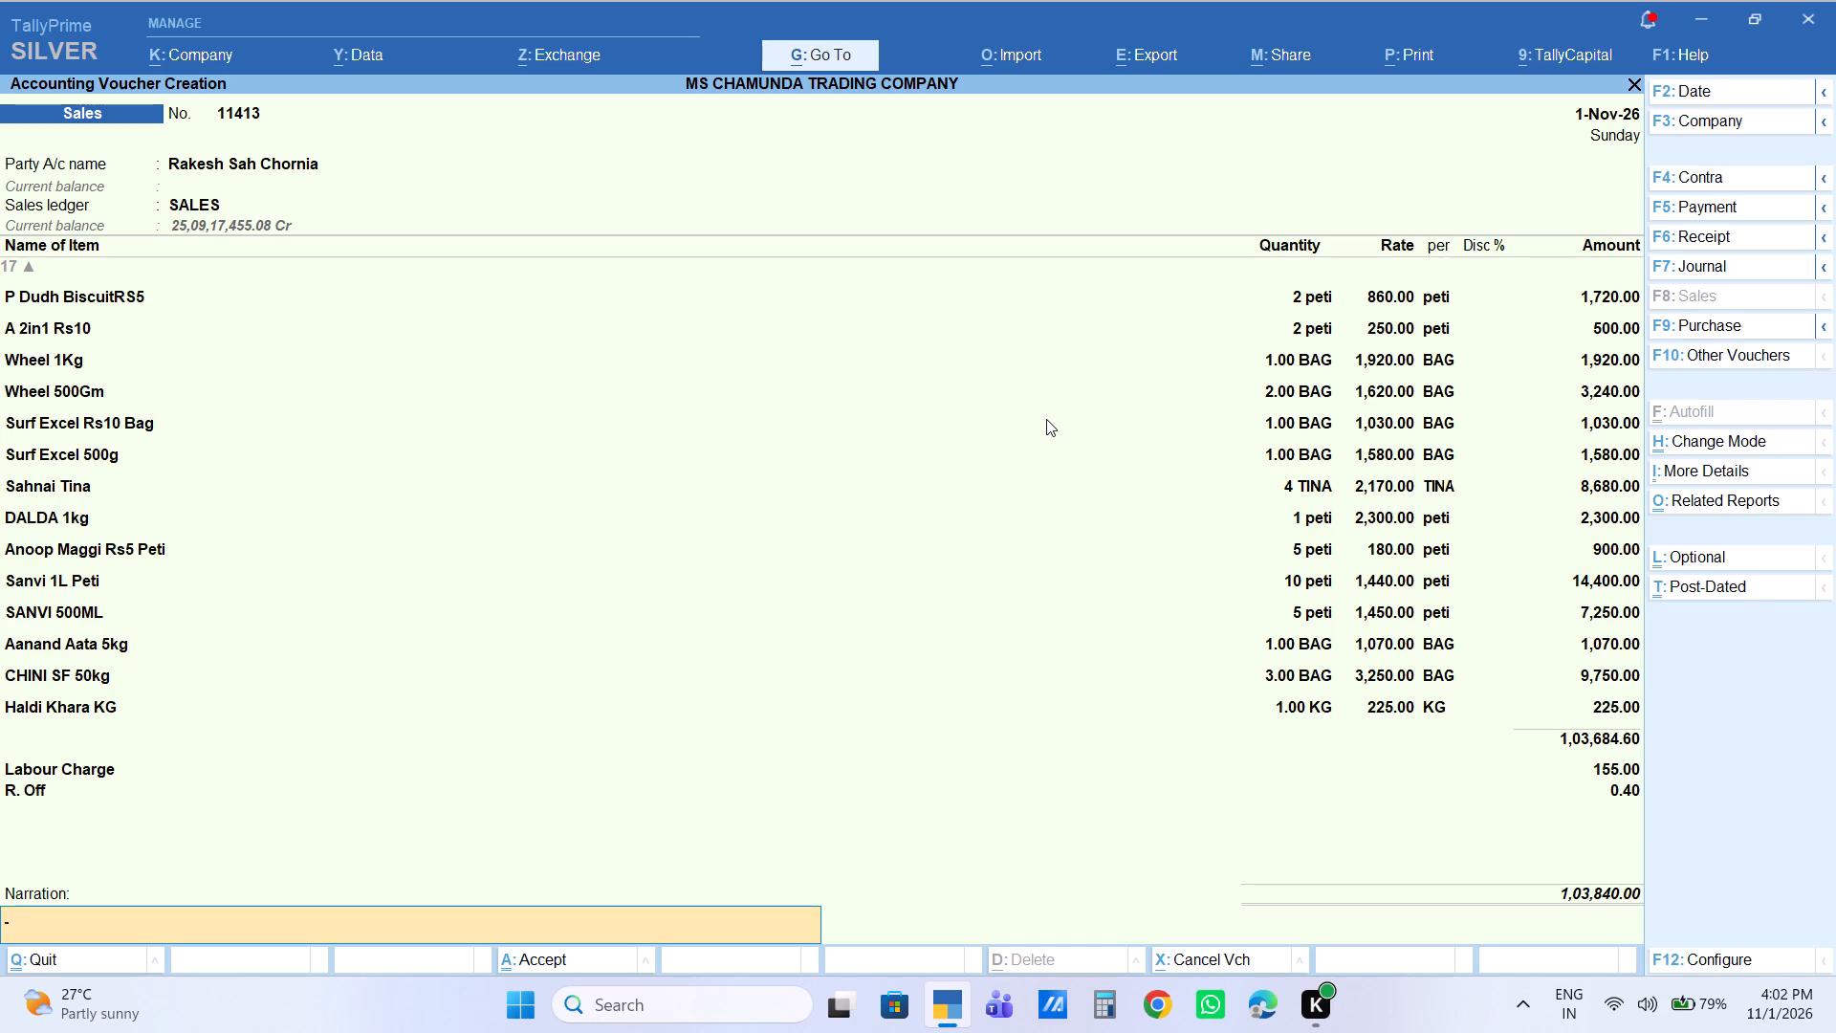
key(Return)
Reopen the sales voucher just saved and print its invoice on the TVS-E RP 3230 printer.
key(Page_Up)
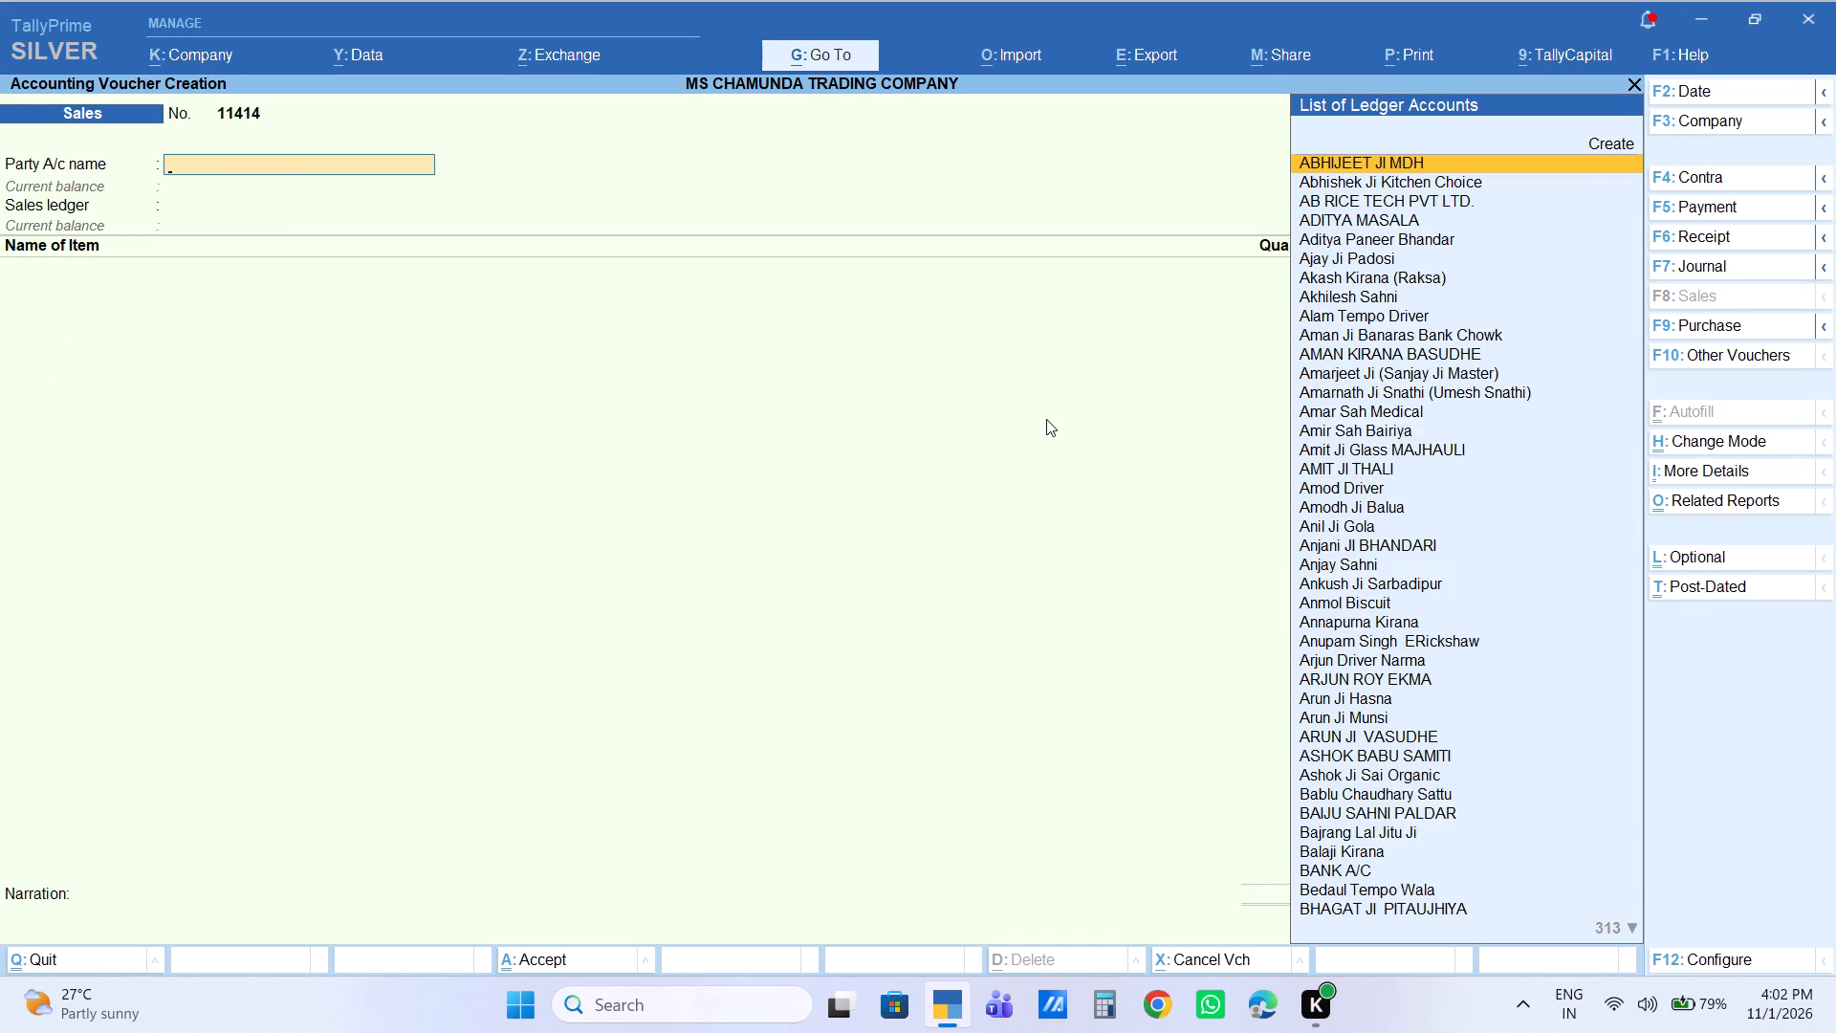
key(ctrl+p)
key(Right)
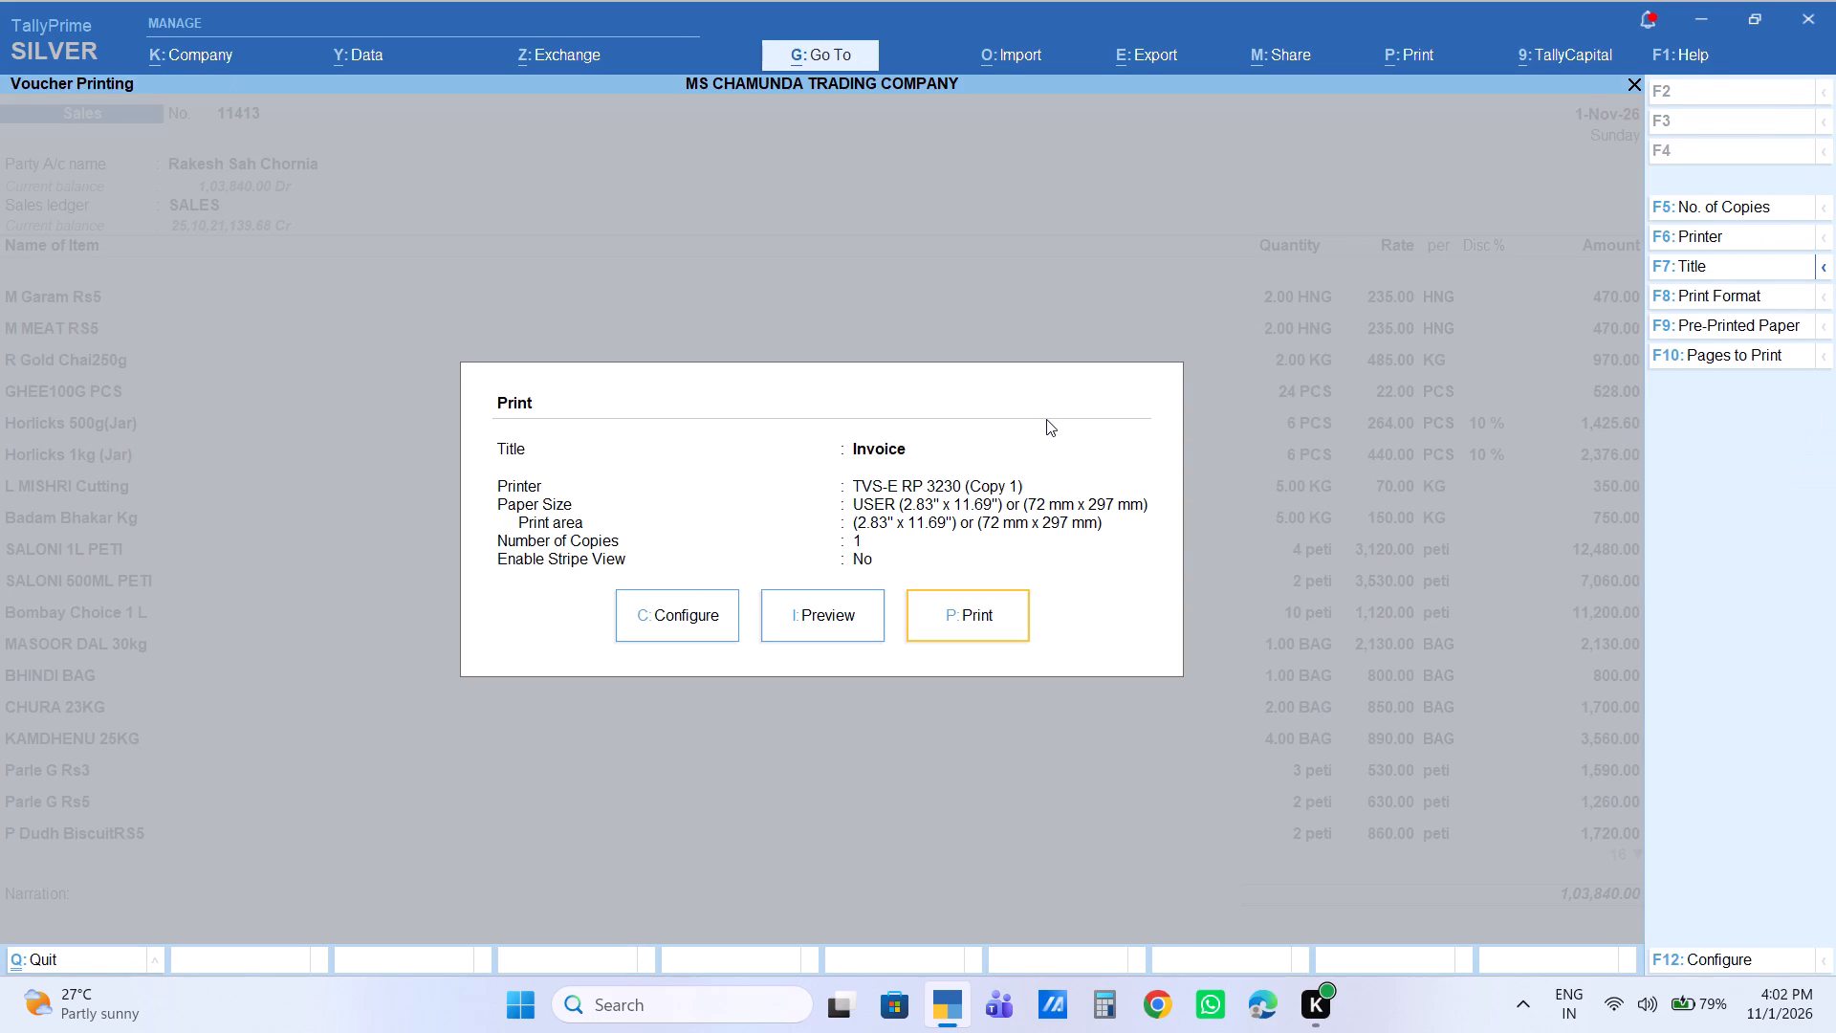
key(Return)
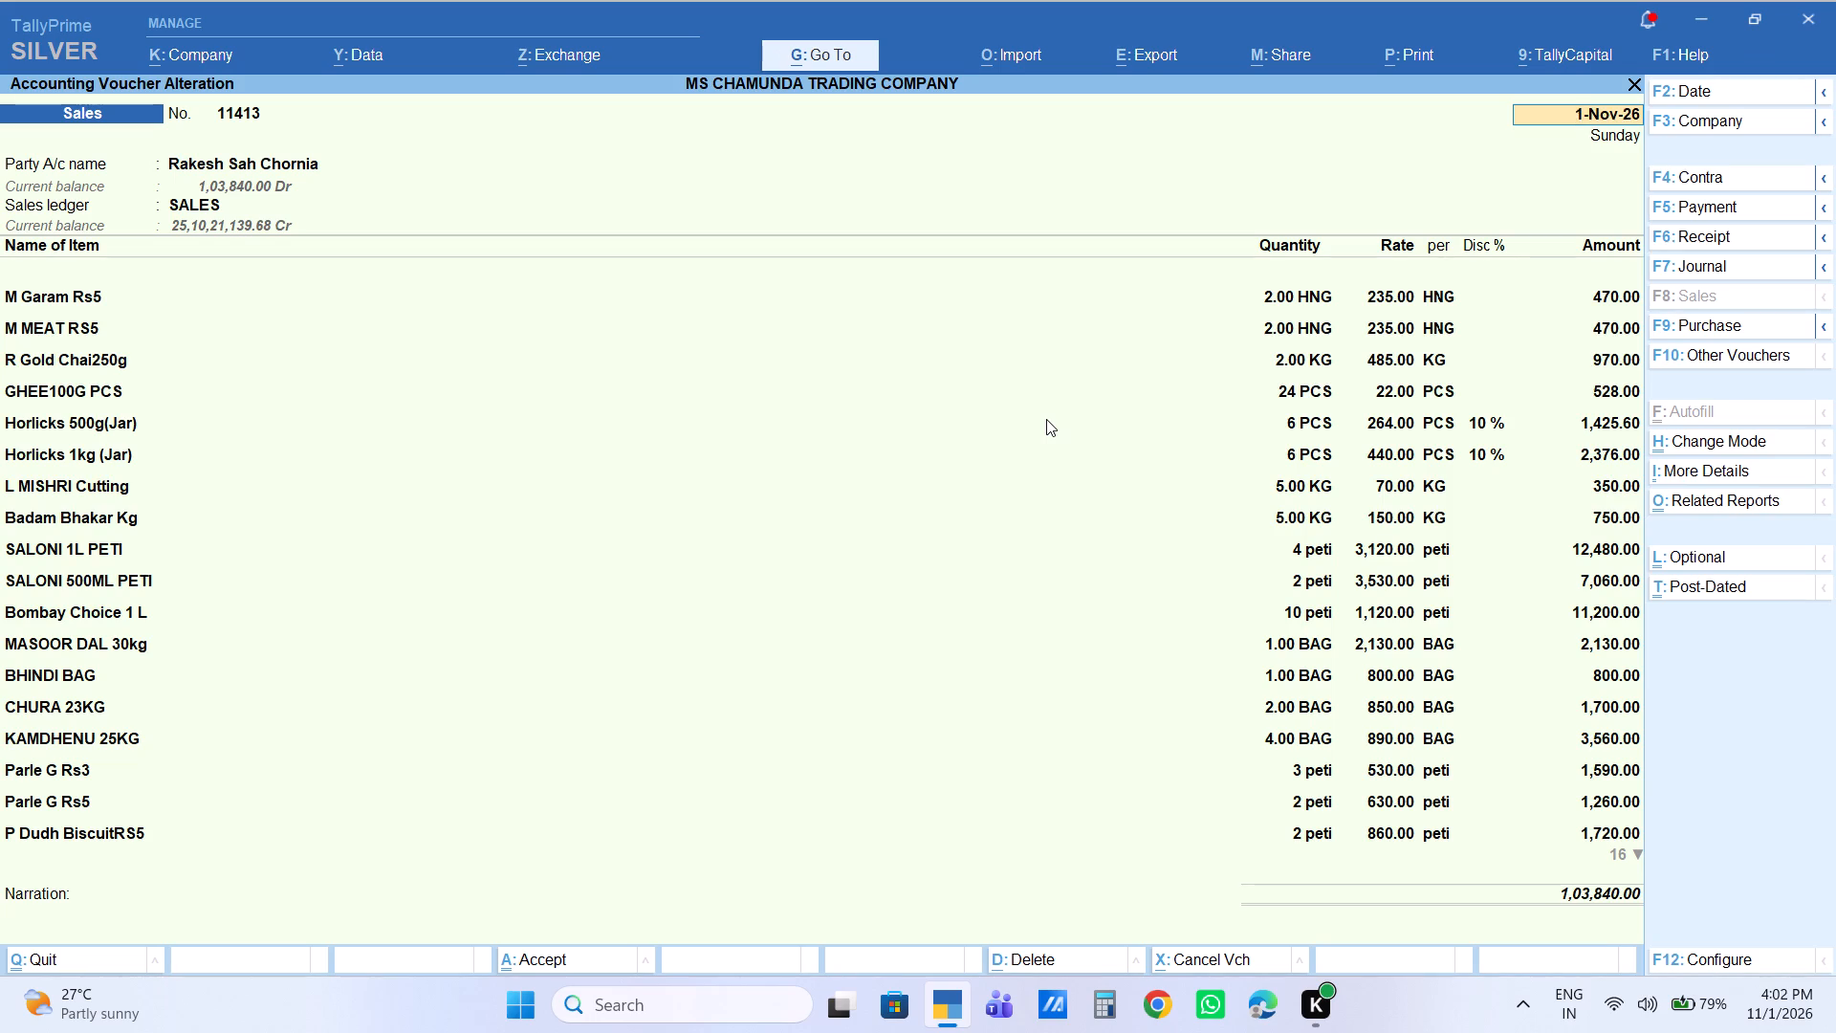
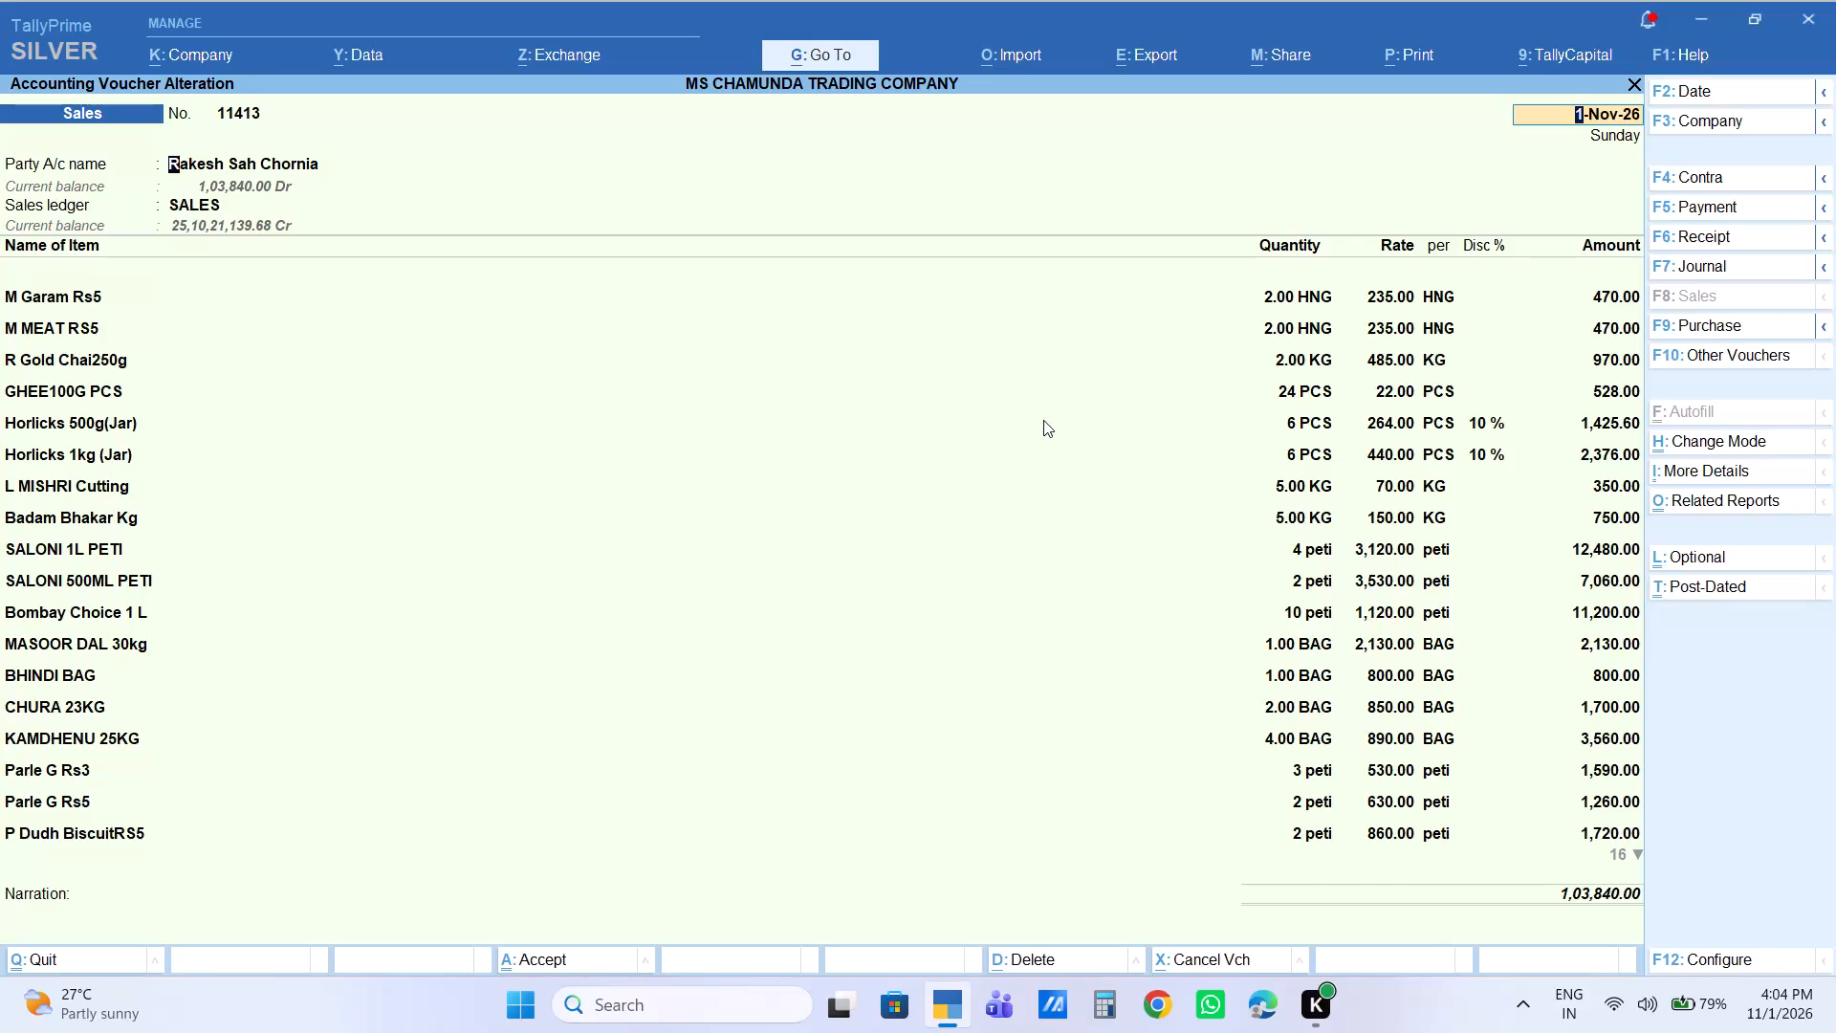
Add FORTUNE 1L PETI below Haldi Khara KG in sales voucher 11413, with 2 peti at a rate of 2,640 and no discount.
key(Return)
key(Return)
key(Return)
key(Return)
key(Return)
key(Return)
key(Return)
key(Return)
key(Return)
key(Return)
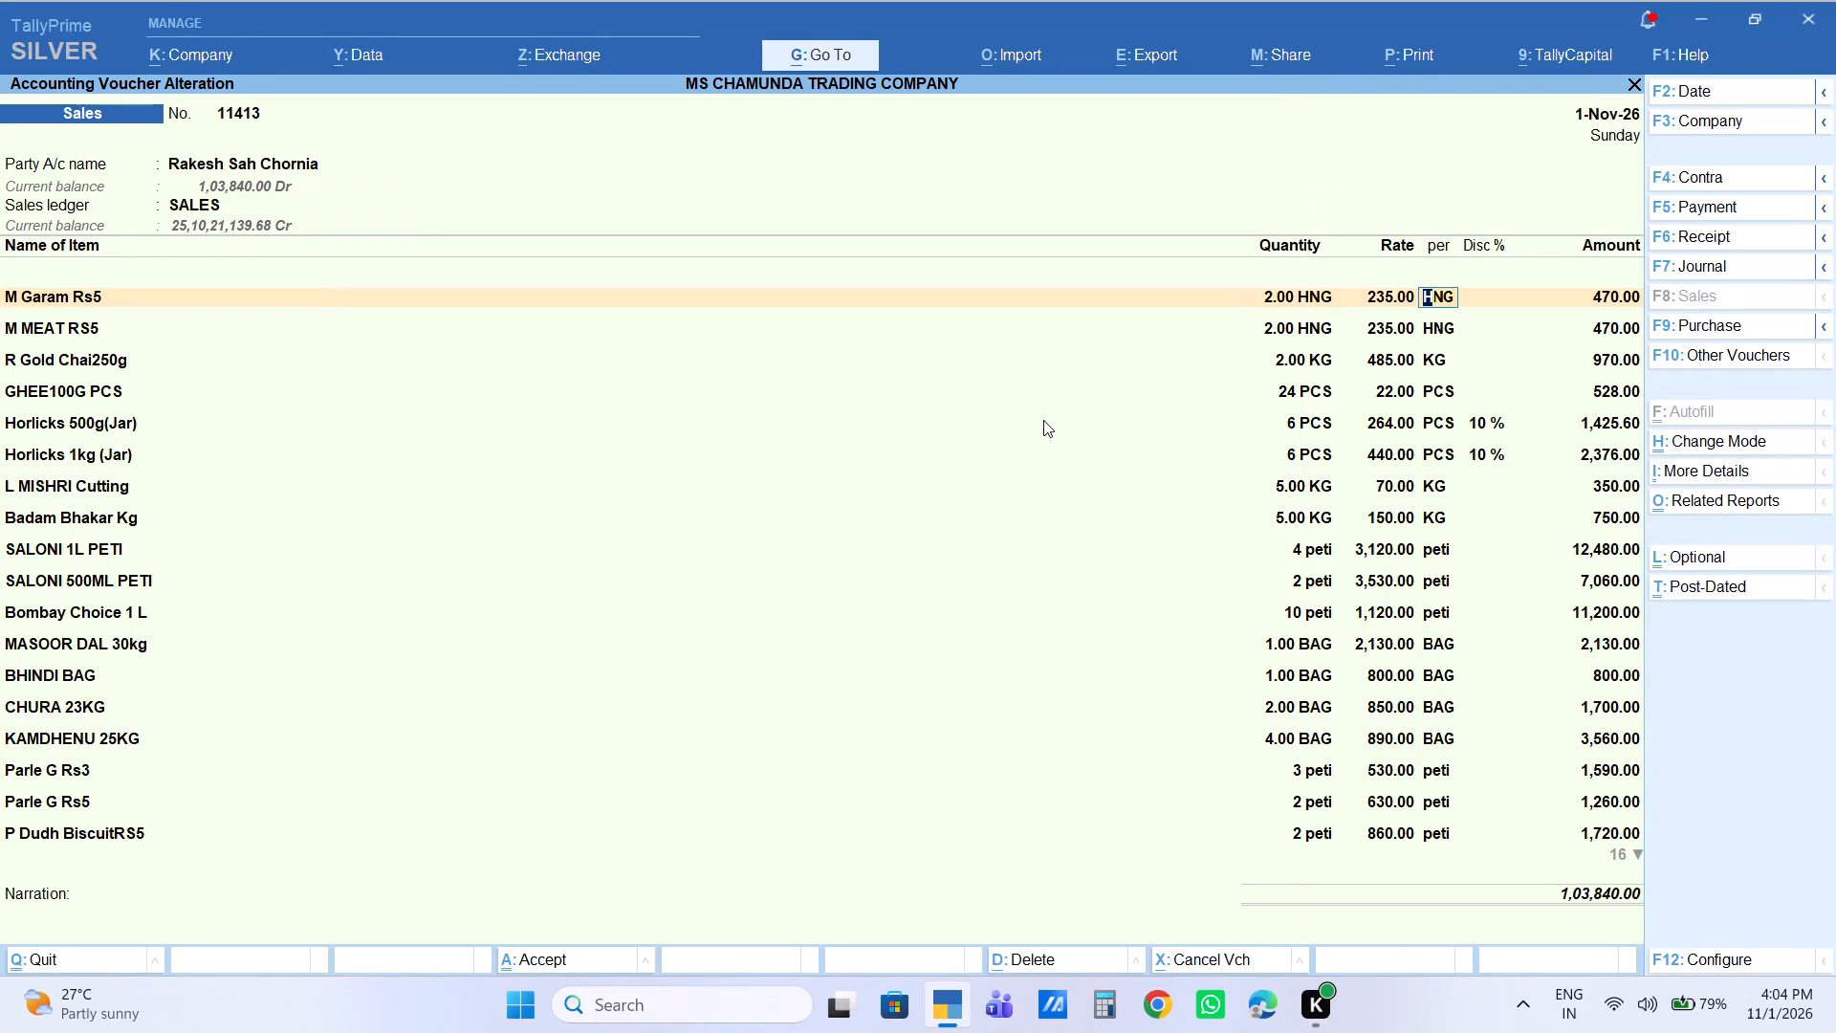
key(Down)
key(Down)
key(Down)
key(Down)
key(Down)
key(Down)
key(Down)
key(Down)
key(Down)
key(Down)
key(Down)
key(Down)
key(Down)
key(Down)
key(Down)
key(Down)
key(Down)
key(Down)
key(Down)
key(Down)
key(Down)
key(Down)
key(Down)
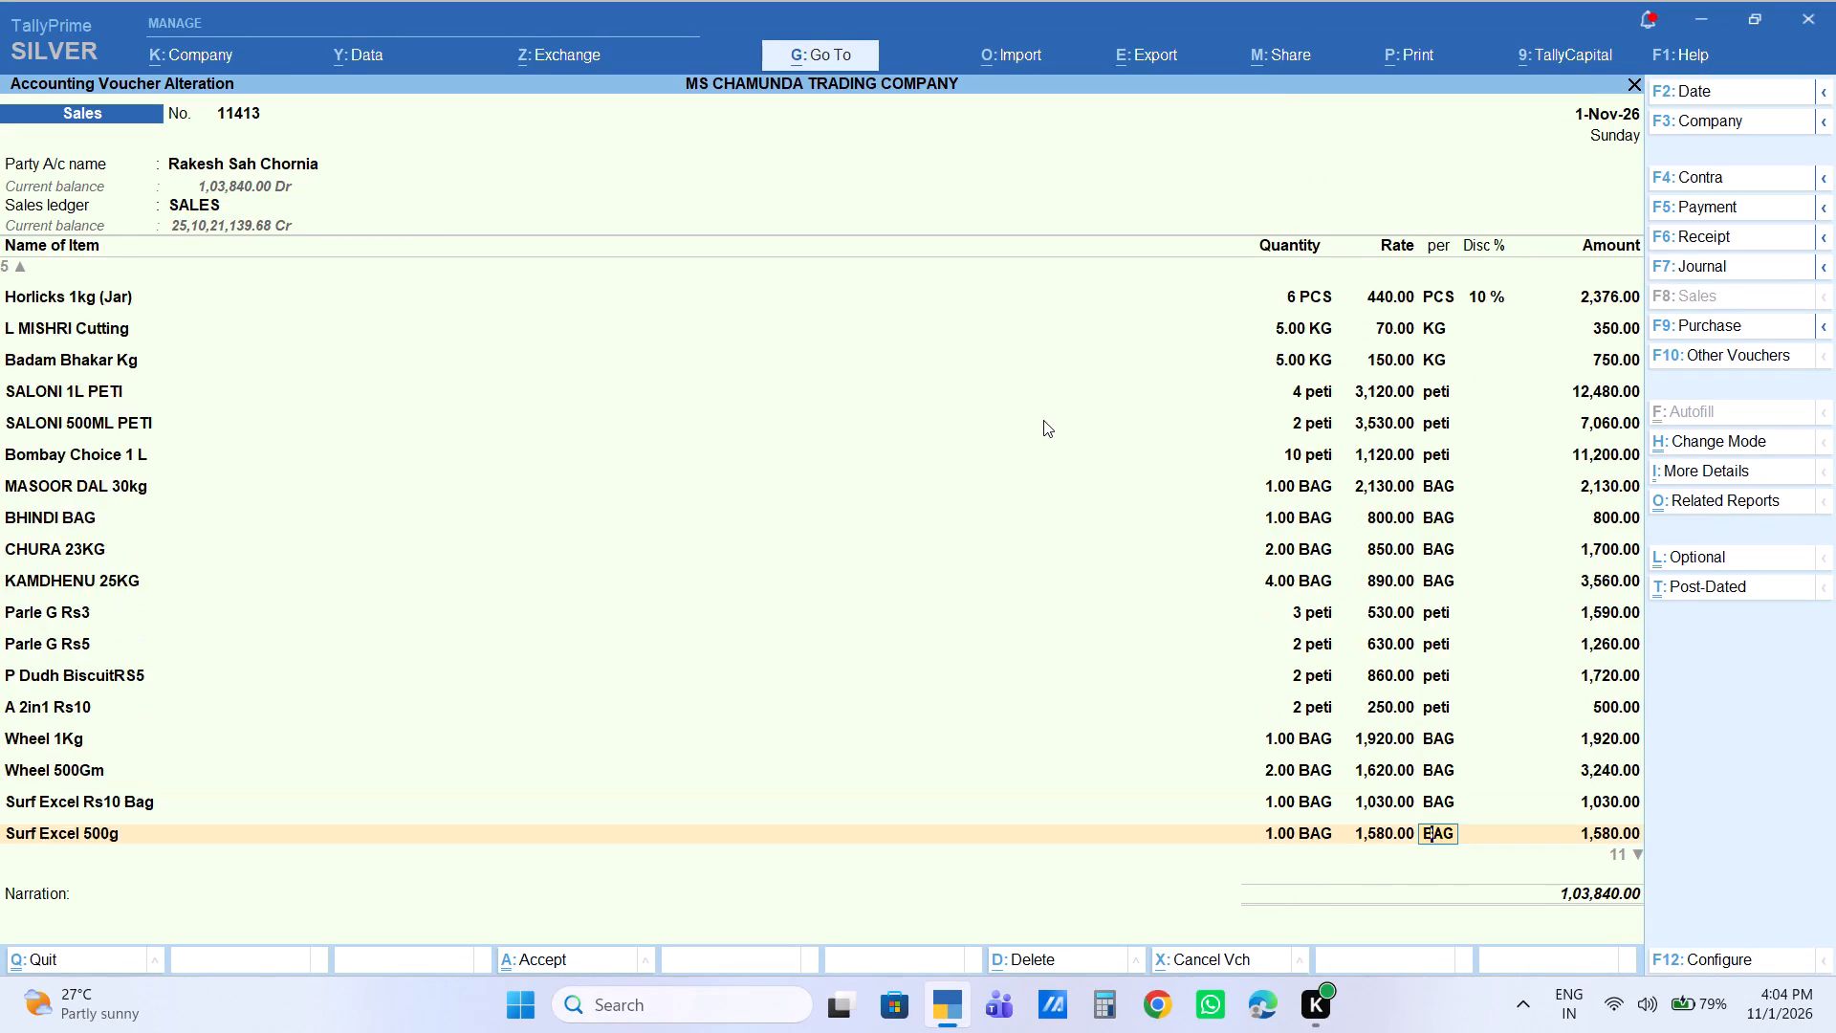
key(Down)
key(Down)
key(Down)
key(Down)
key(Down)
key(Down)
key(Down)
key(Down)
key(Down)
key(Down)
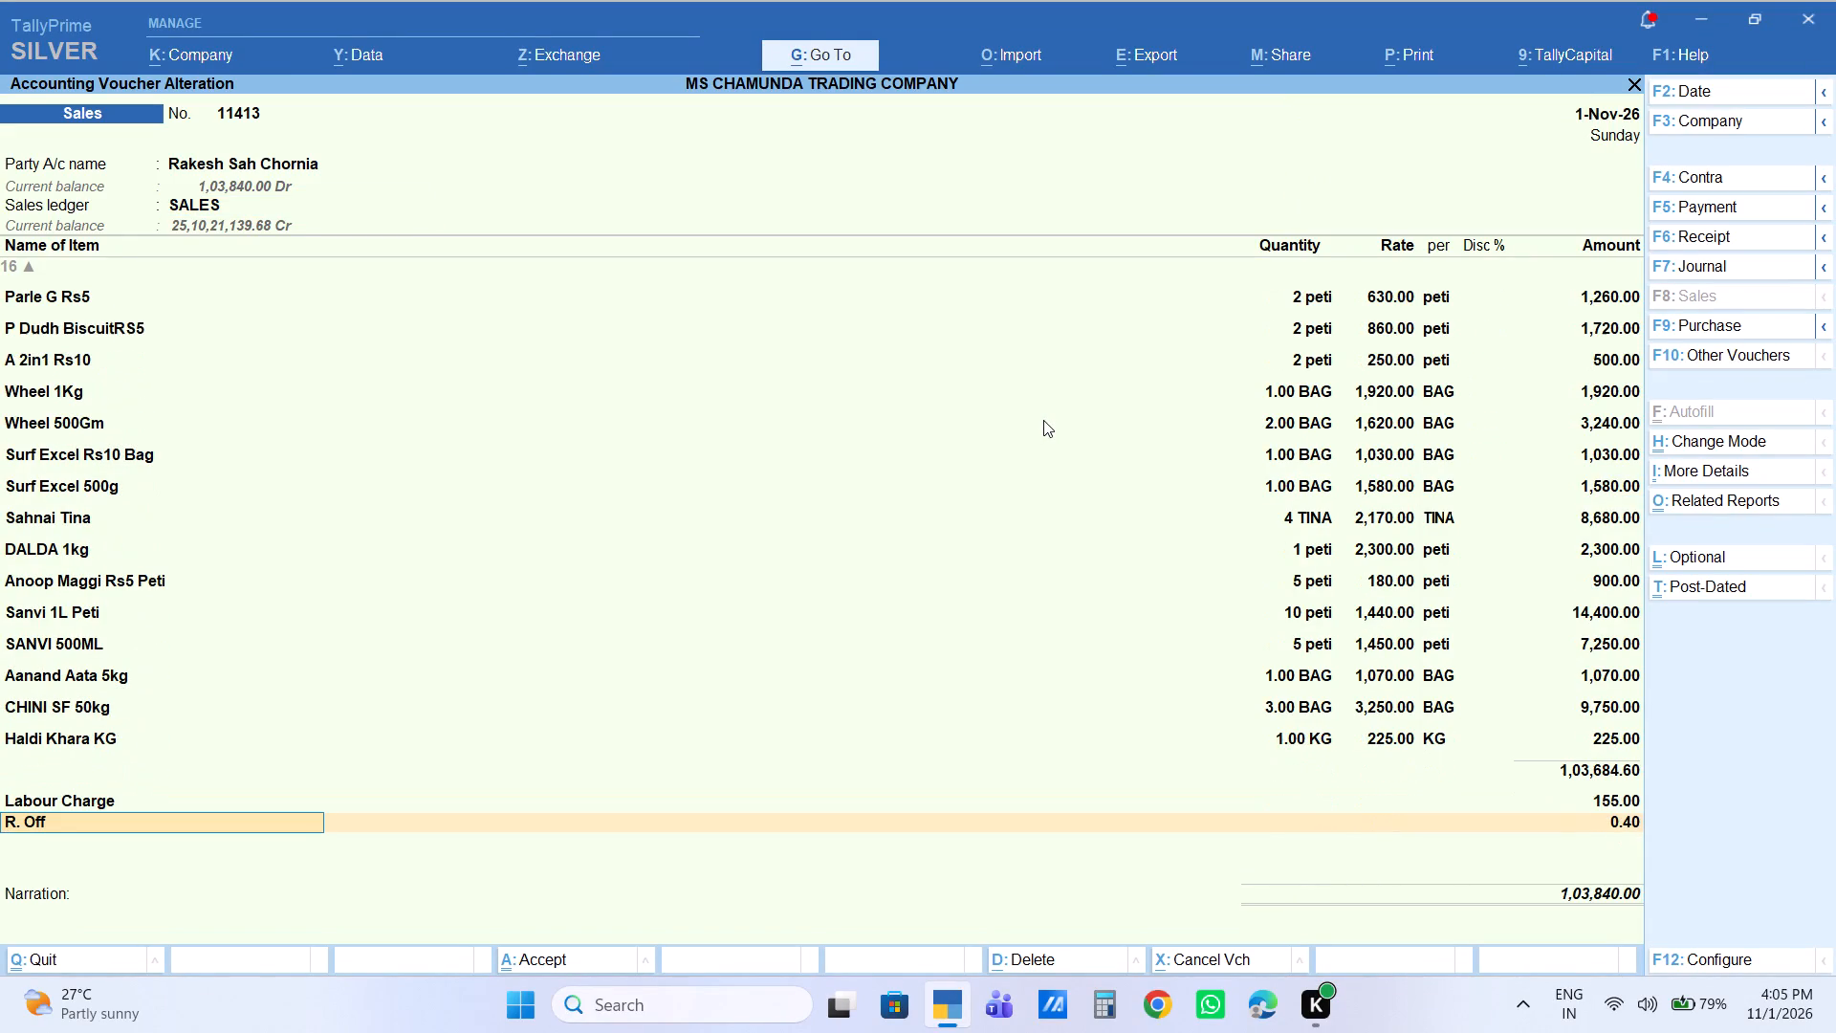
key(BackSpace)
key(BackSpace)
key(BackSpace)
key(BackSpace)
key(Return)
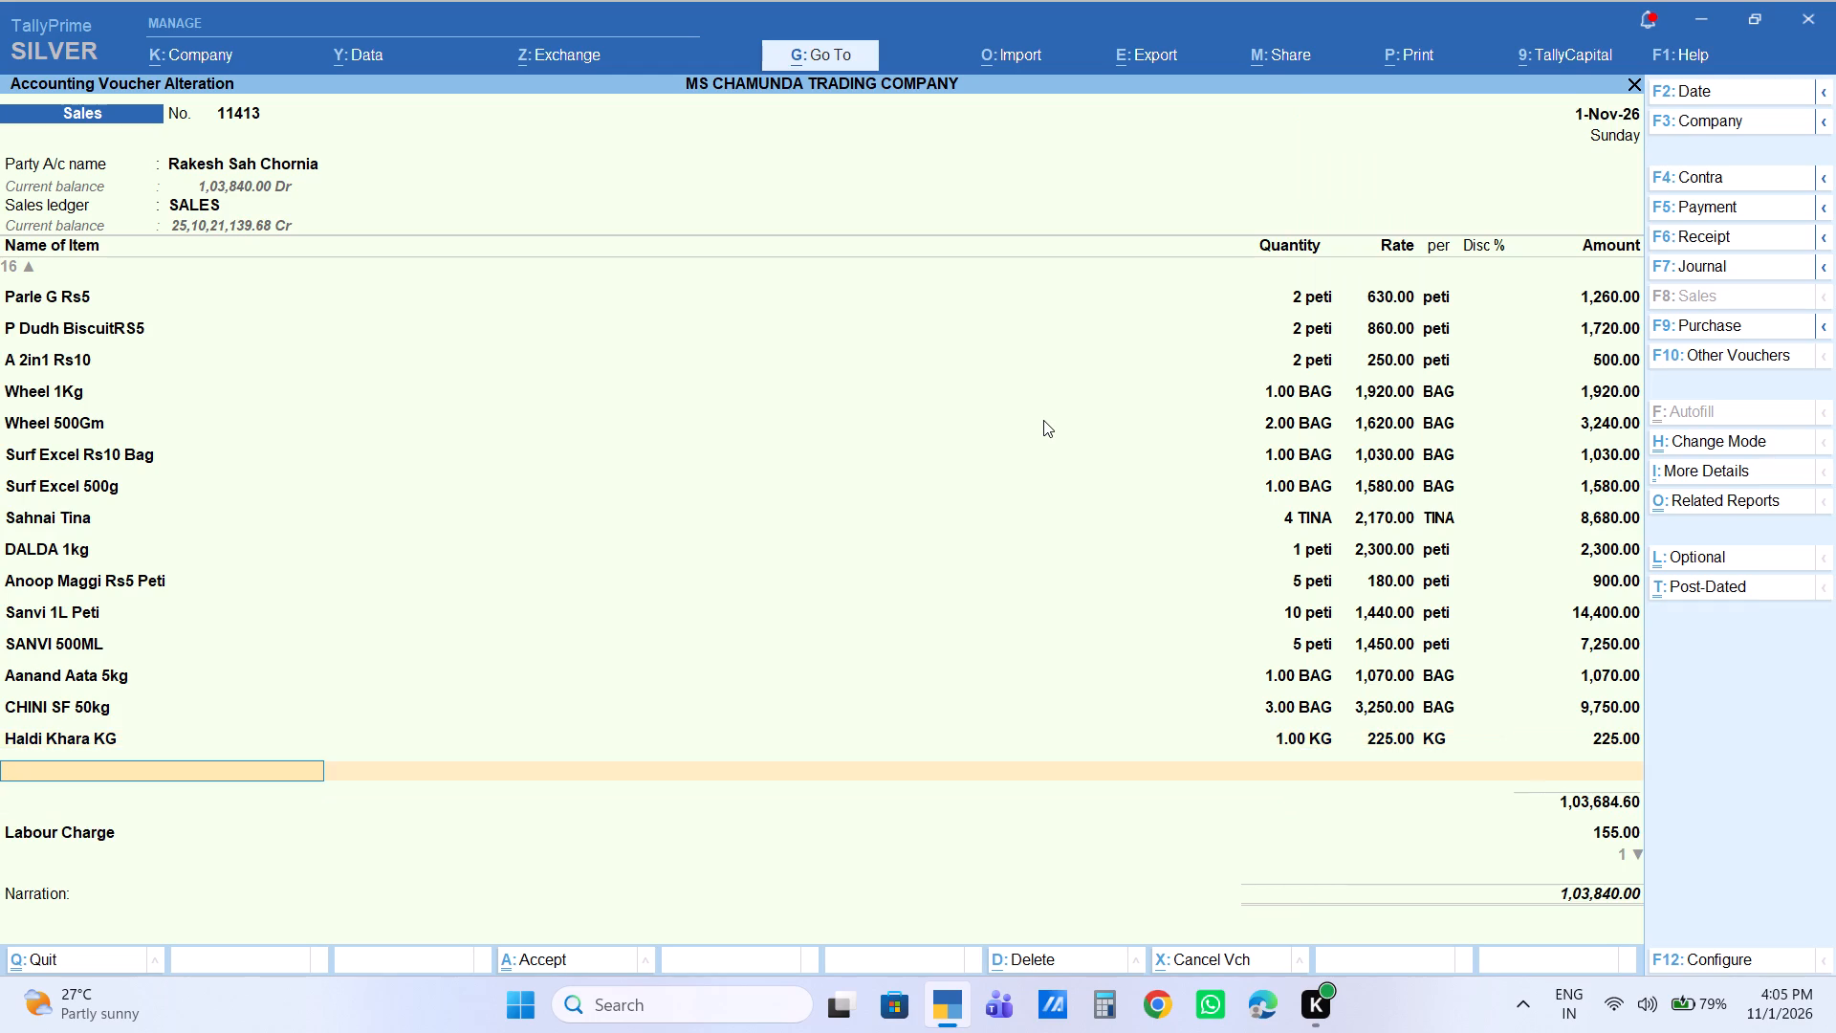
key(f)
text(ort)
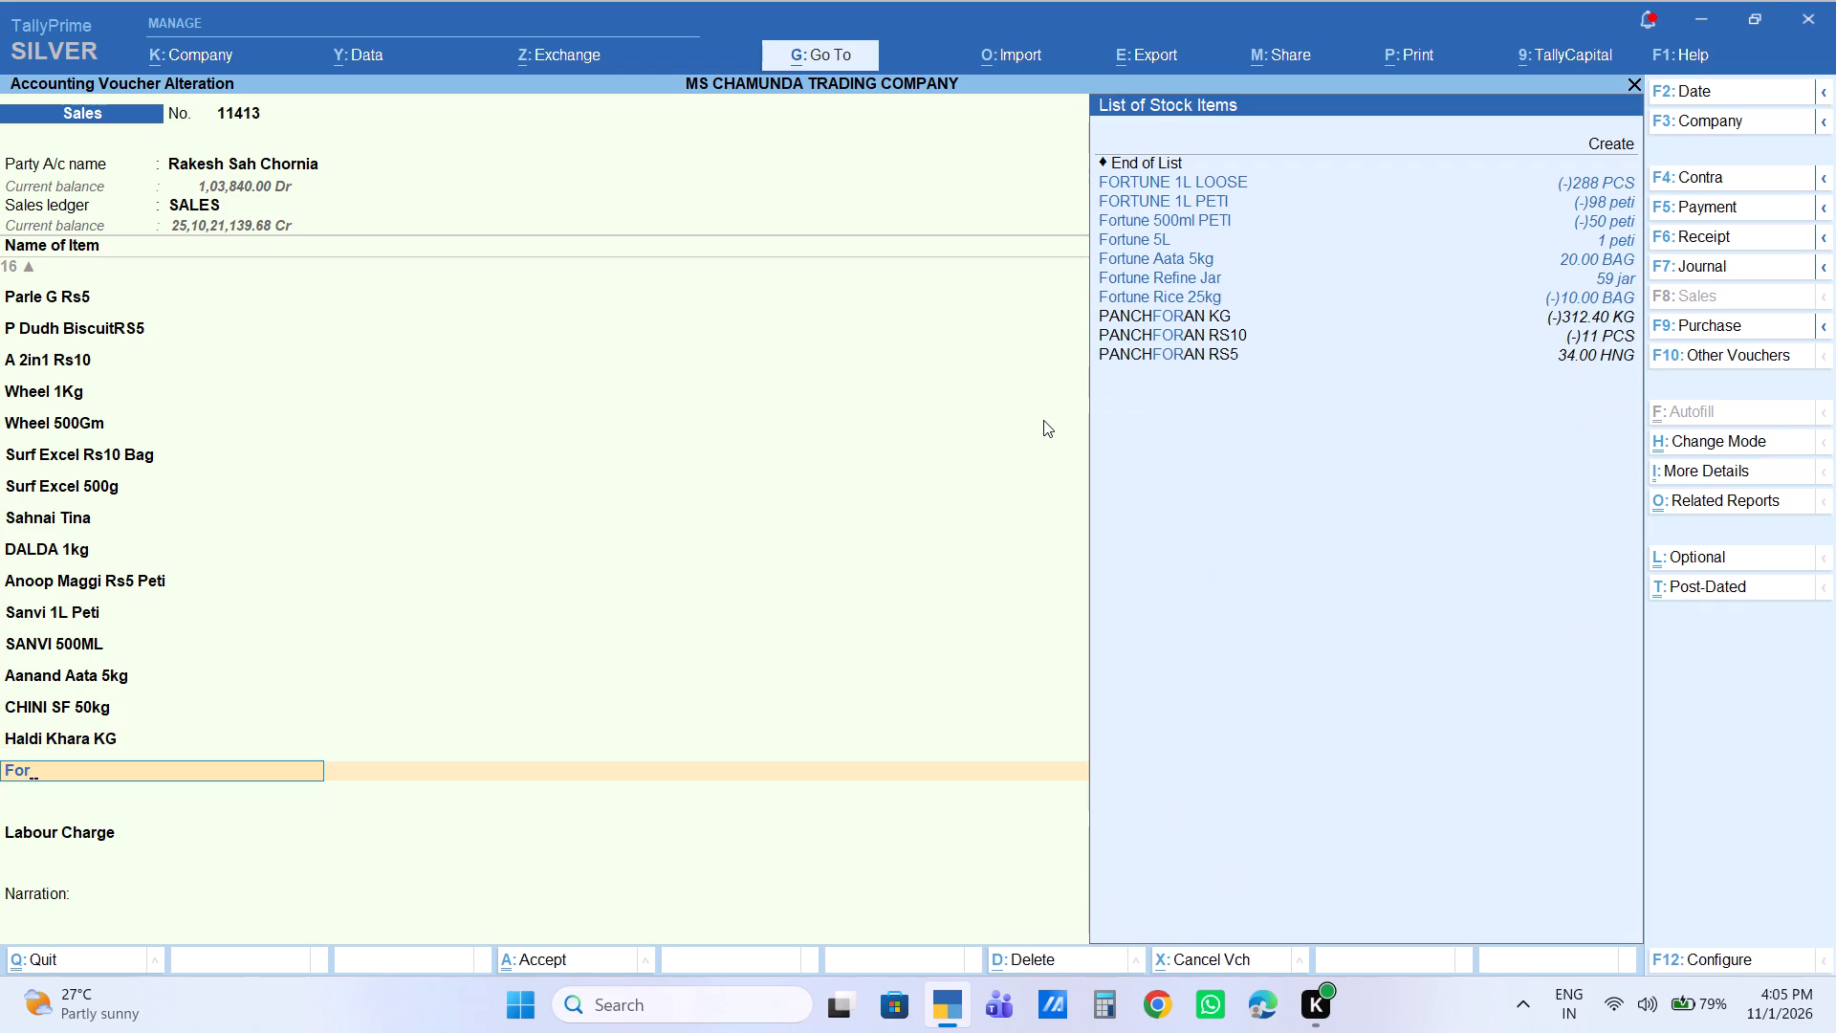
key(Down)
key(Down)
key(Return)
key(2)
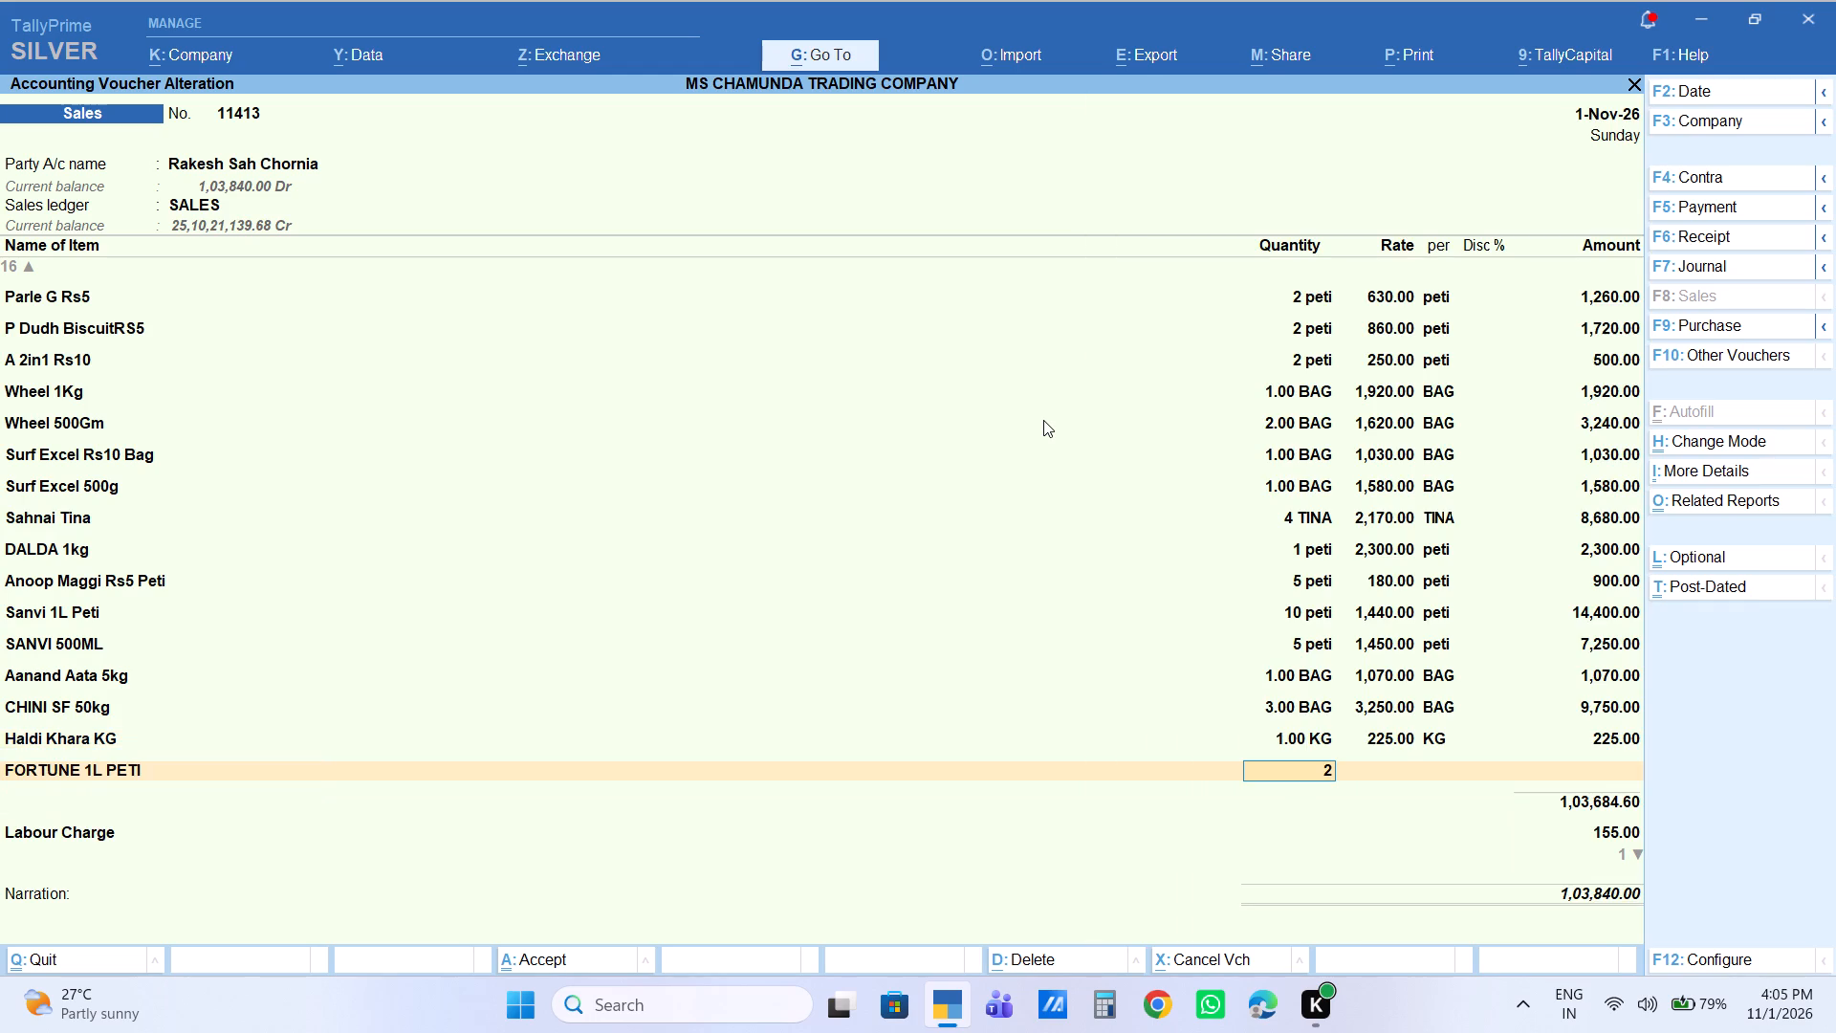
key(Return)
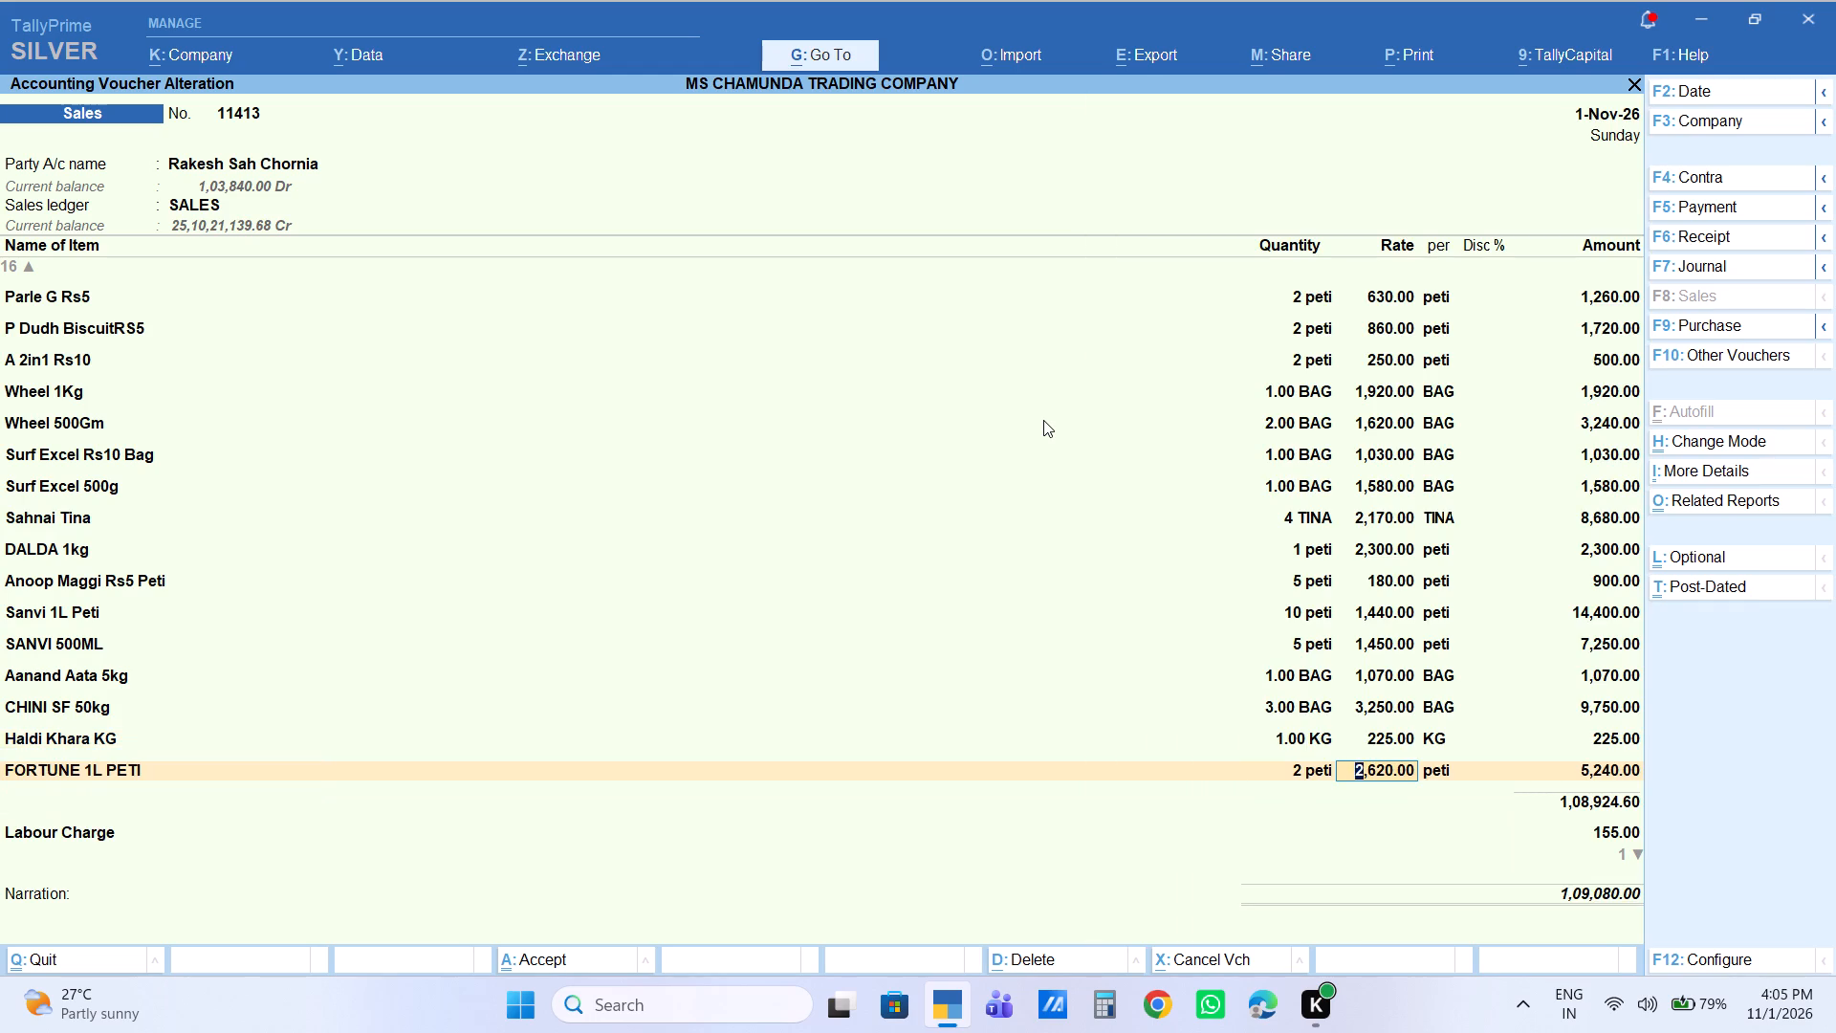
text(2640)
key(Return)
key(Return)
key(Return)
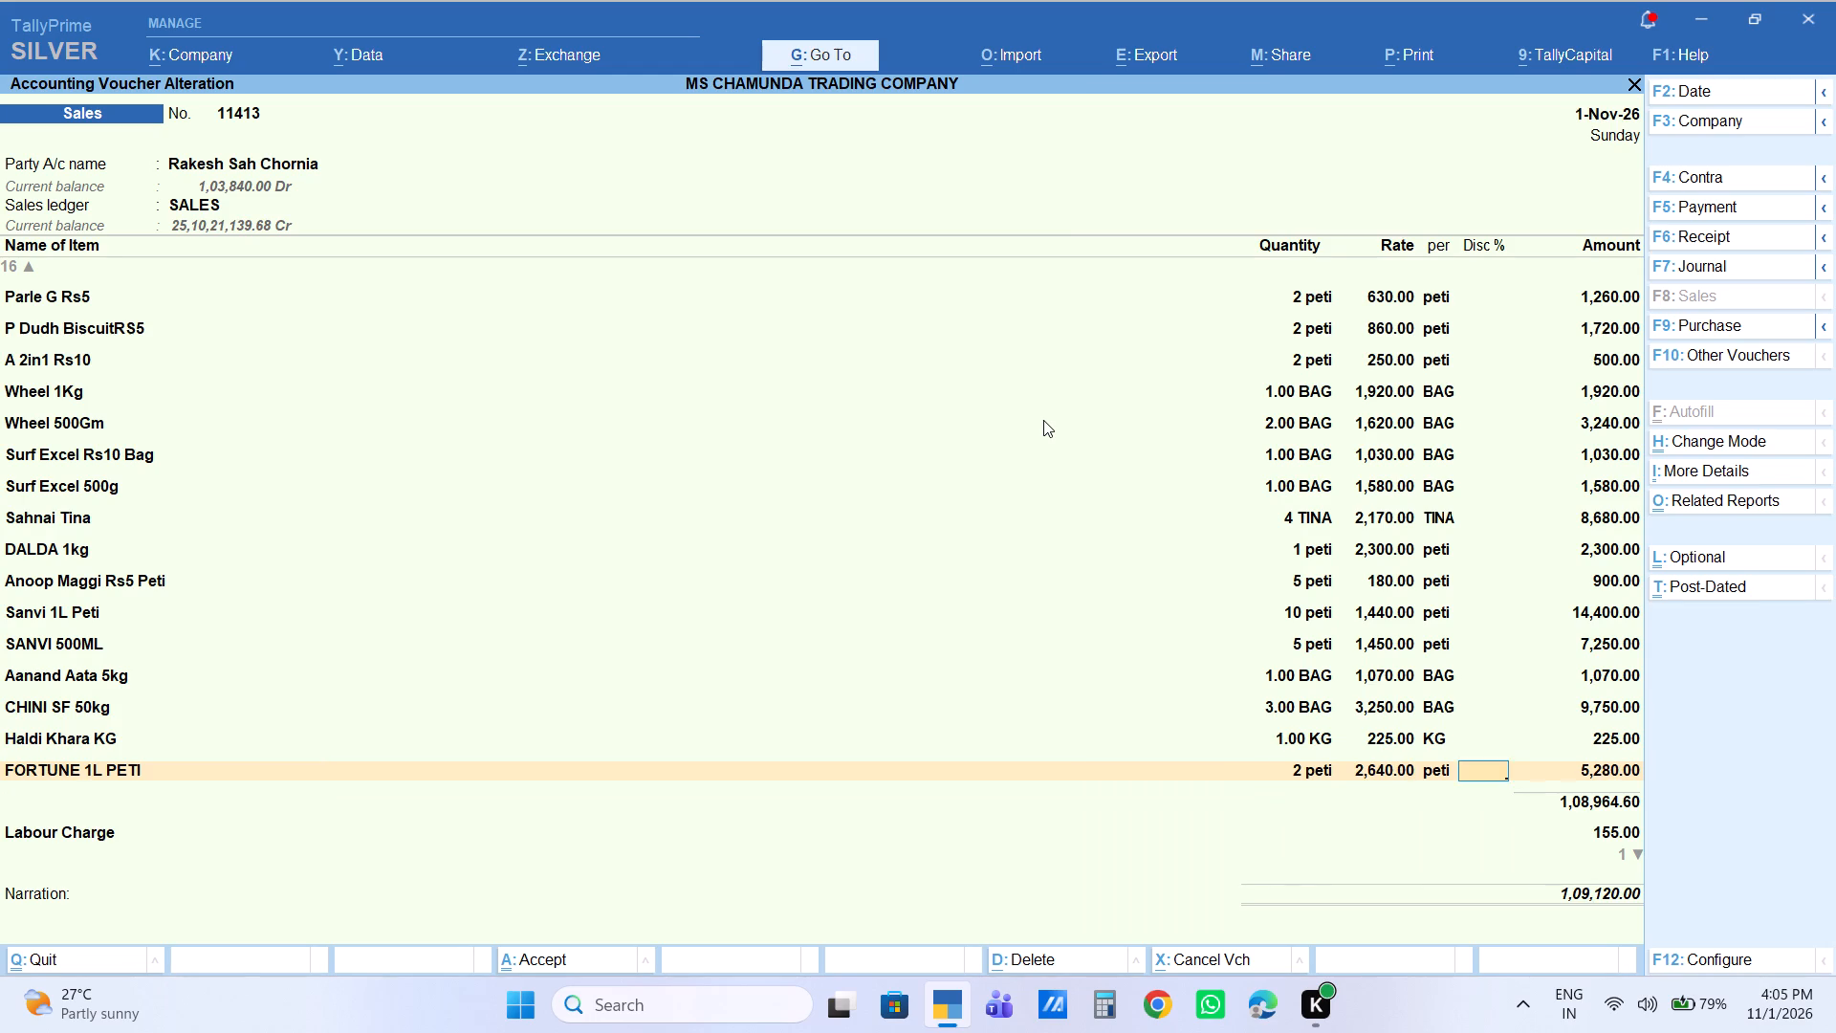
key(Return)
Keep the Labour Charge, R. Off and New Ref 11413 bill details, leave the narration blank and save the altered sales voucher.
key(Return)
key(Return)
key(Return)
key(Return)
key(Return)
key(Return)
key(Return)
key(Return)
key(Return)
key(Return)
key(Return)
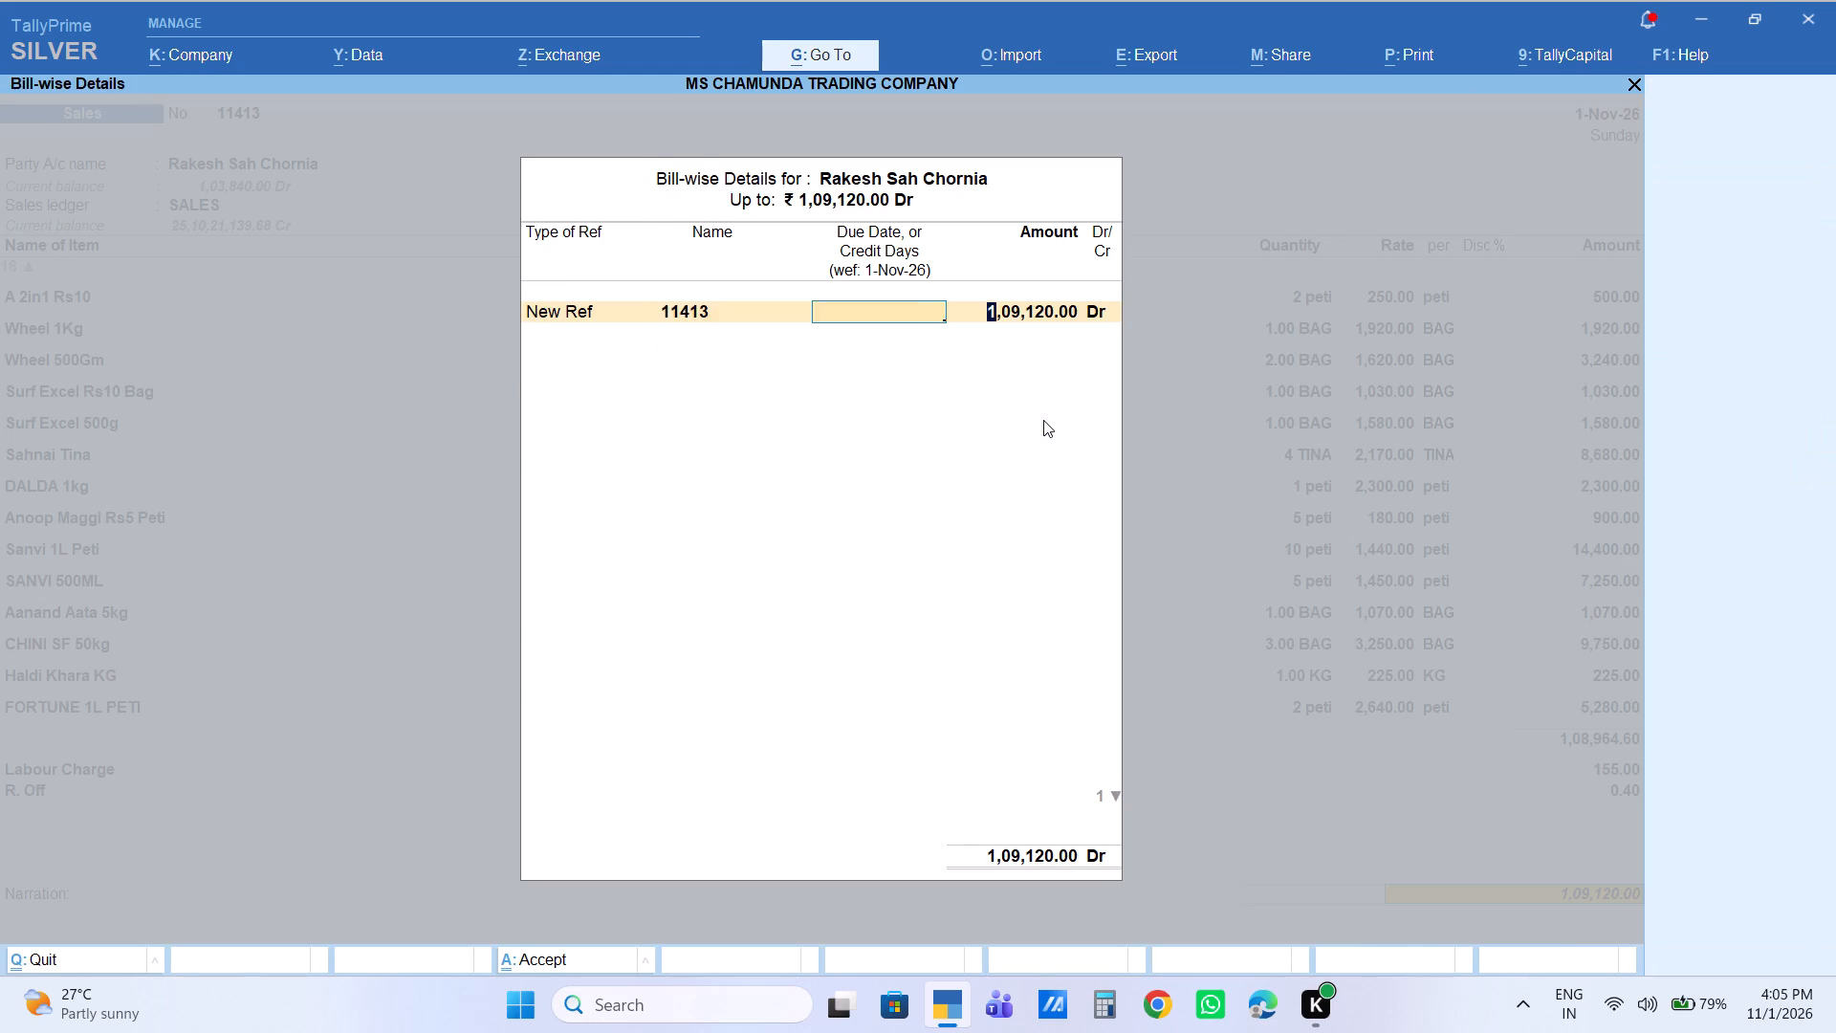
key(Return)
key(Return)
key(Return)
key(Return)
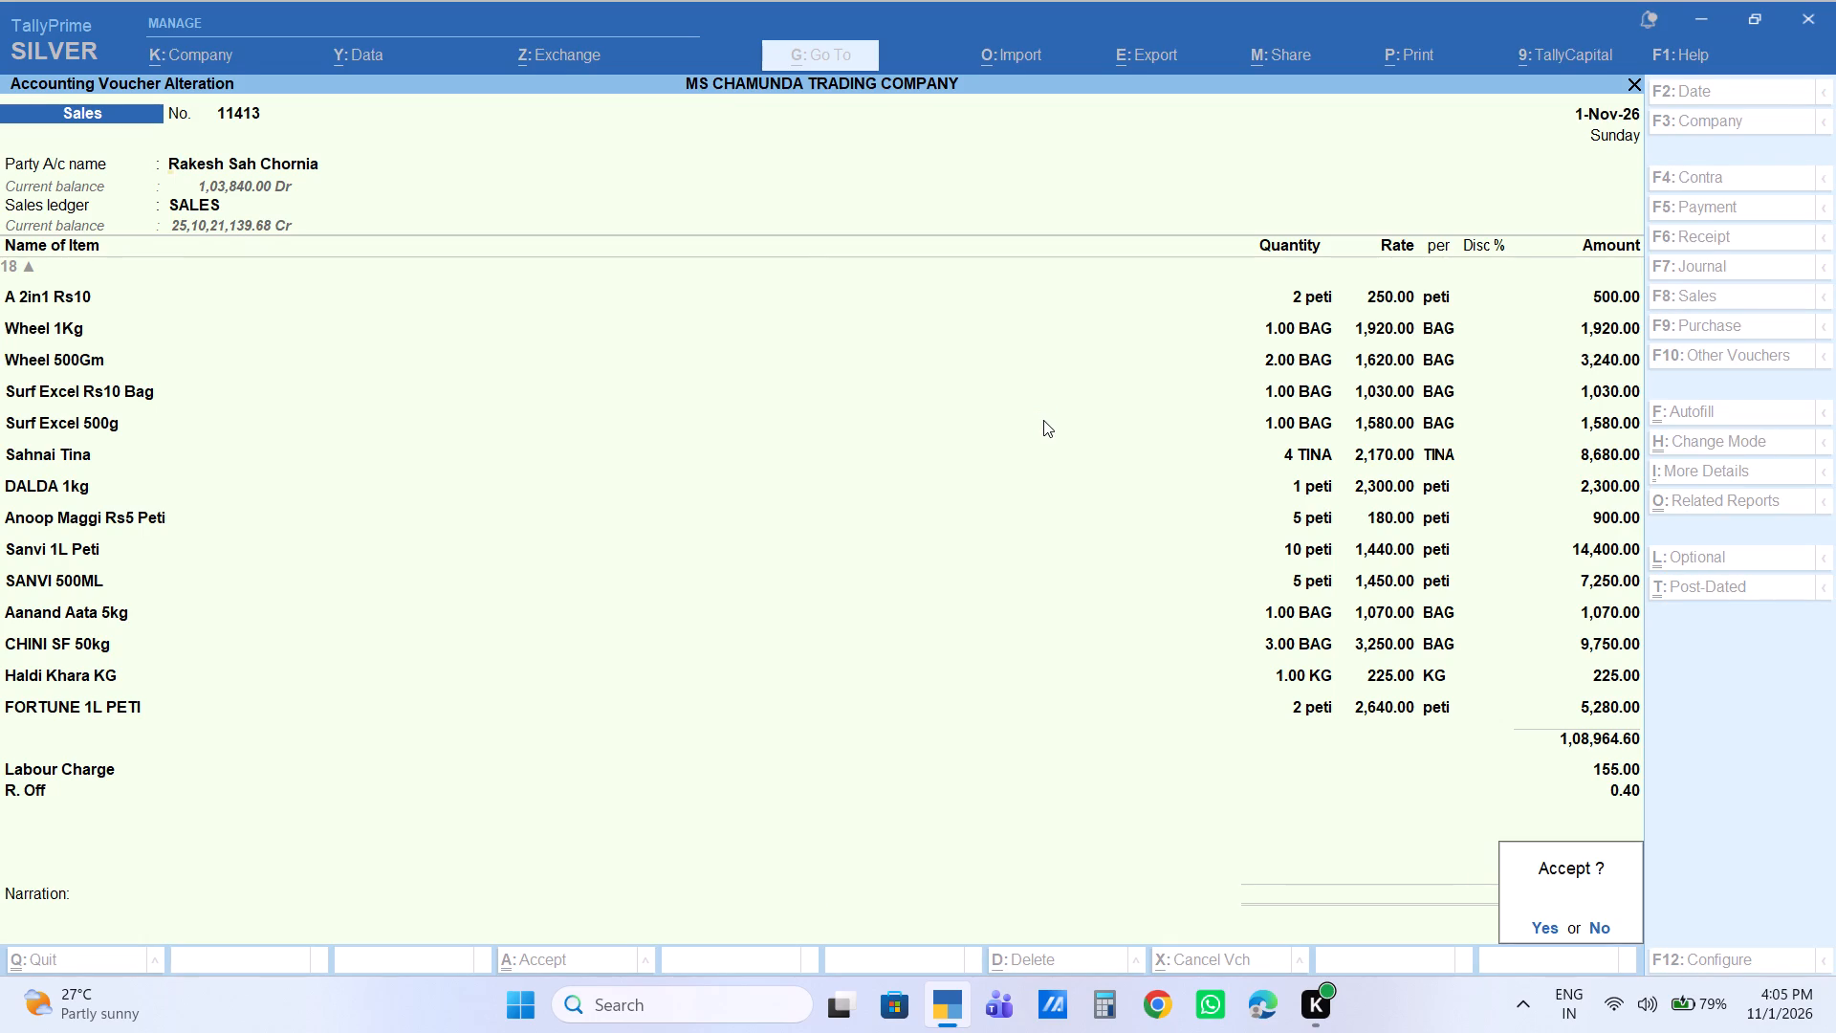
Reopen sales voucher 11413 from the 1-Nov-26 Day Book and print its invoice on the TVS-E RP 3230 printer.
key(Escape)
key(Escape)
key(Down)
key(Return)
key(Down)
key(Down)
key(Down)
key(Down)
key(Down)
key(Down)
key(Down)
key(Down)
key(Down)
key(Down)
key(Down)
key(Down)
key(Down)
key(Down)
key(Down)
key(Down)
key(Down)
key(Down)
key(Down)
key(Down)
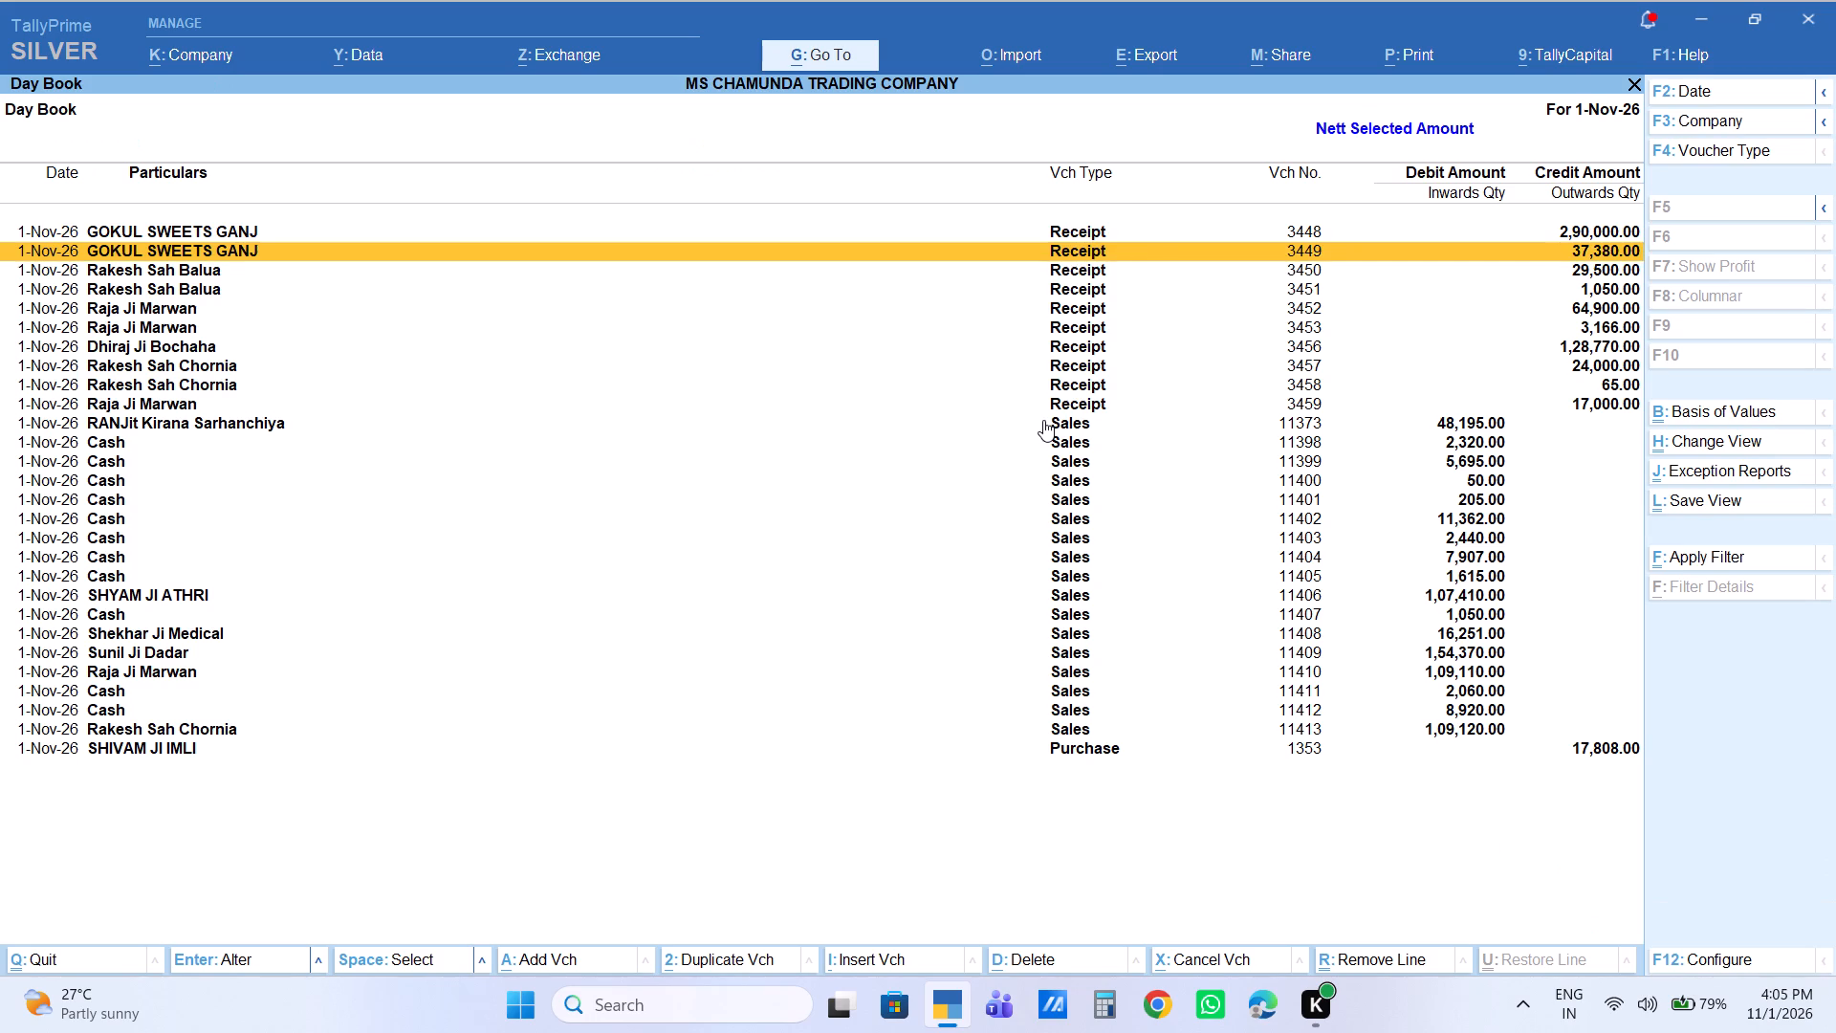
key(Up)
key(Return)
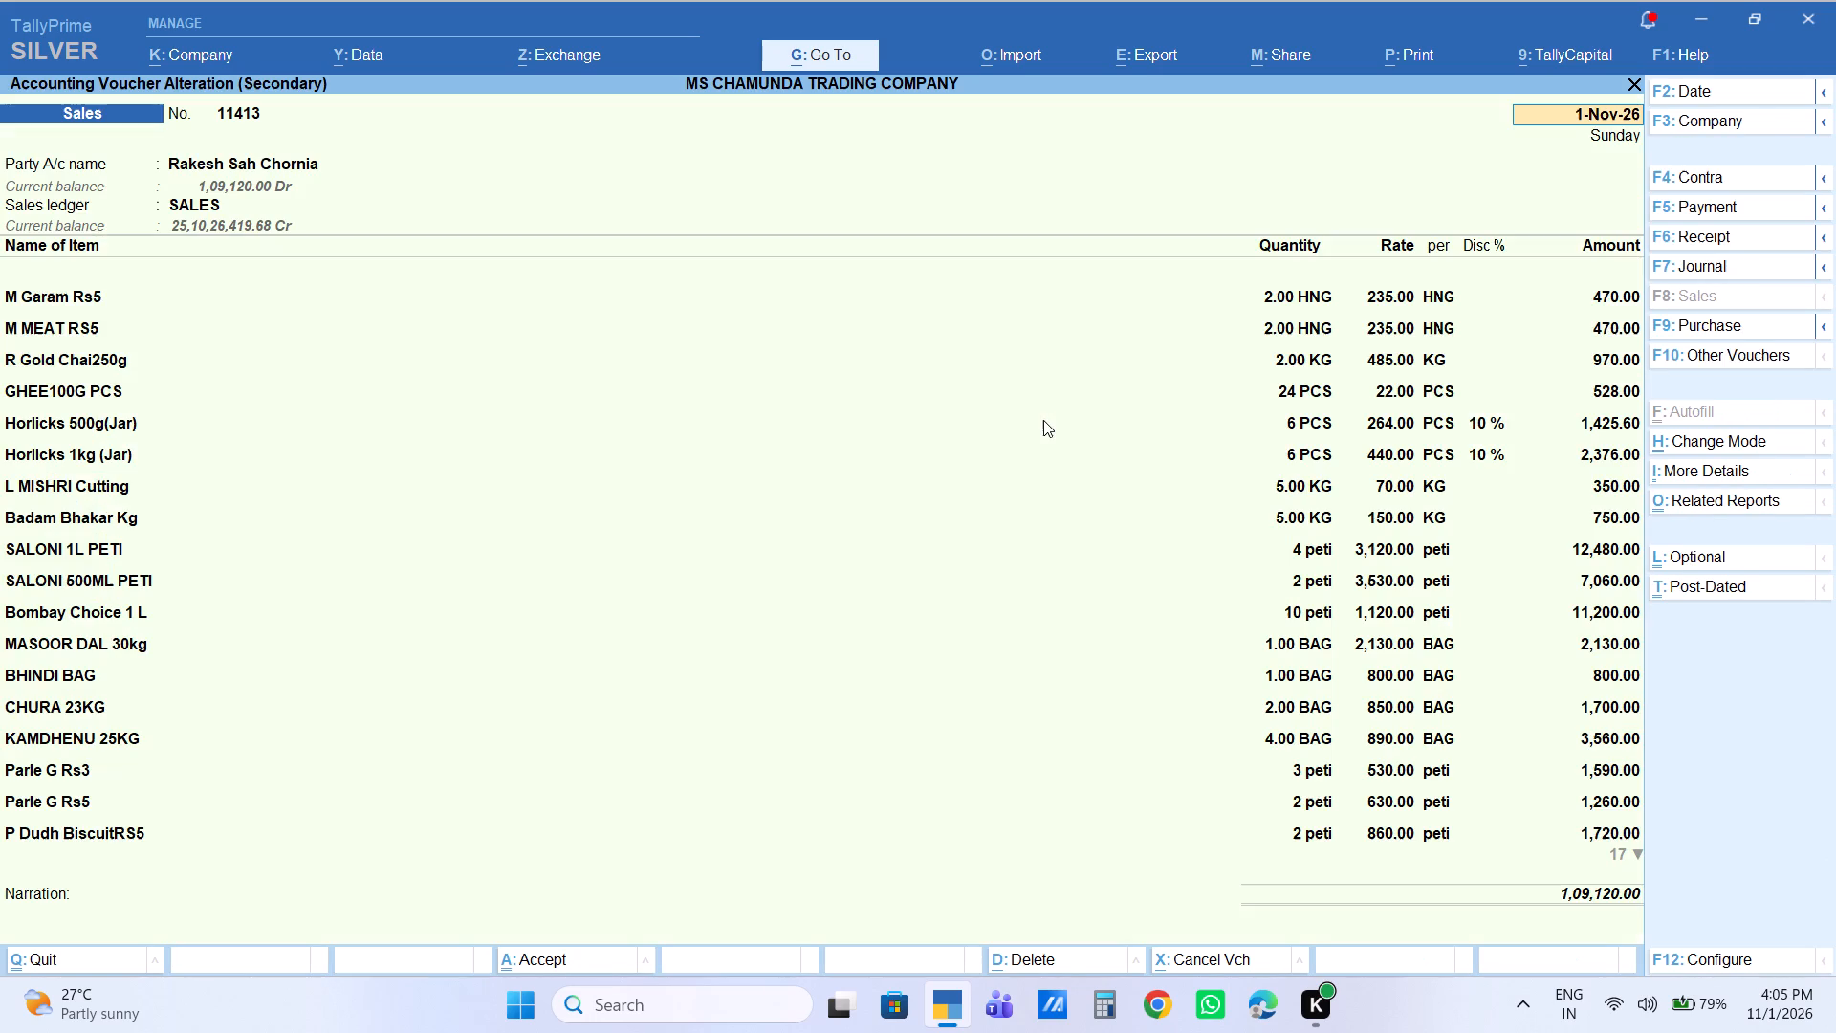
key(ctrl+p)
key(Right)
key(Return)
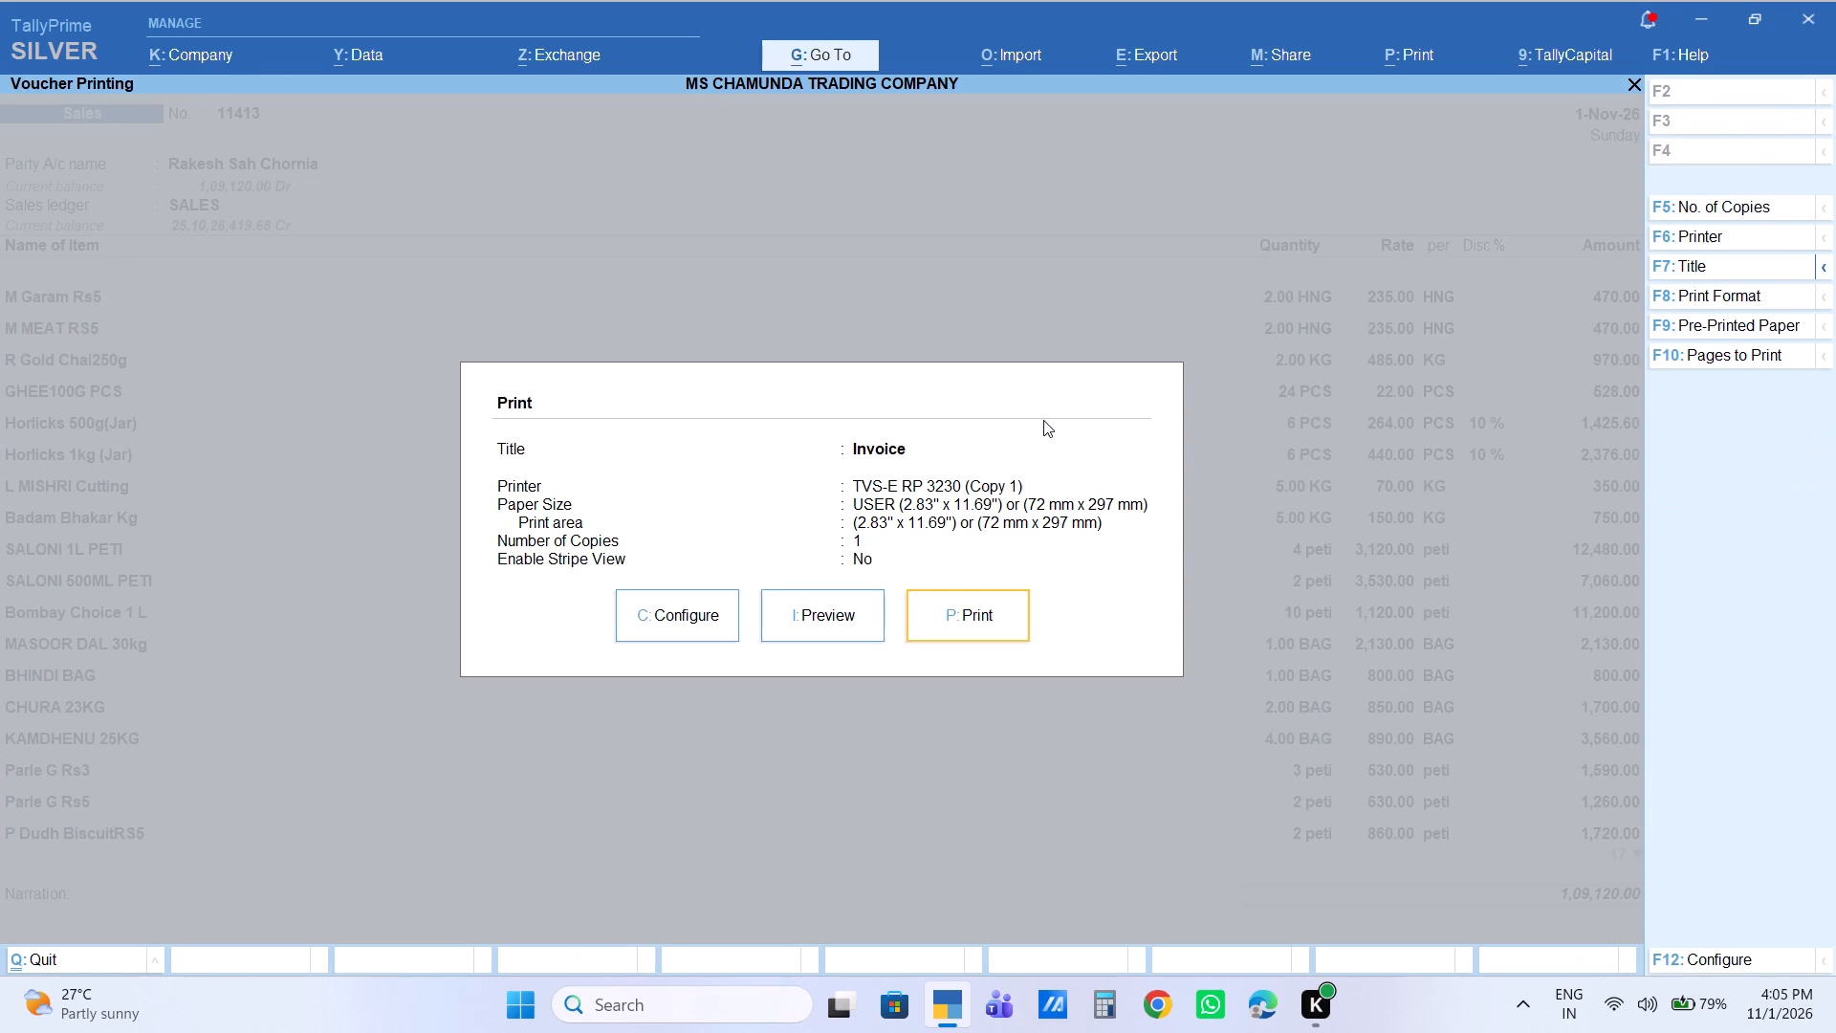
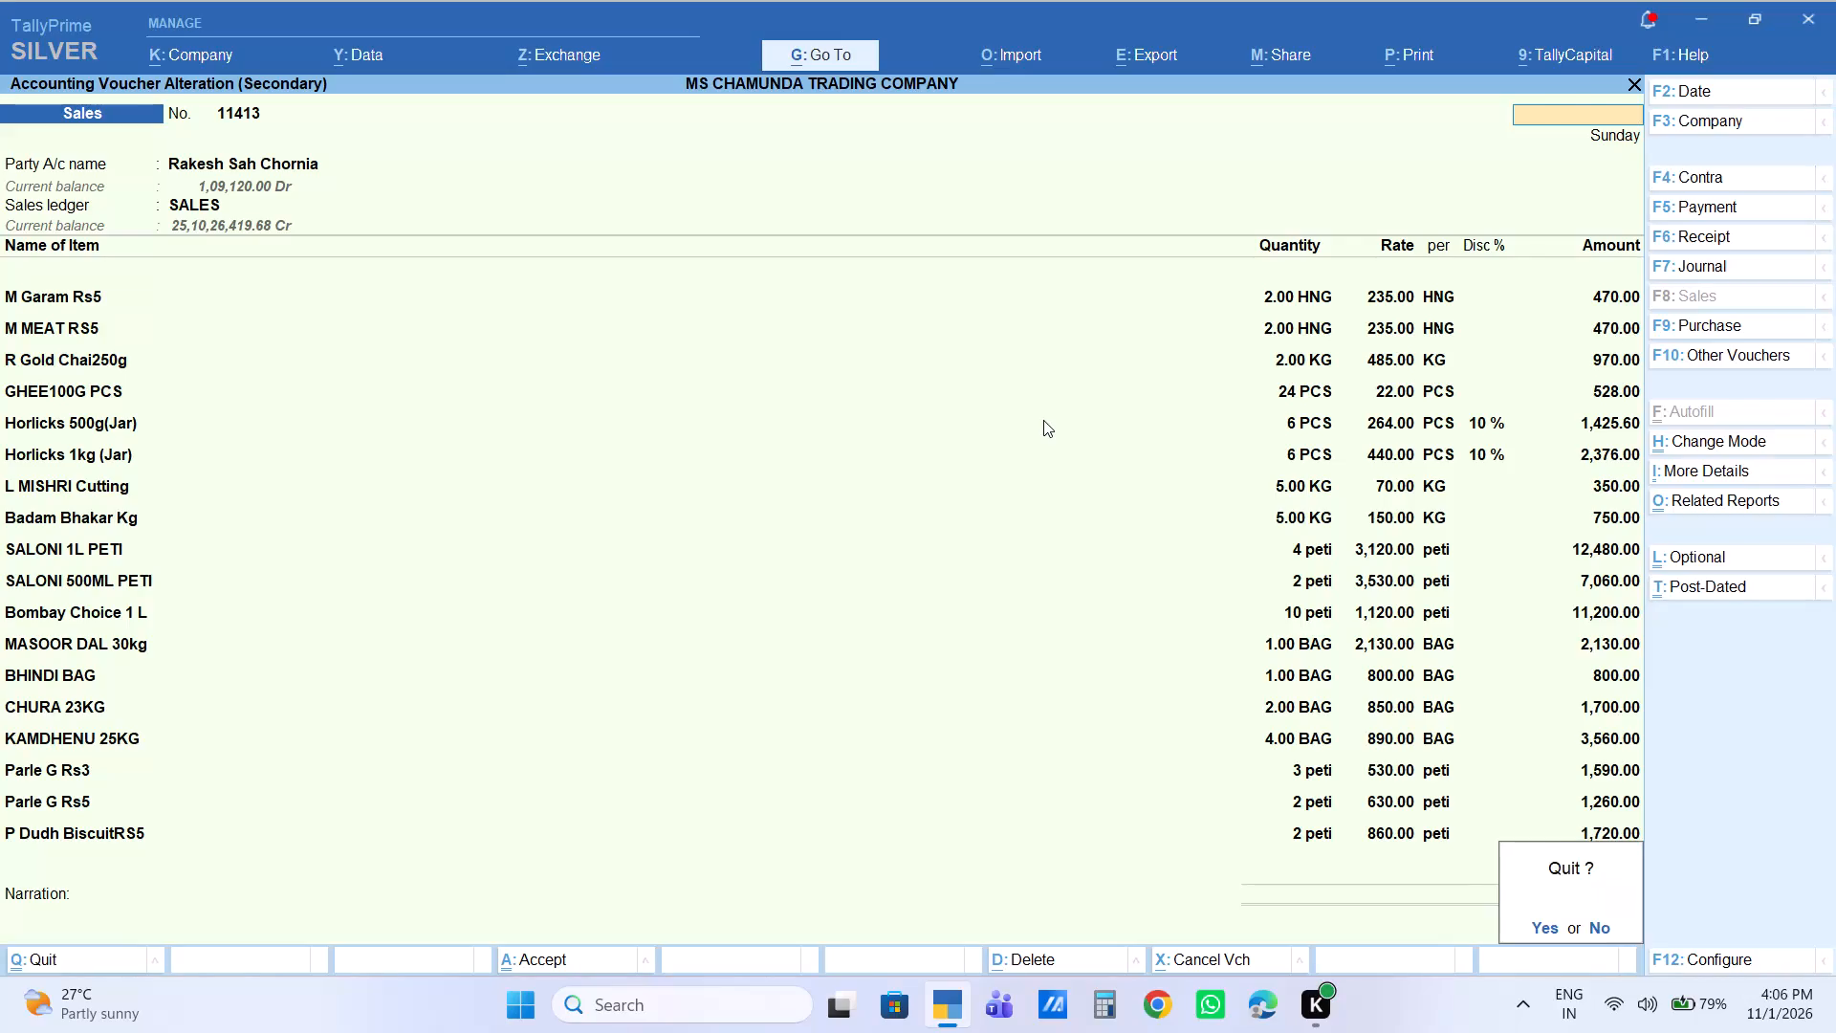
Leave the printed voucher and the Day Book, and start a new sales voucher for Cash with the SALES ledger.
key(Escape)
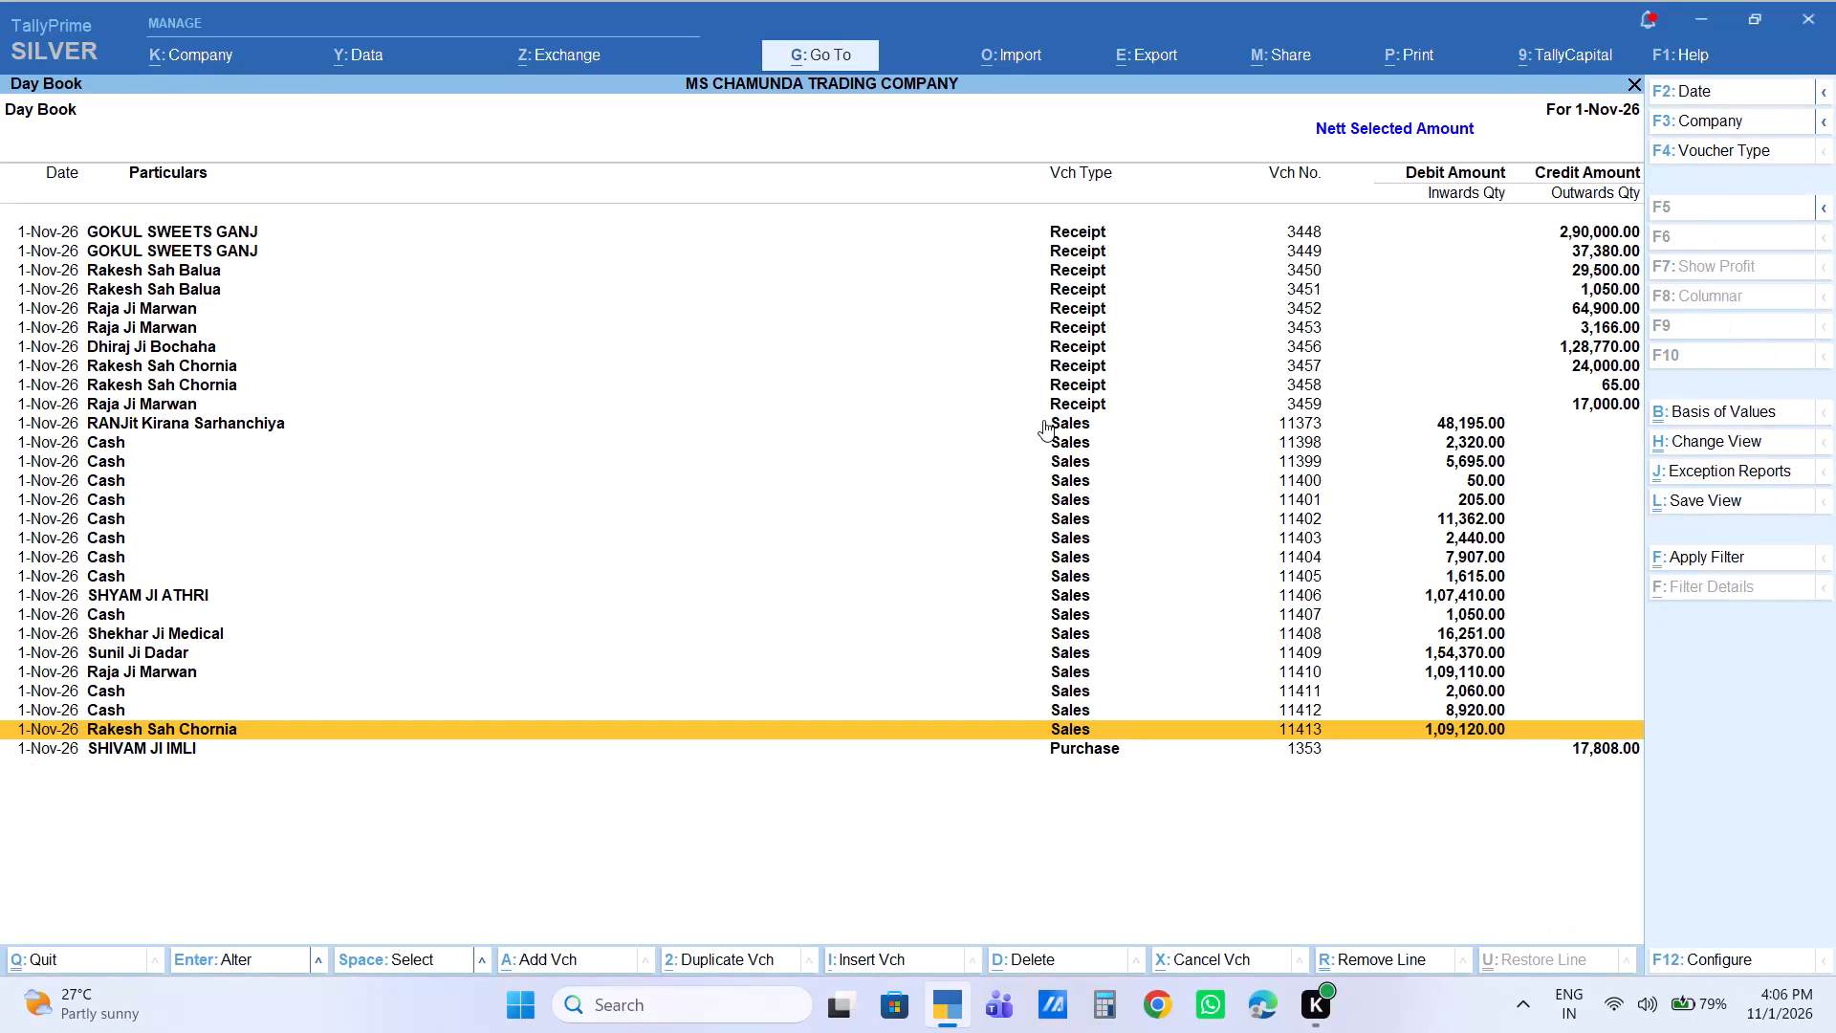
key(Escape)
key(Up)
key(Return)
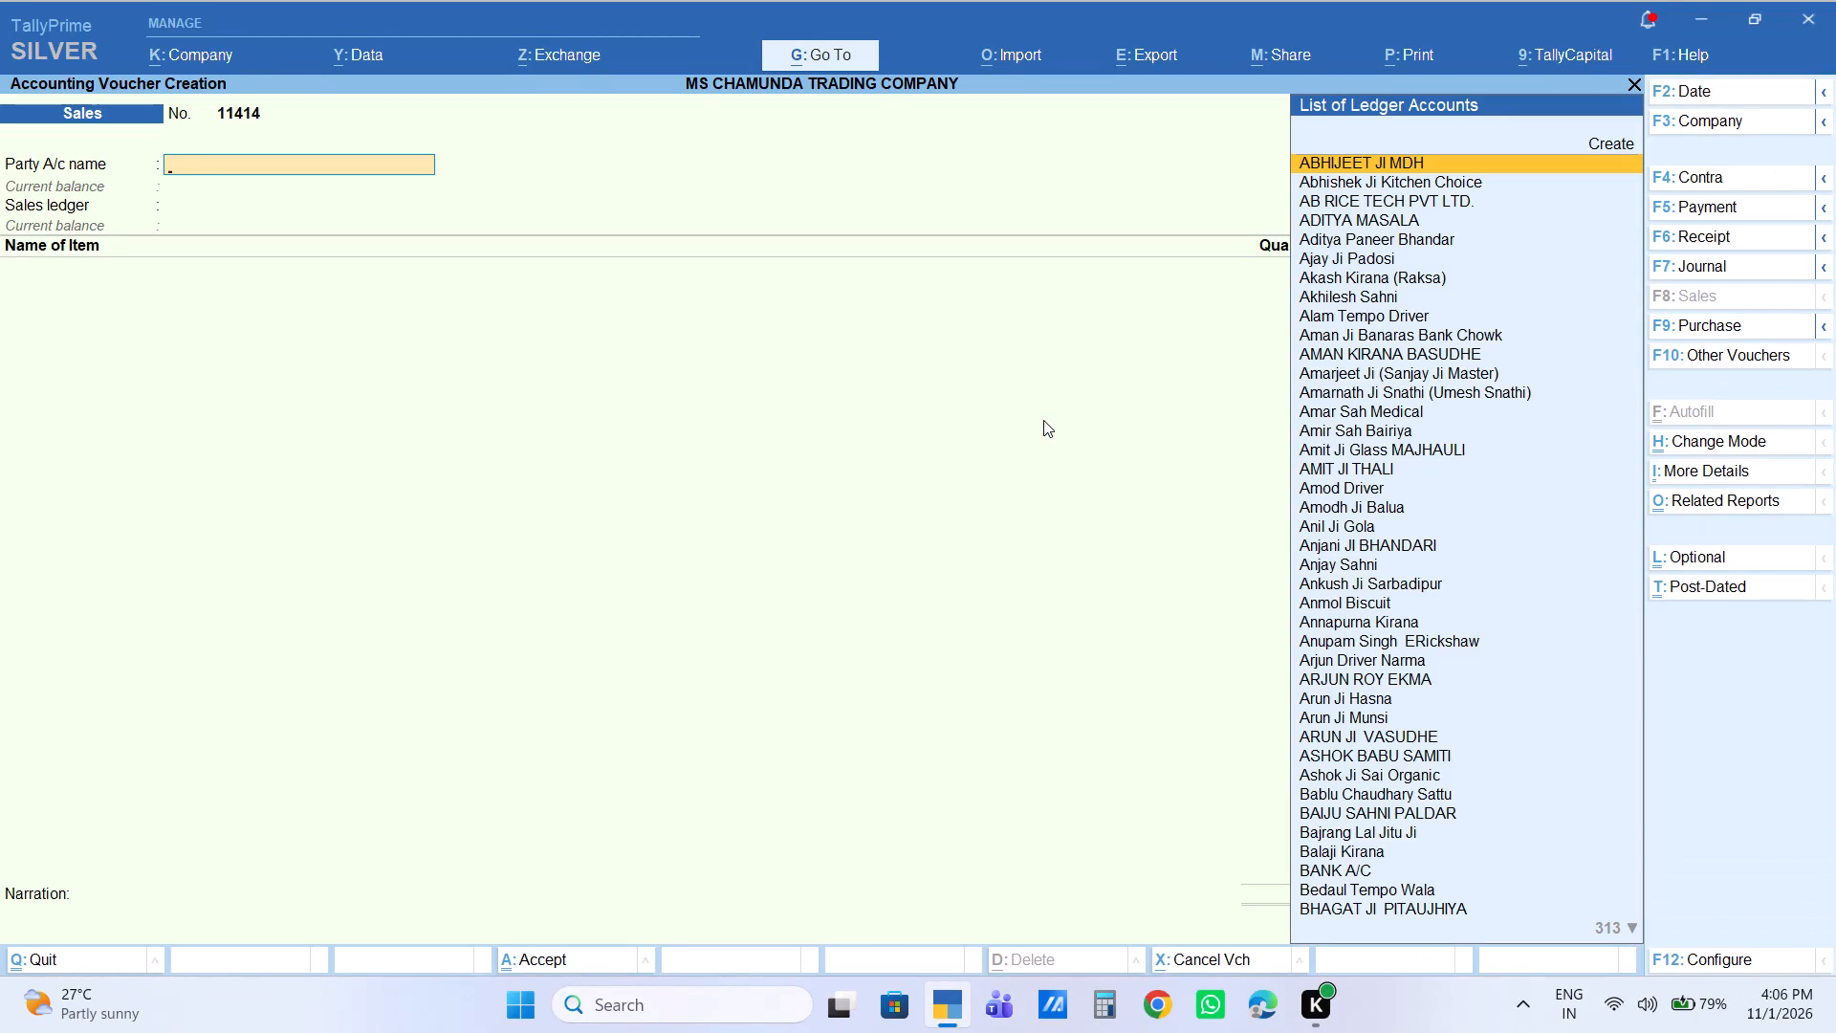
text(cas)
key(Return)
key(Return)
key(Return)
key(Return)
key(Return)
key(Return)
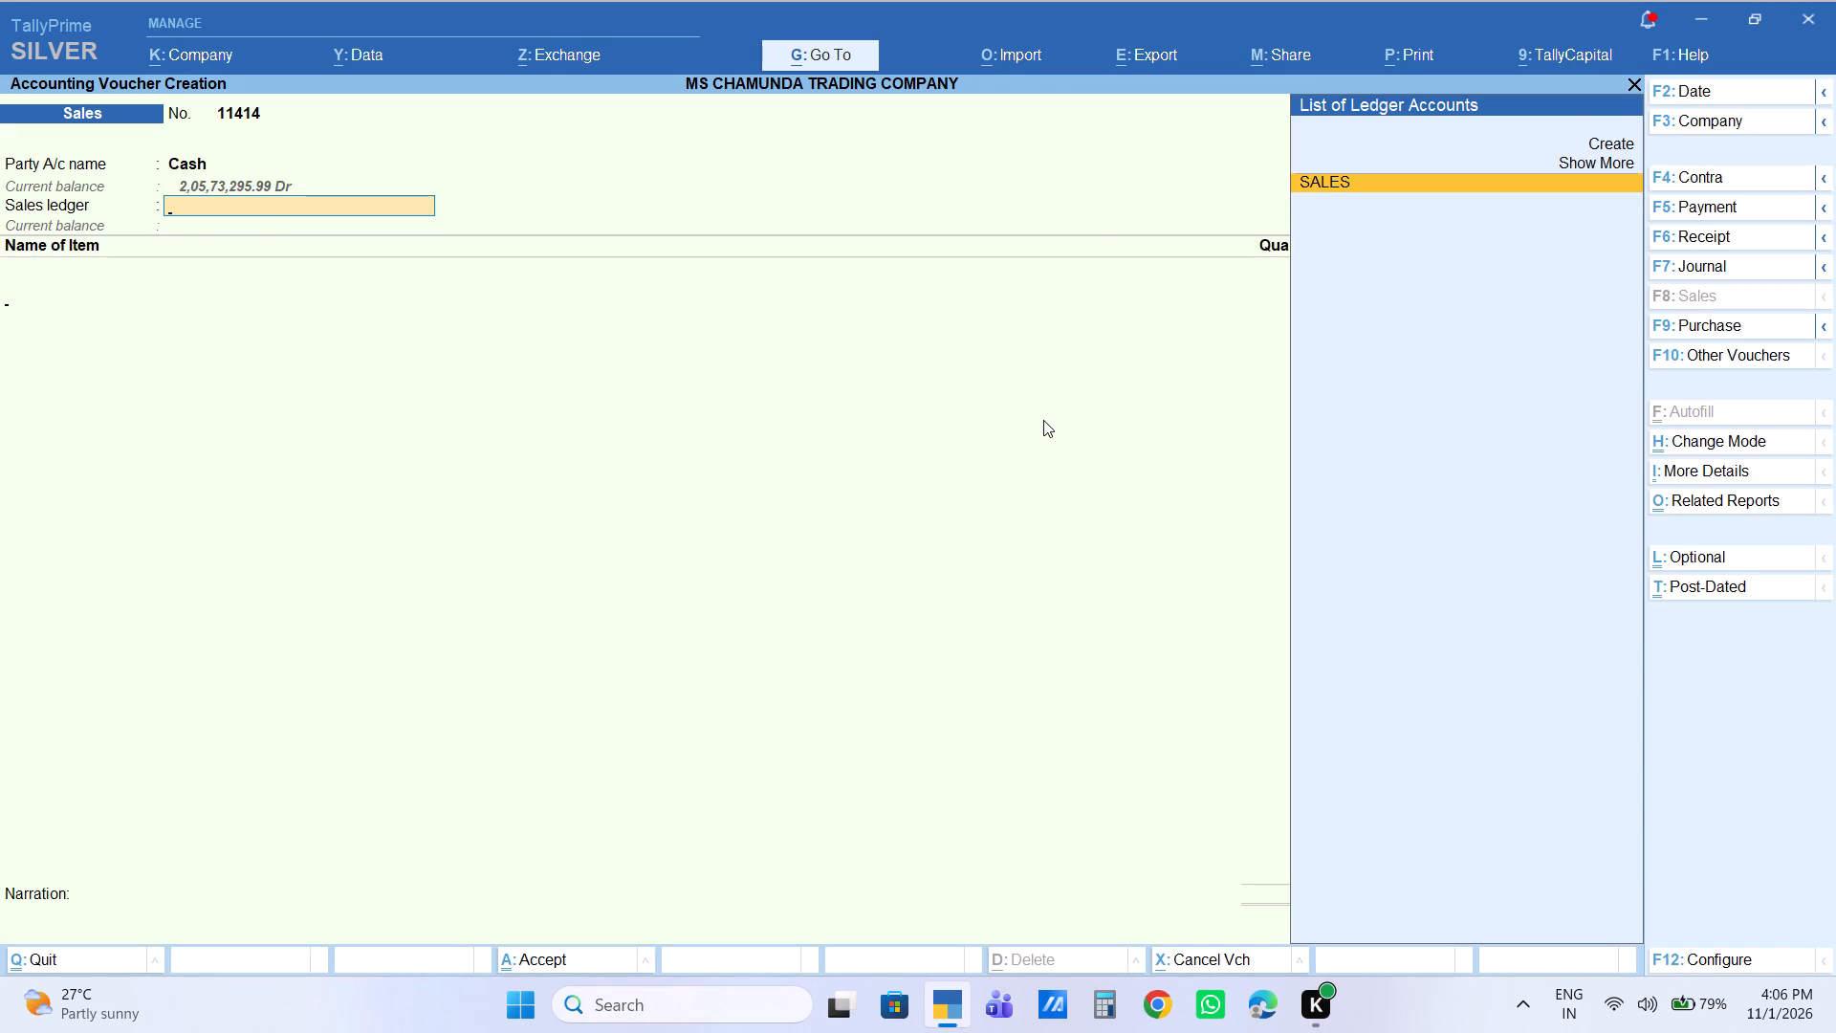
Add HATHI 1L as the first item of the cash voucher, with 5 peti and an amount of 15,600.
text(hathi1)
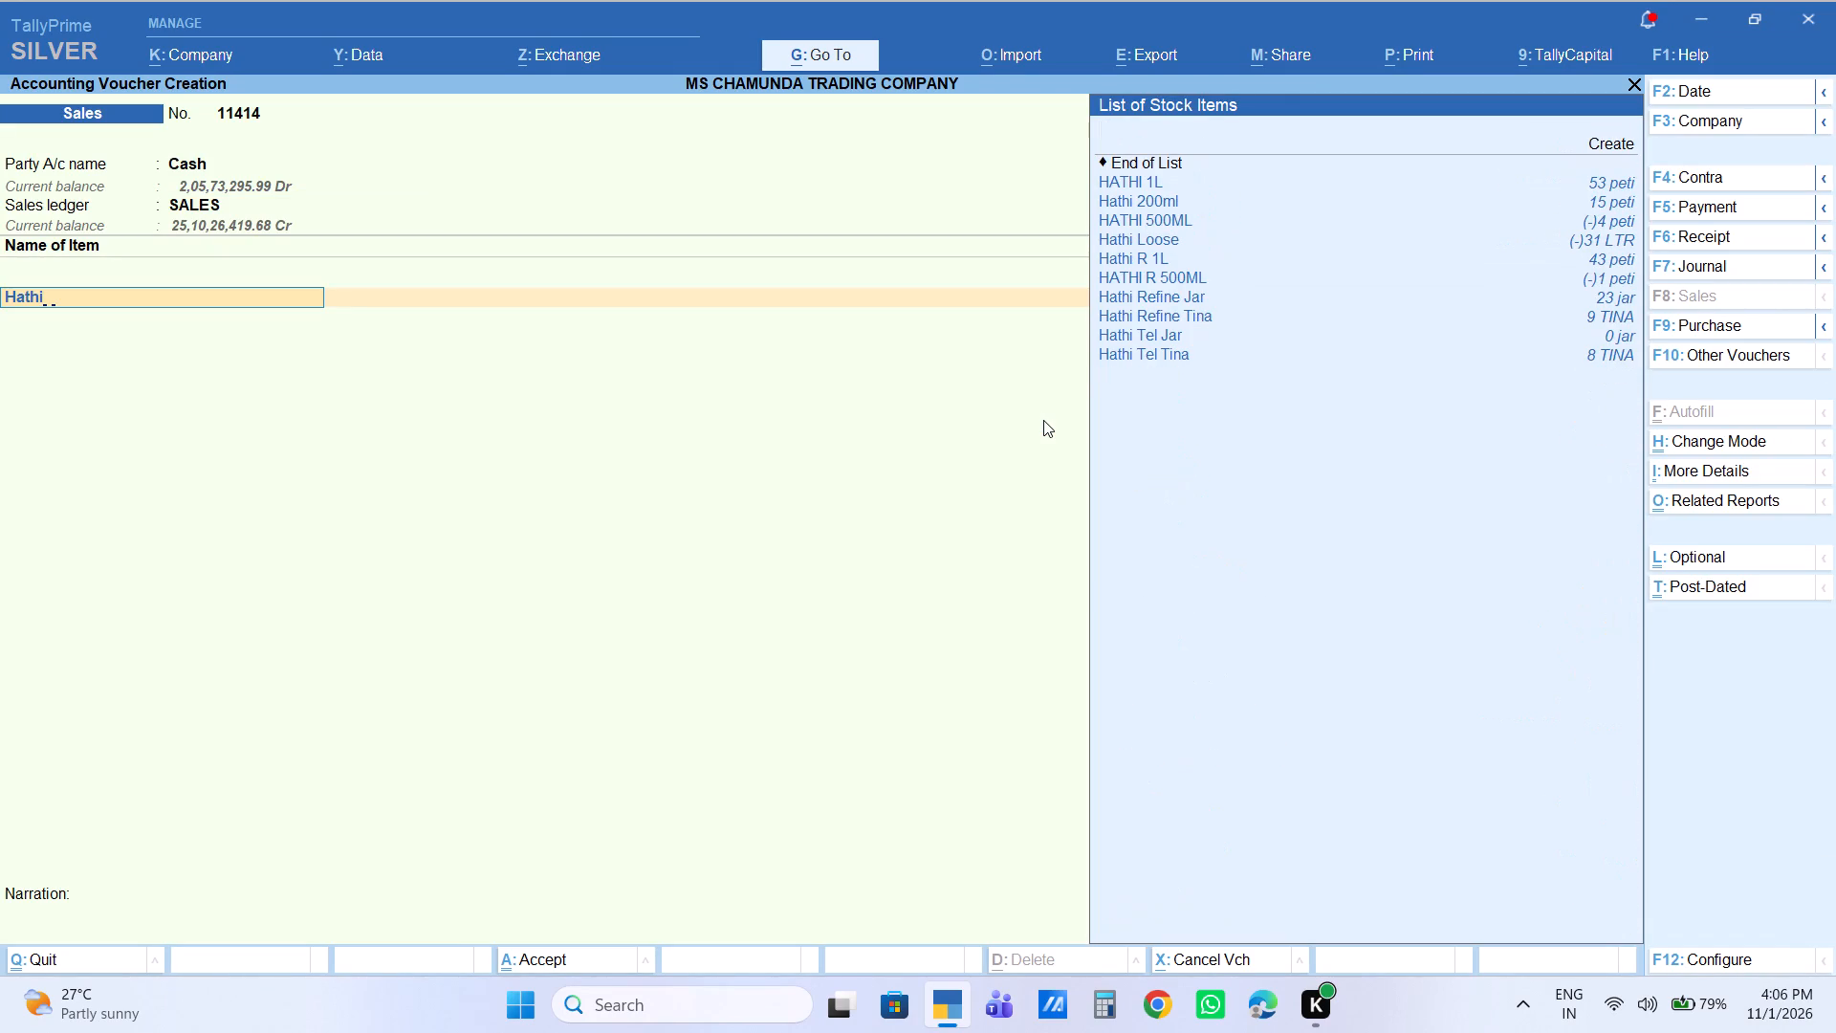
key(Return)
key(5)
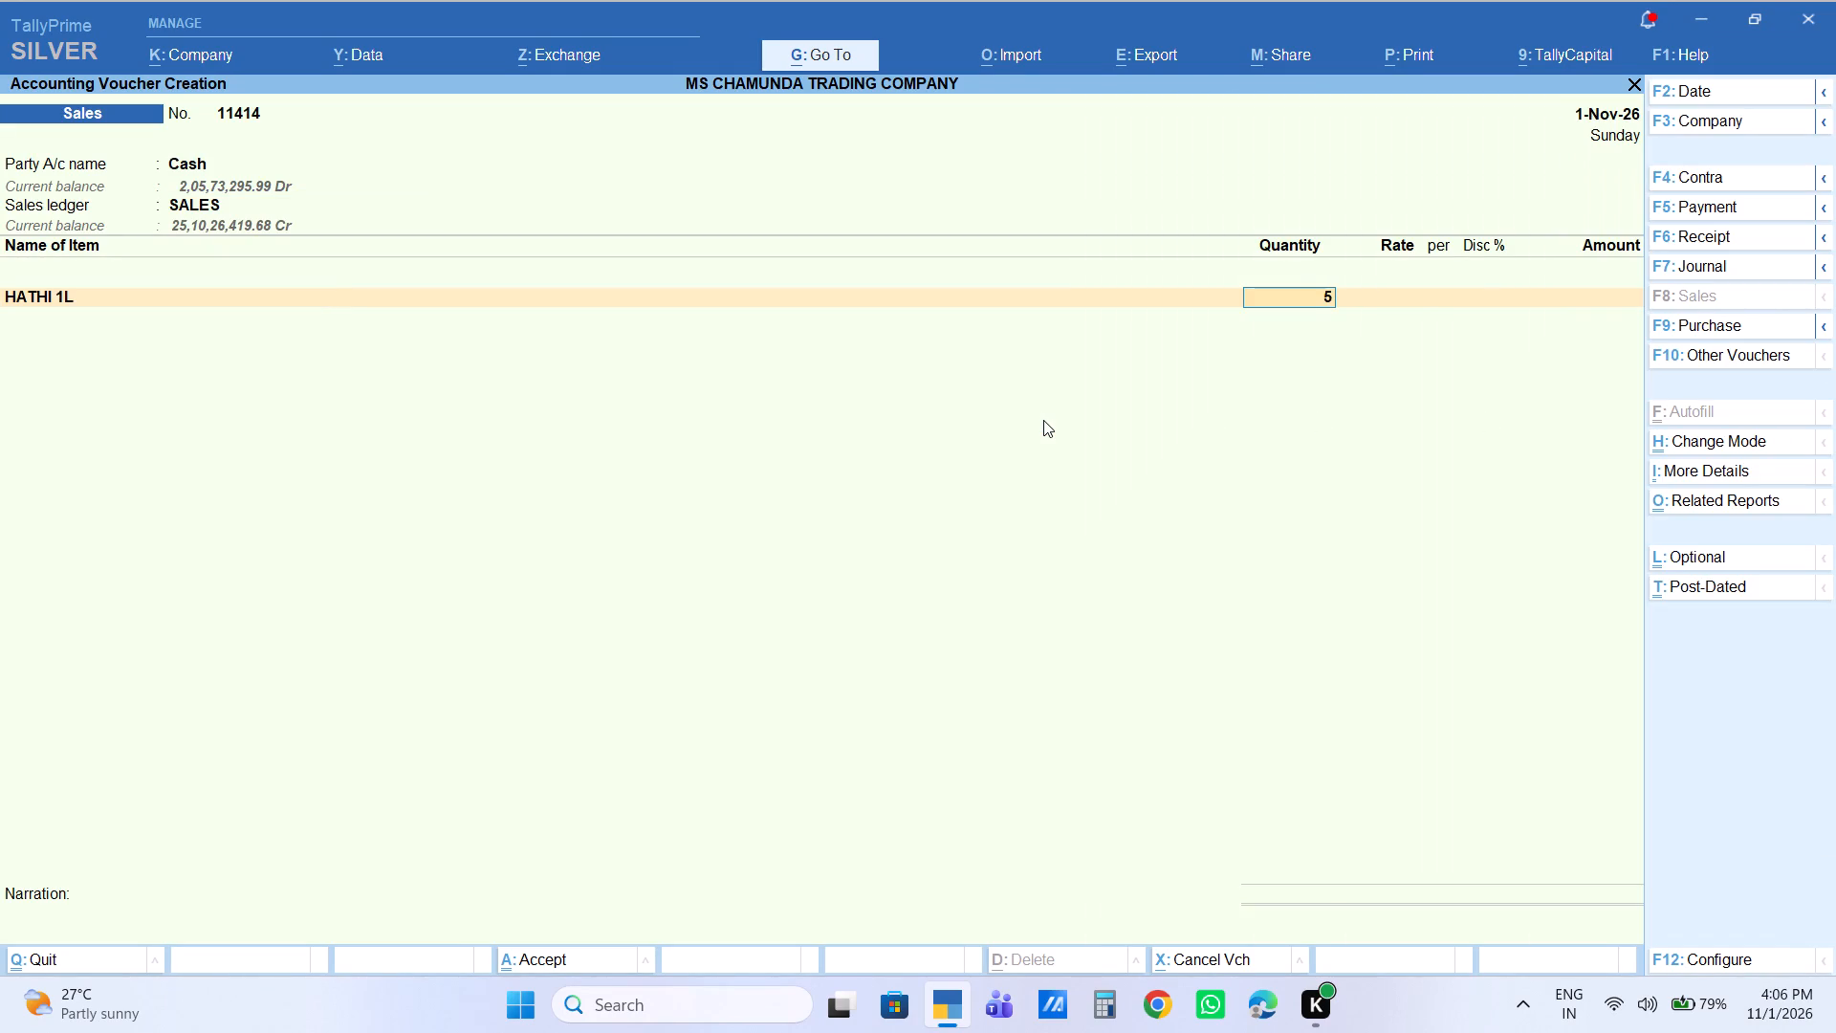
key(Return)
key(Return)
key(Return)
key(Return)
text(15600)
key(Return)
key(backslash)
key(BackSpace)
key(BackSpace)
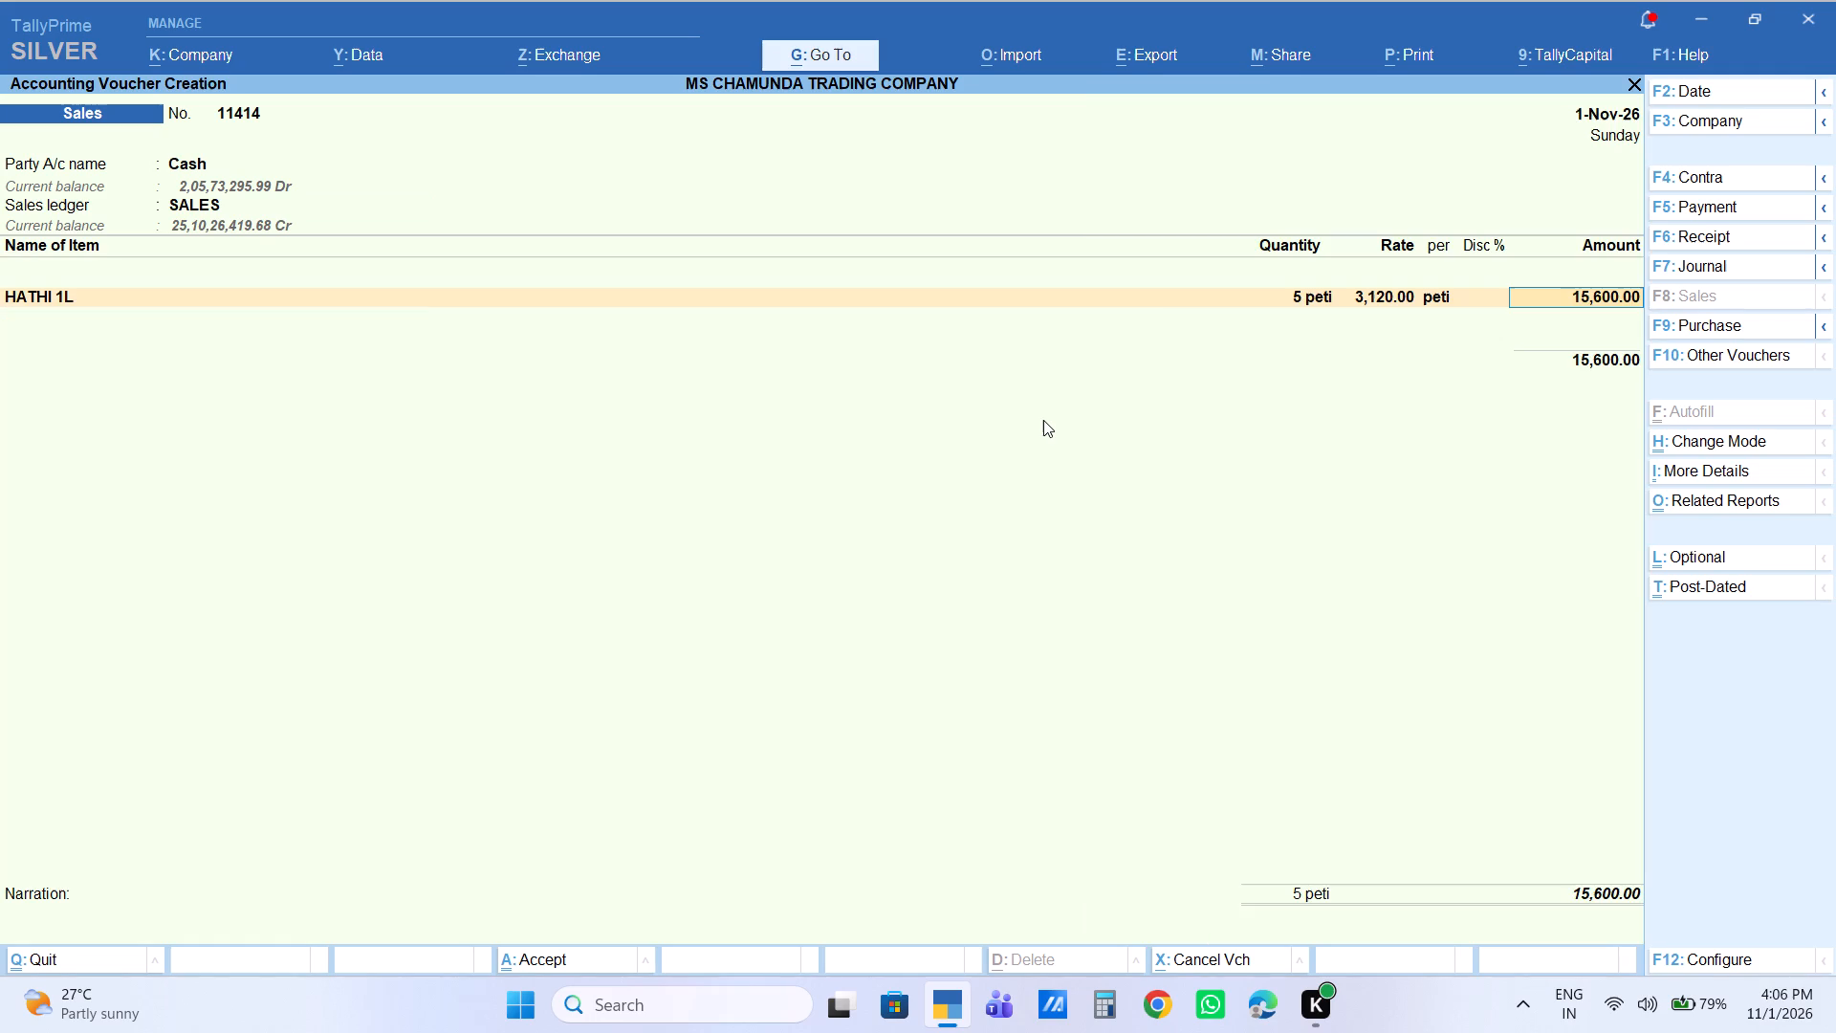
key(Return)
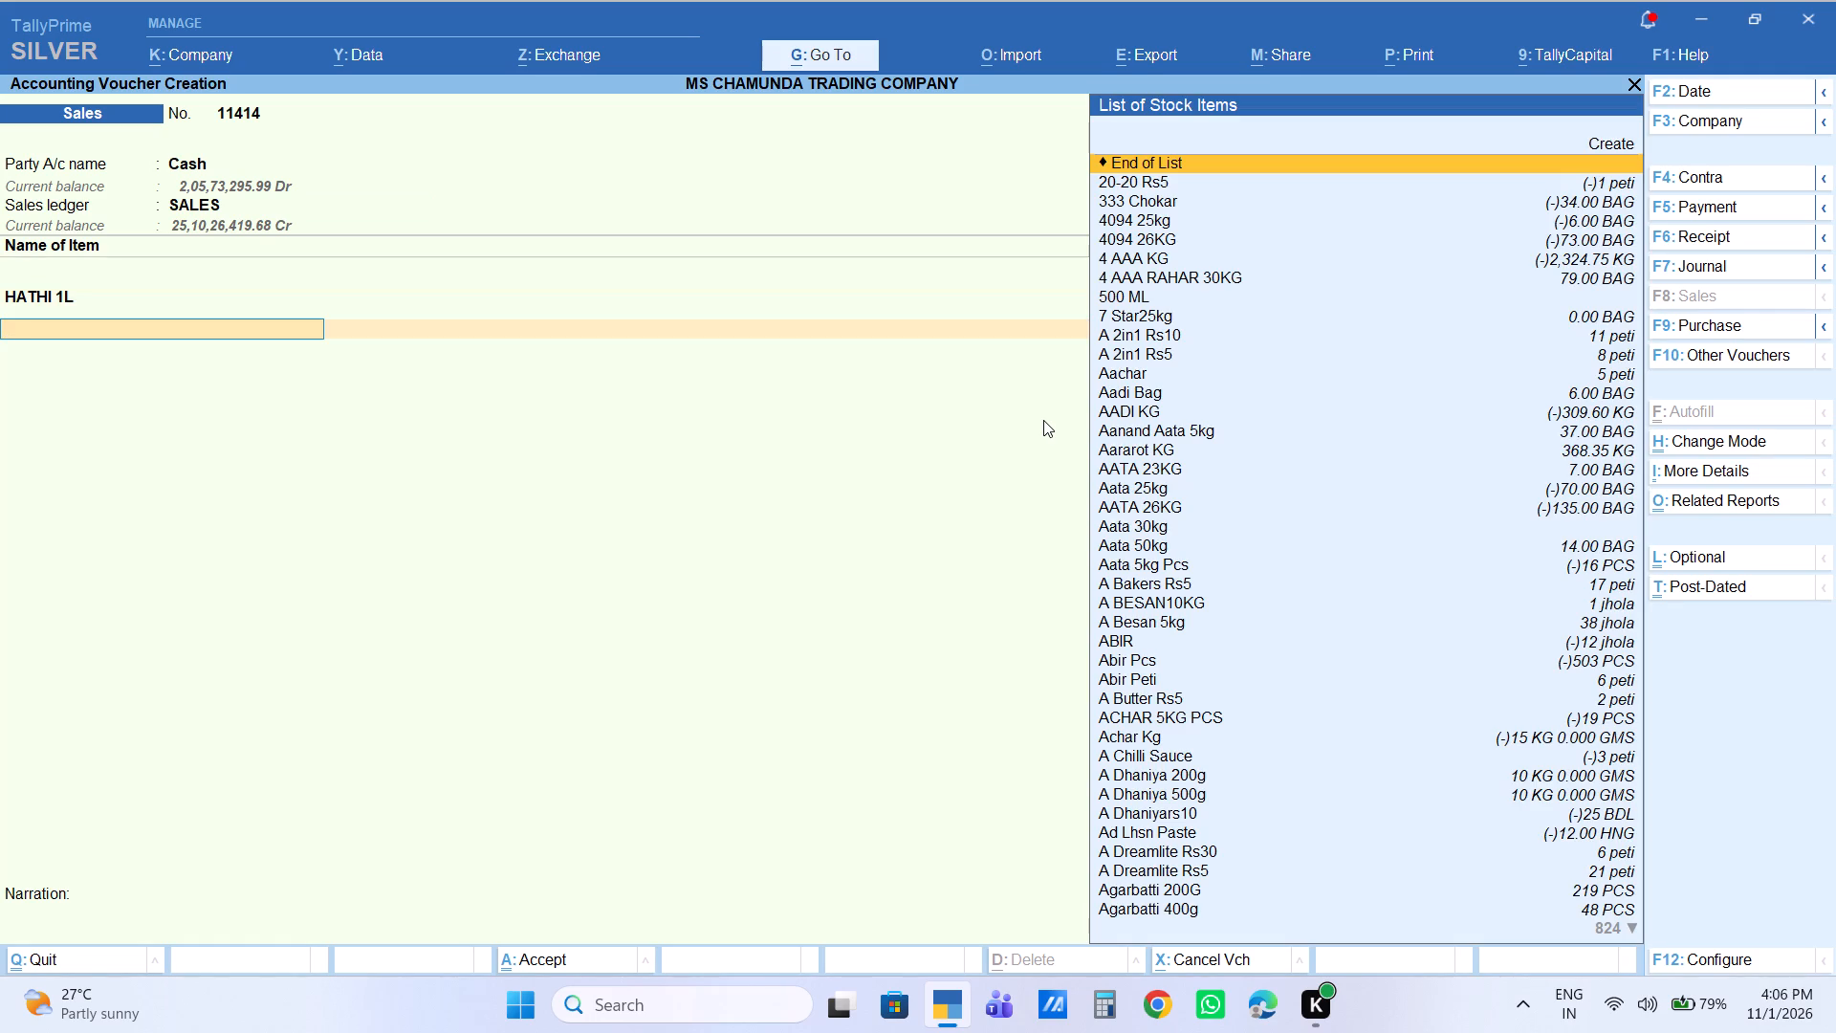
Add FORTUNE 1L PETI below HATHI 1L, with 2 peti and an amount of 5,240.
text(fort)
key(Down)
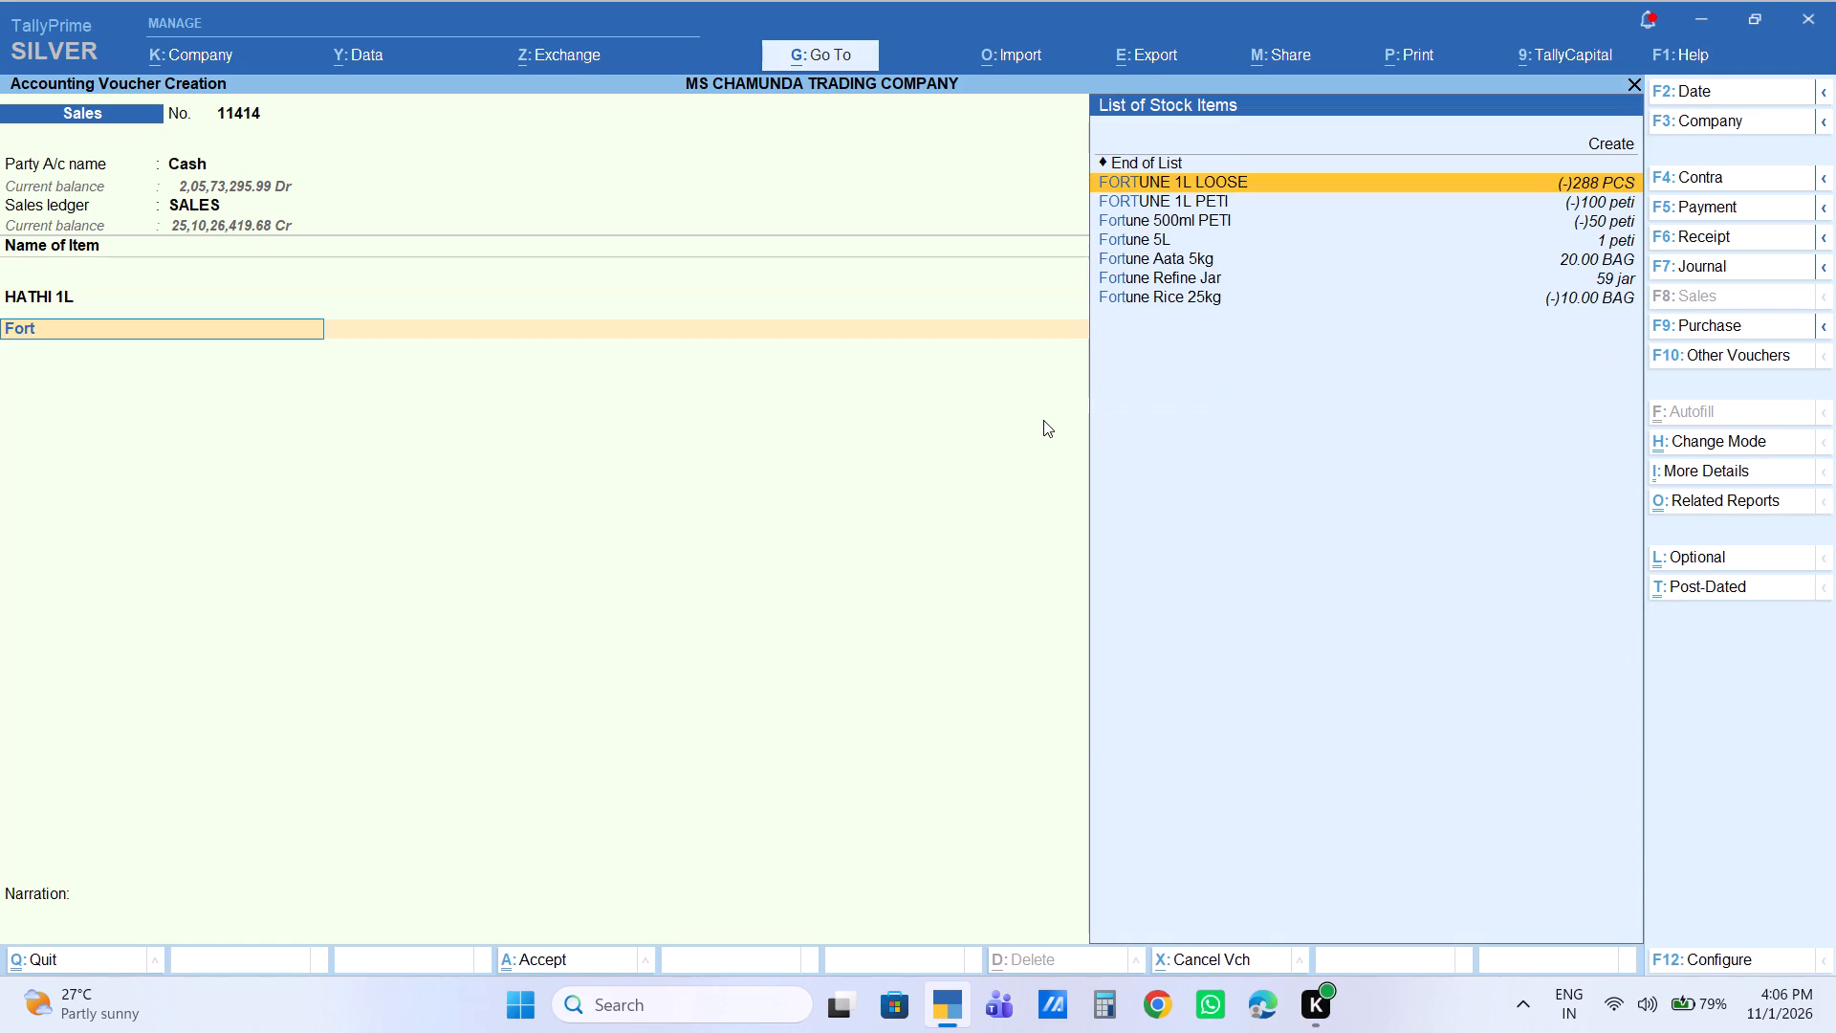
key(Down)
key(Return)
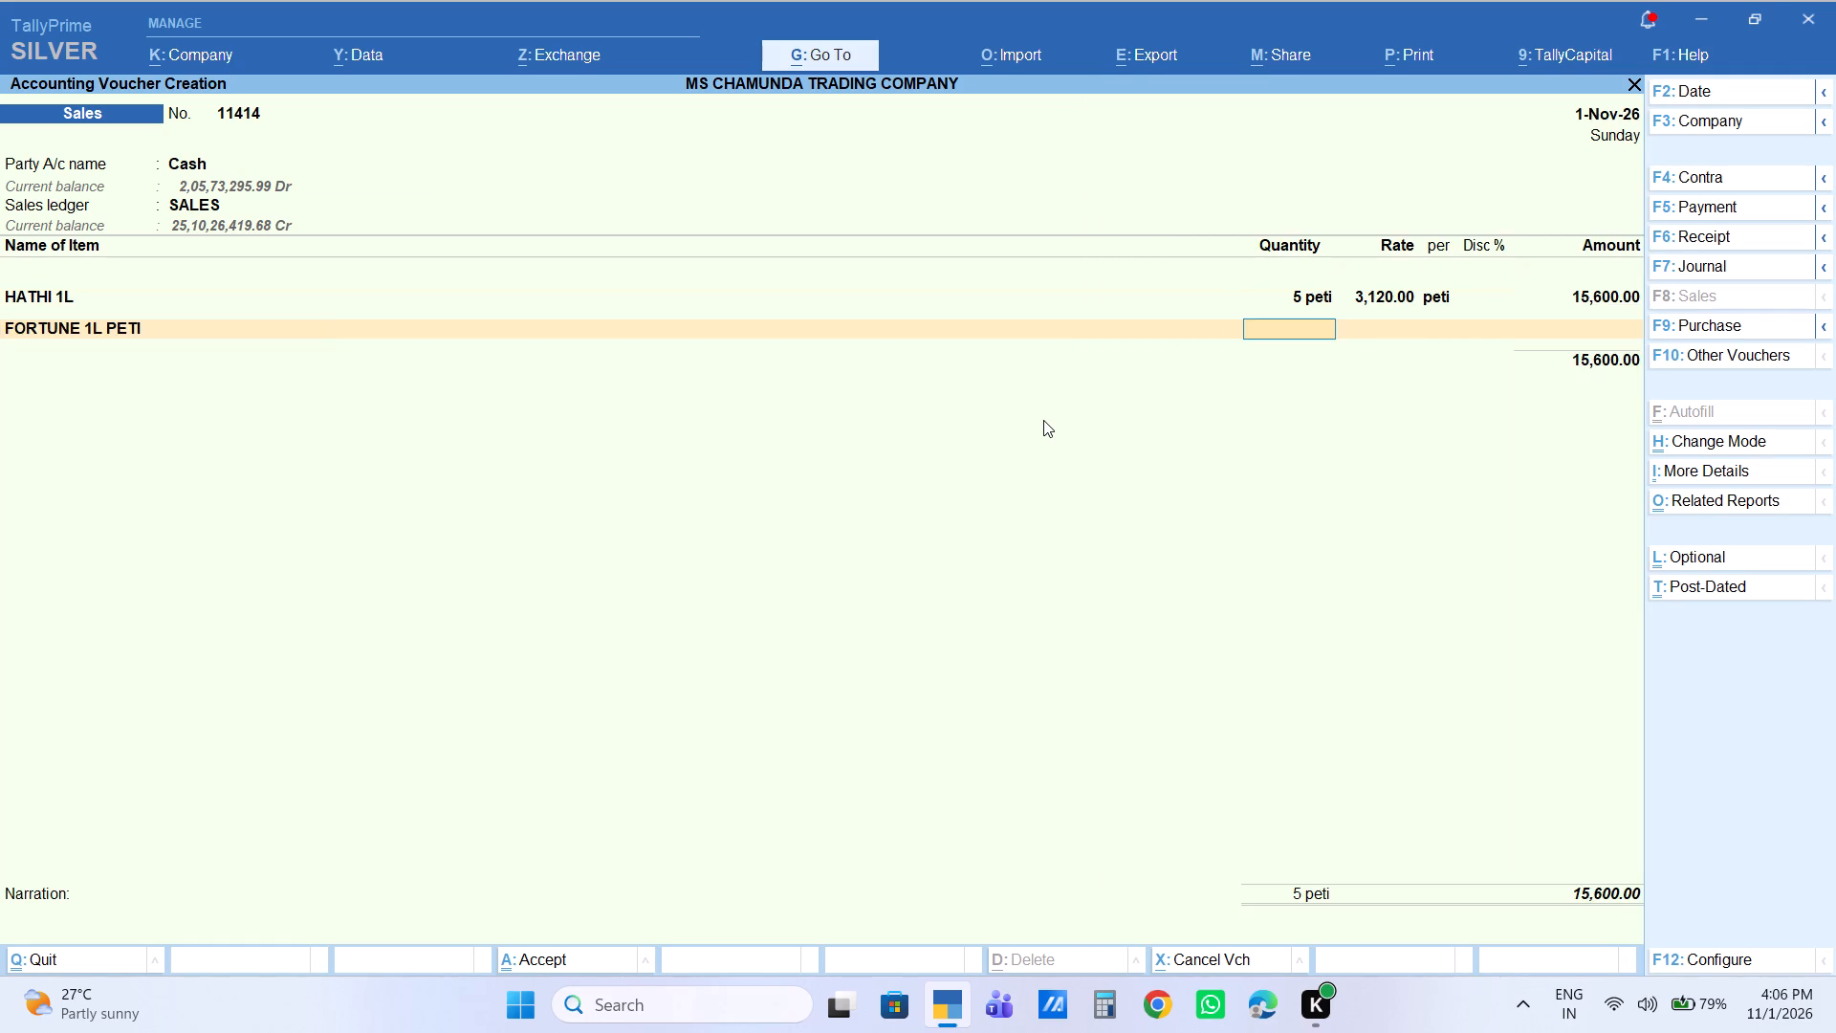
key(2)
key(Return)
key(Return)
key(Return)
key(Return)
text(5240)
key(Return)
End the item list, add a Labour Charge of 15, leave the narration blank and save the cash sales voucher.
key(Return)
text(la)
key(Return)
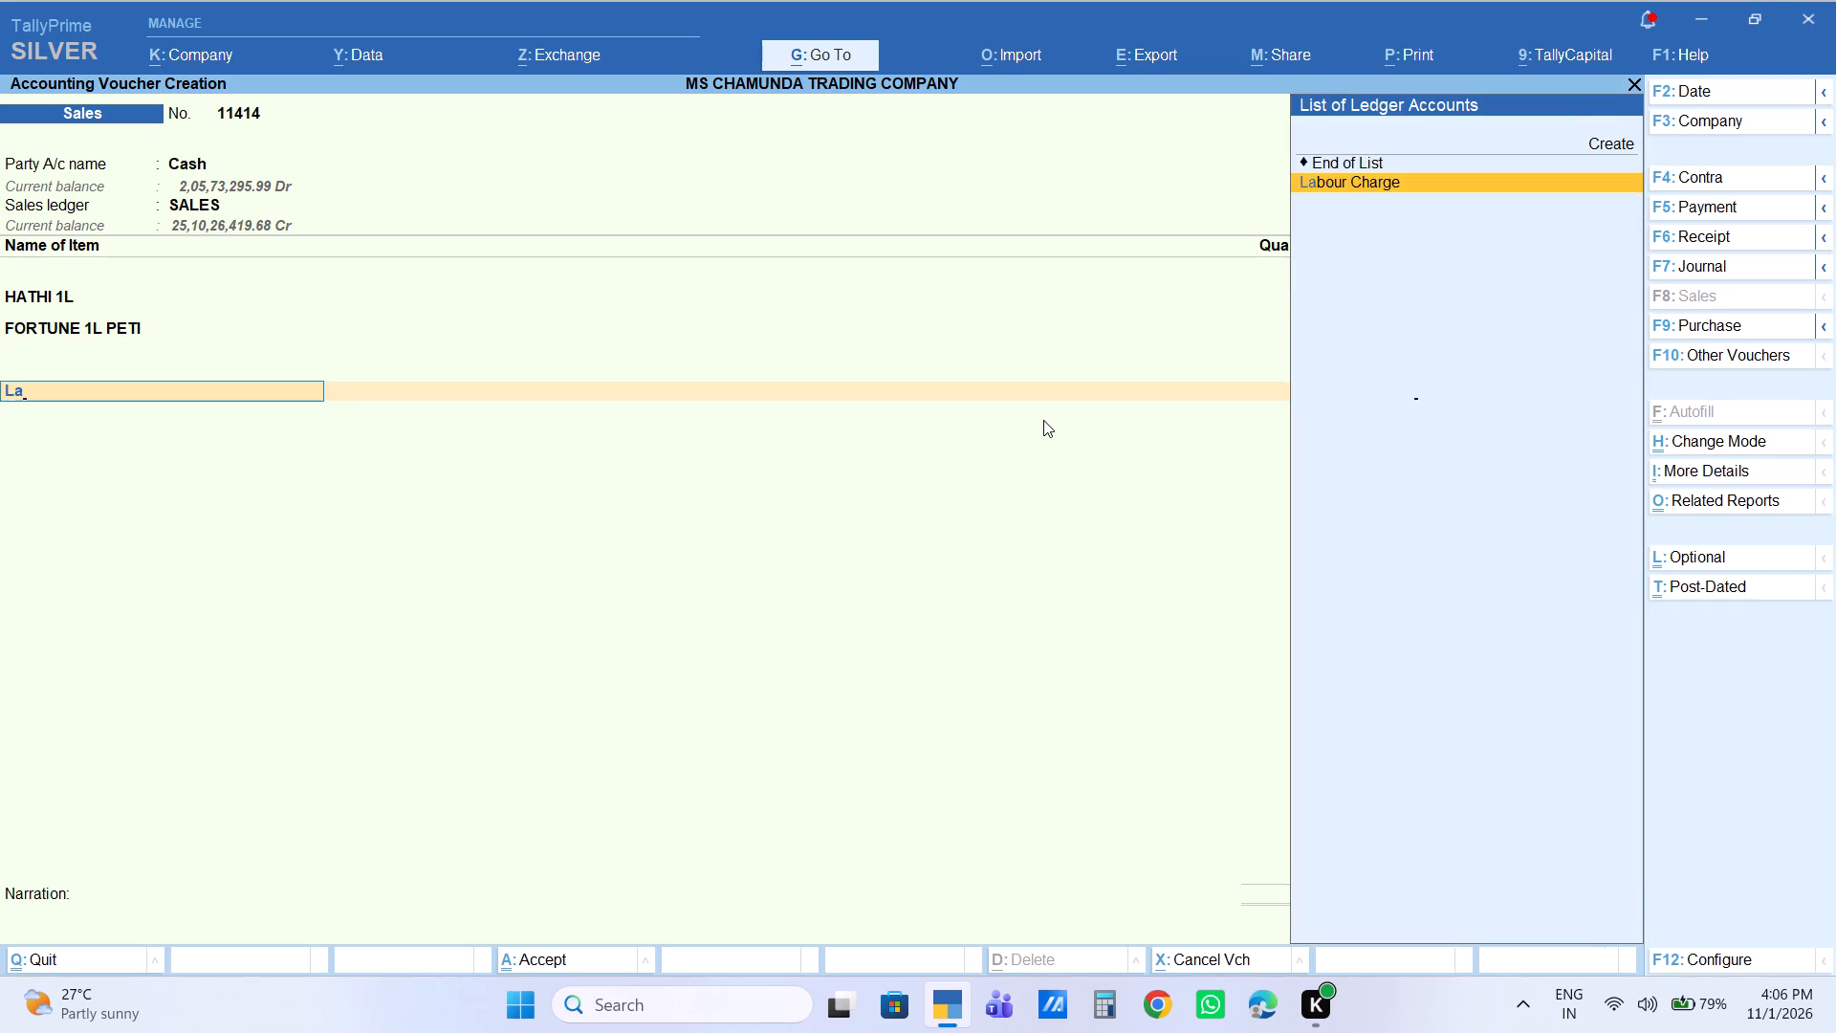
key(Return)
text(15)
key(Return)
key(Return)
key(Return)
key(Return)
key(Return)
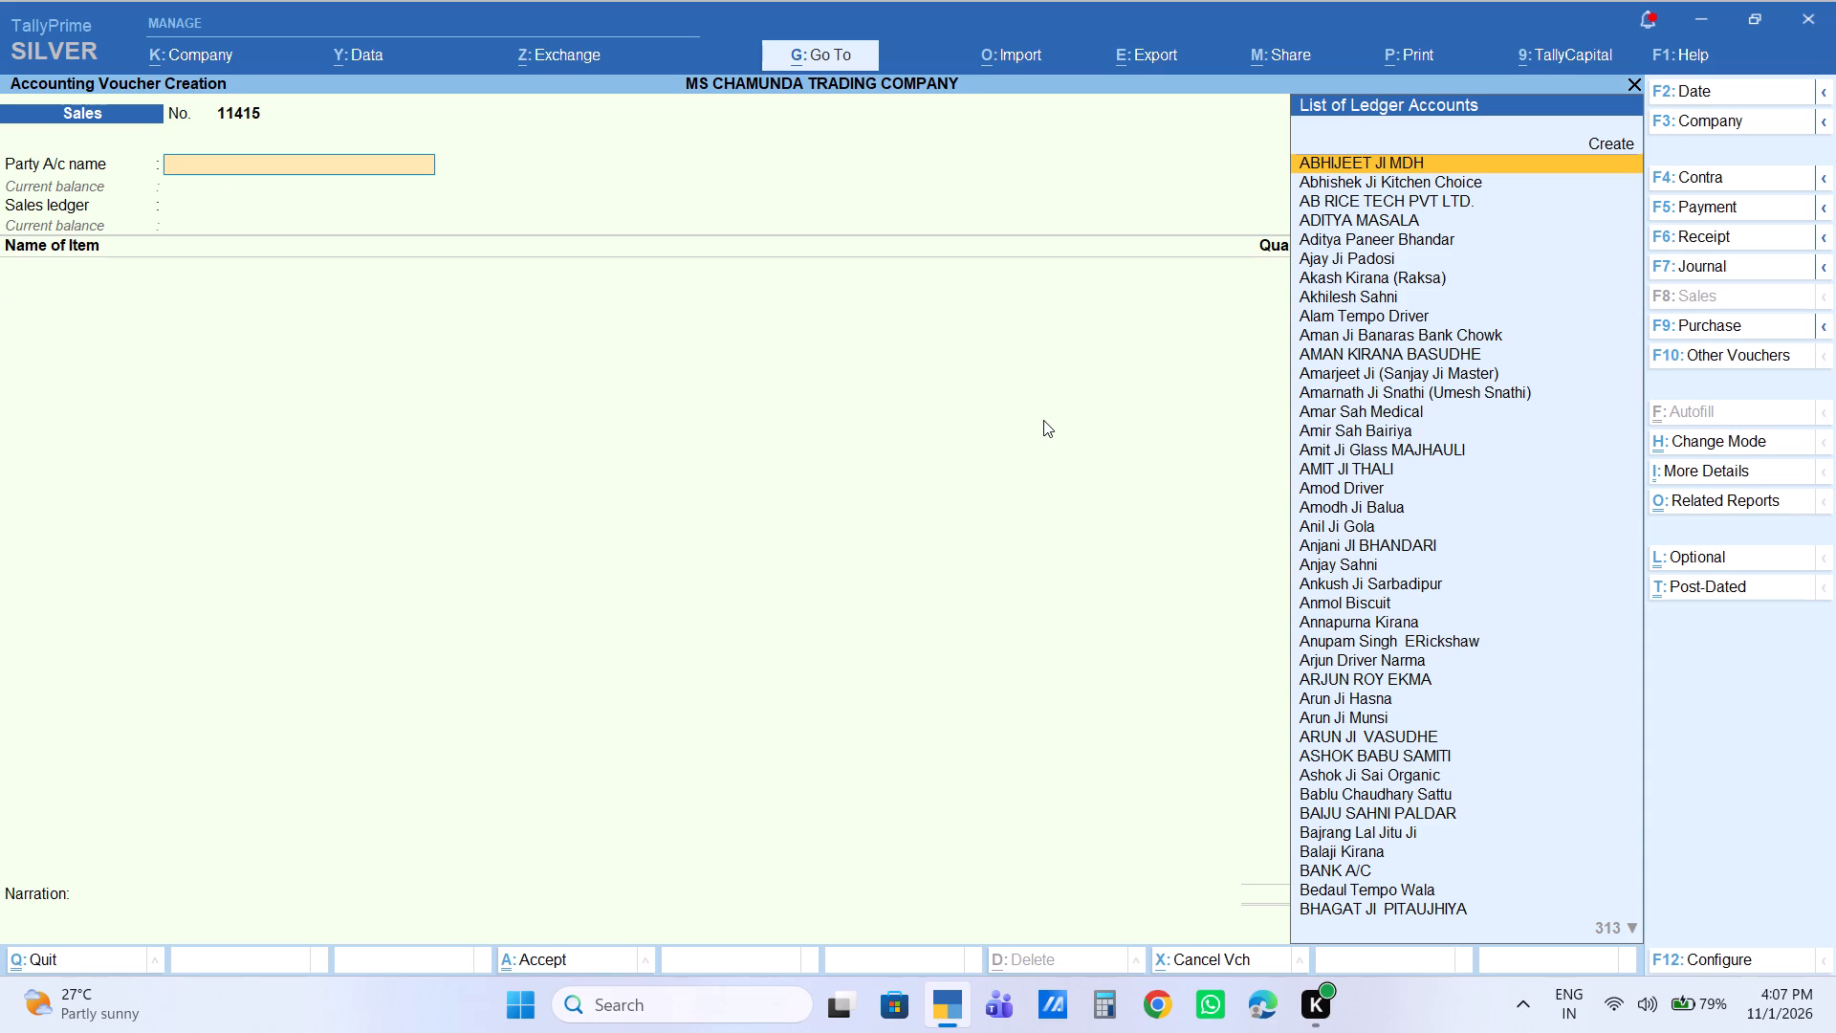
Start sales voucher 11415 with Cash as the party account and SALES as the sales ledger.
text(cas)
key(Return)
key(Return)
key(Return)
key(Return)
key(Return)
key(Return)
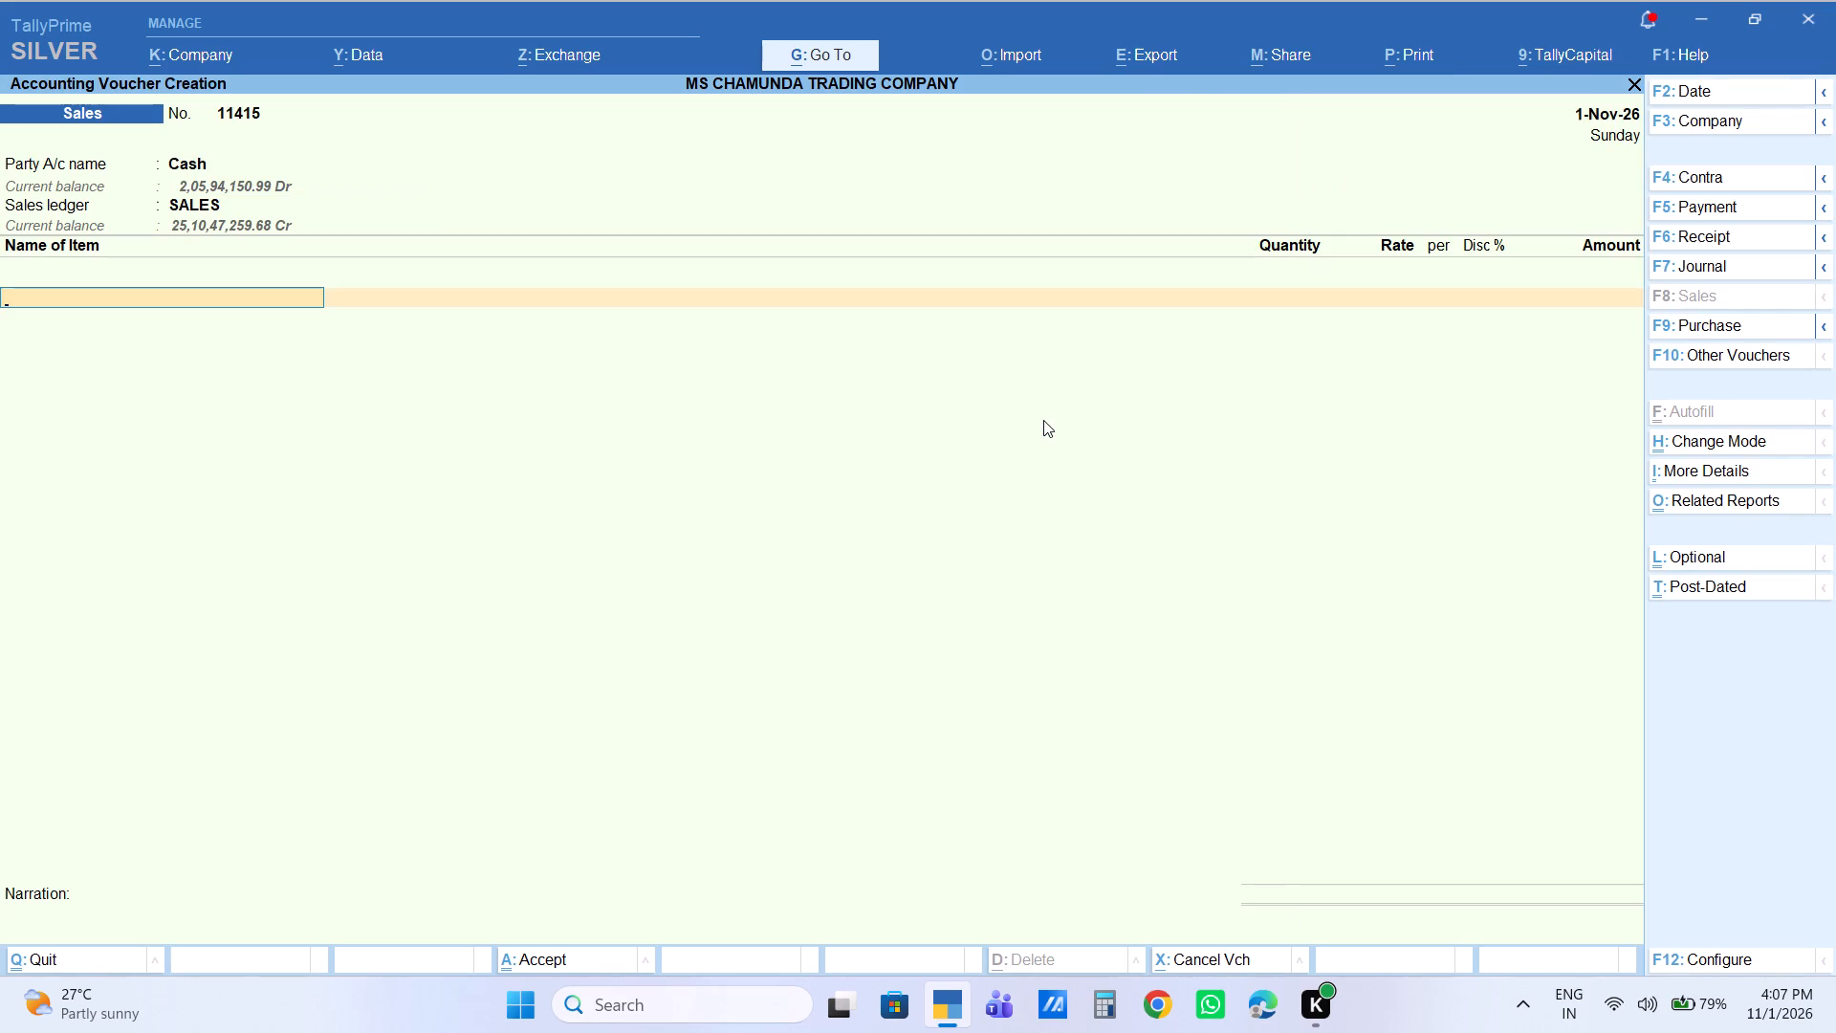
Add R Haldi 200g as the first item, with 2 KG and an amount of 608.
text(r haldi)
key(Down)
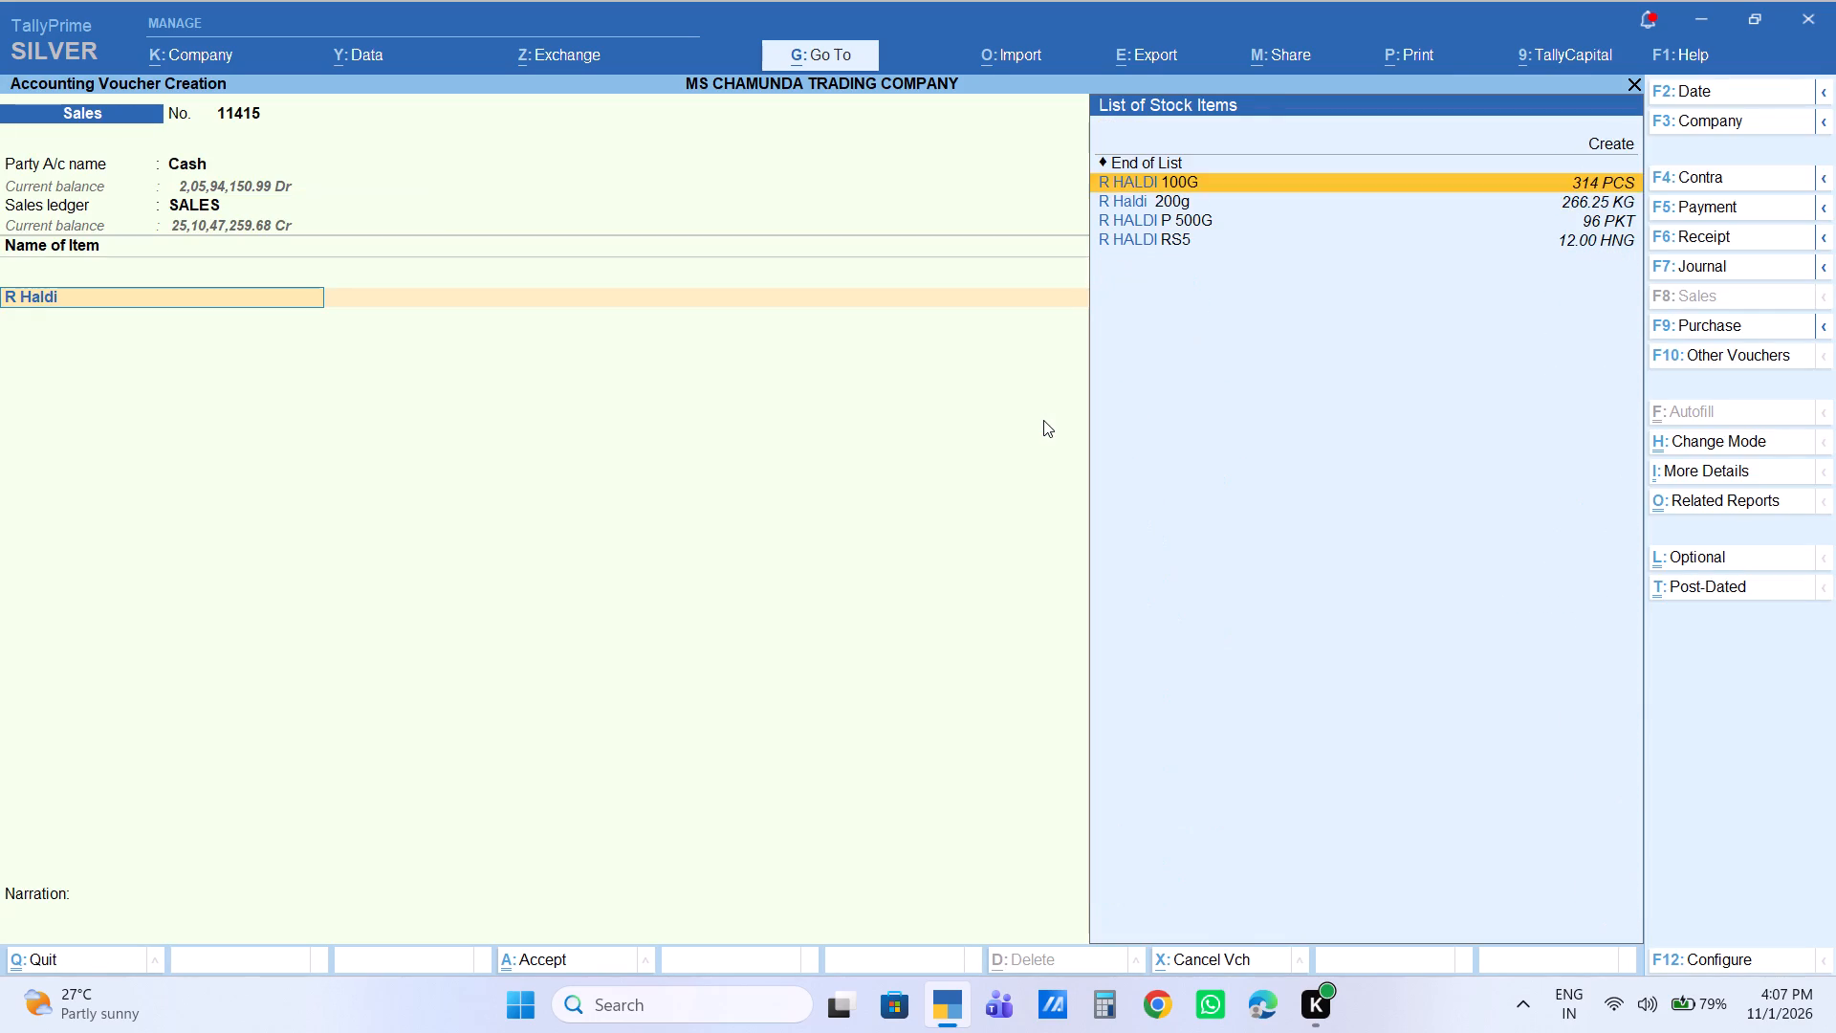
key(Down)
key(Return)
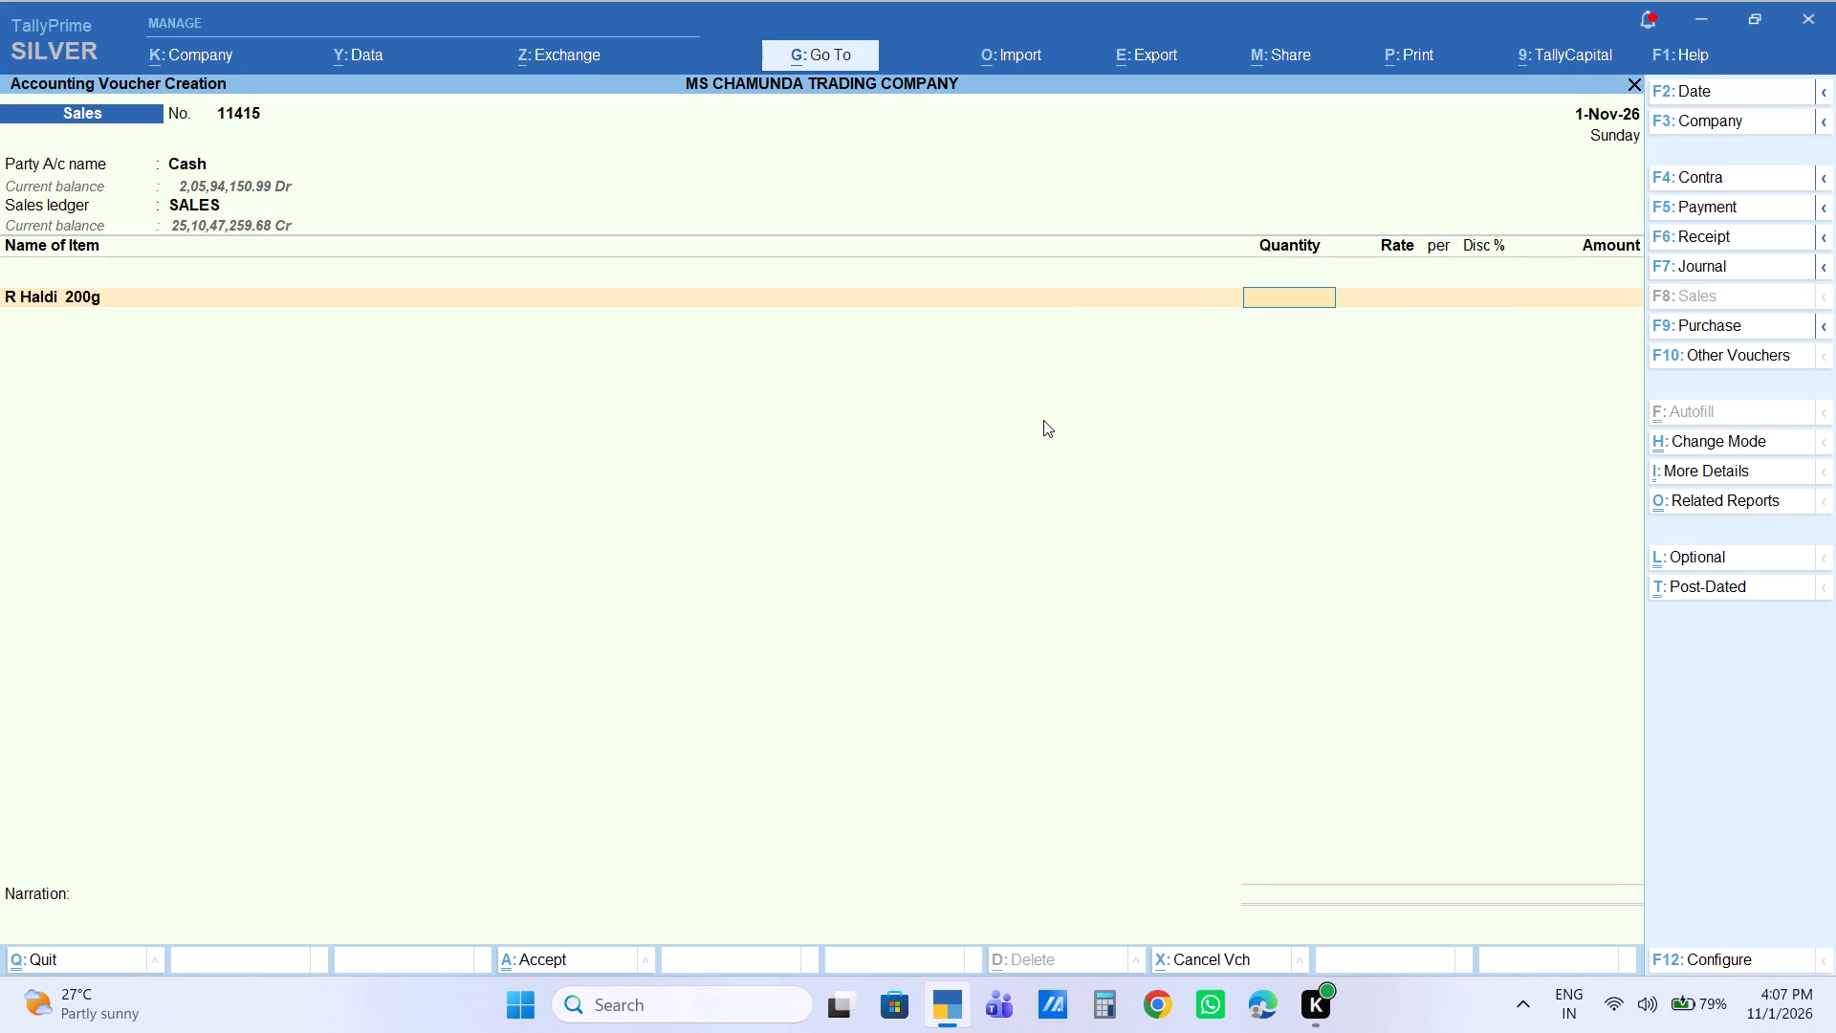
key(2)
key(Return)
key(Return)
key(Return)
key(Return)
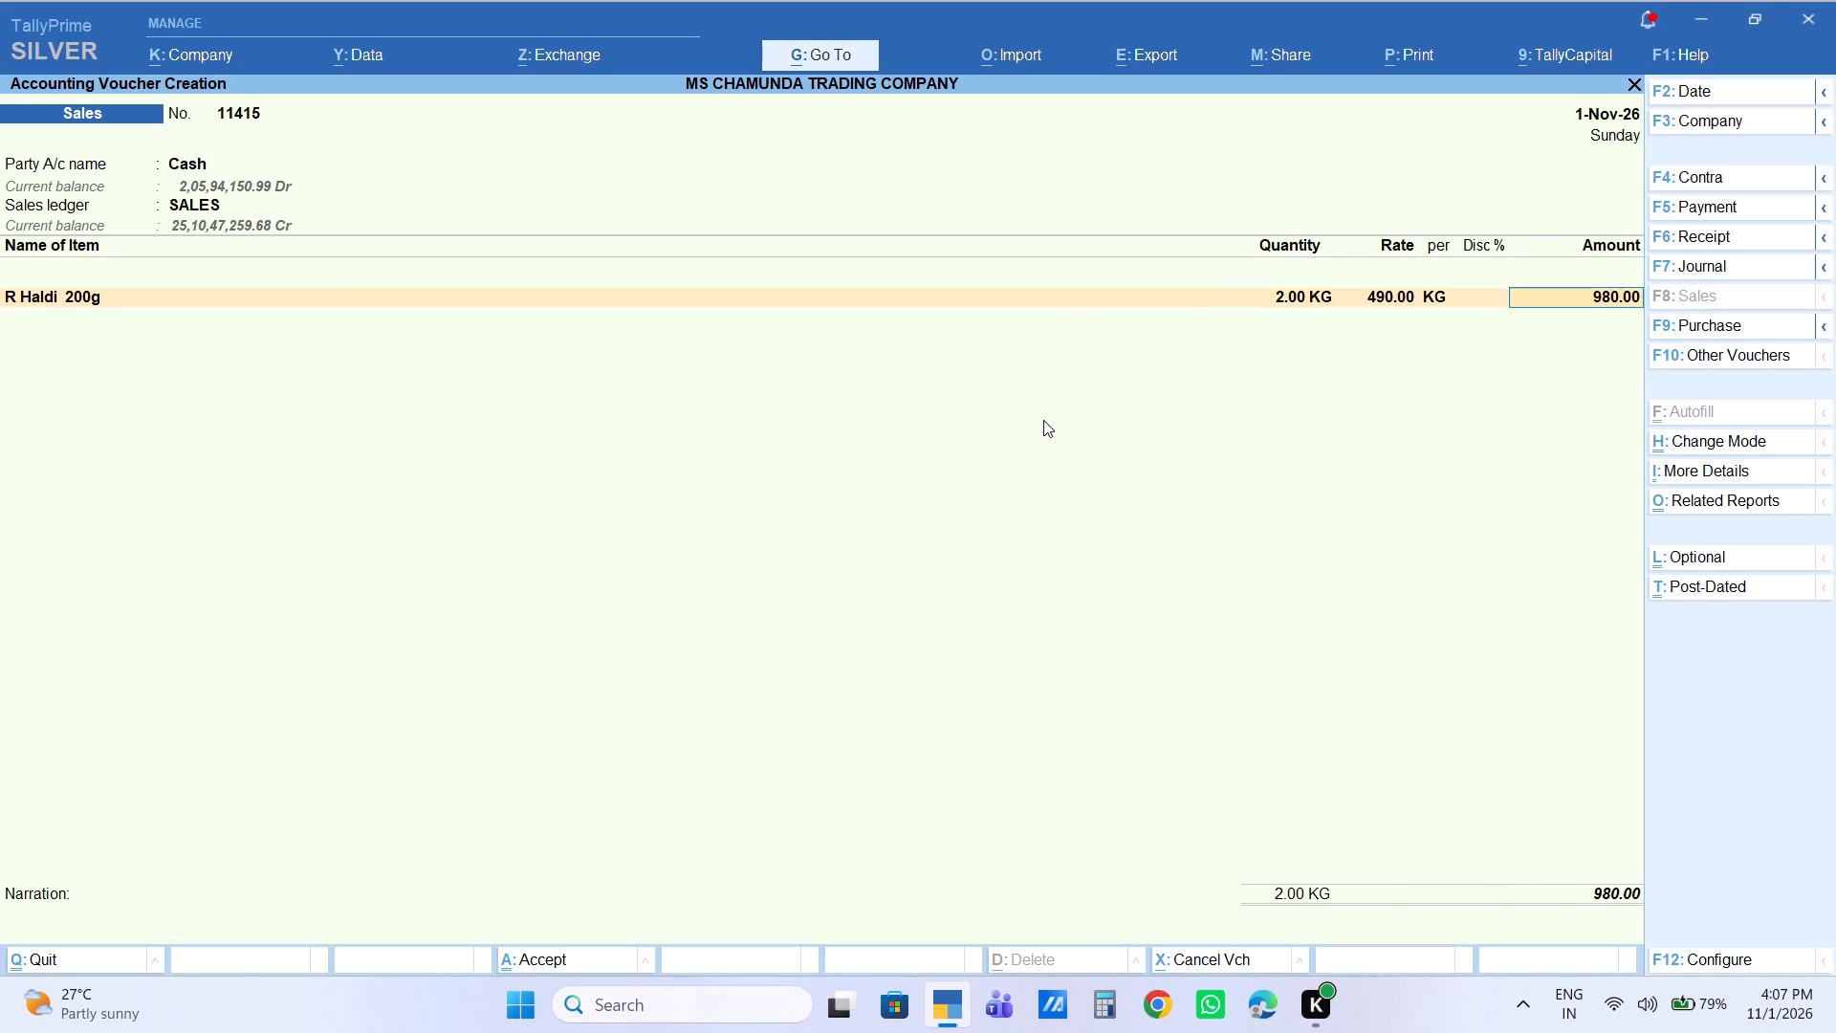
text(607)
key(BackSpace)
key(8)
key(Return)
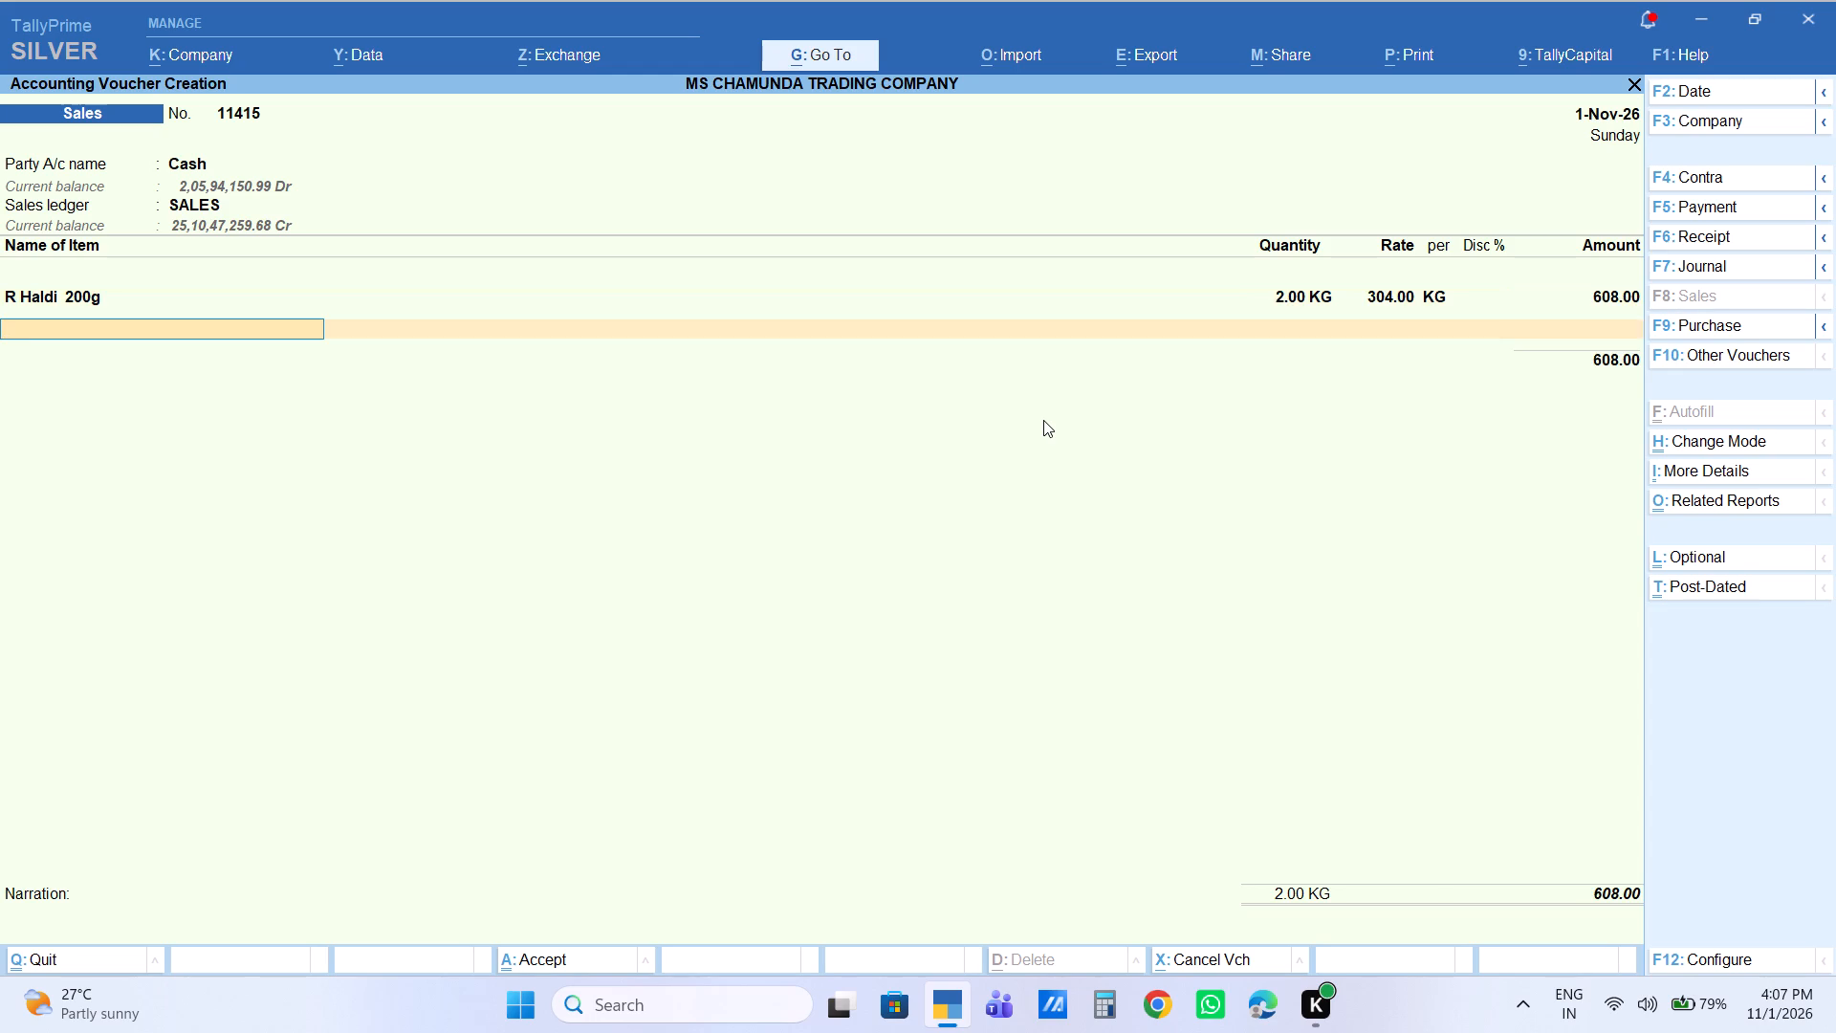
Correct the R Haldi 200g line with a rate of 490, a 38% discount and an amount of 608.
key(BackSpace)
key(BackSpace)
key(BackSpace)
key(BackSpace)
key(BackSpace)
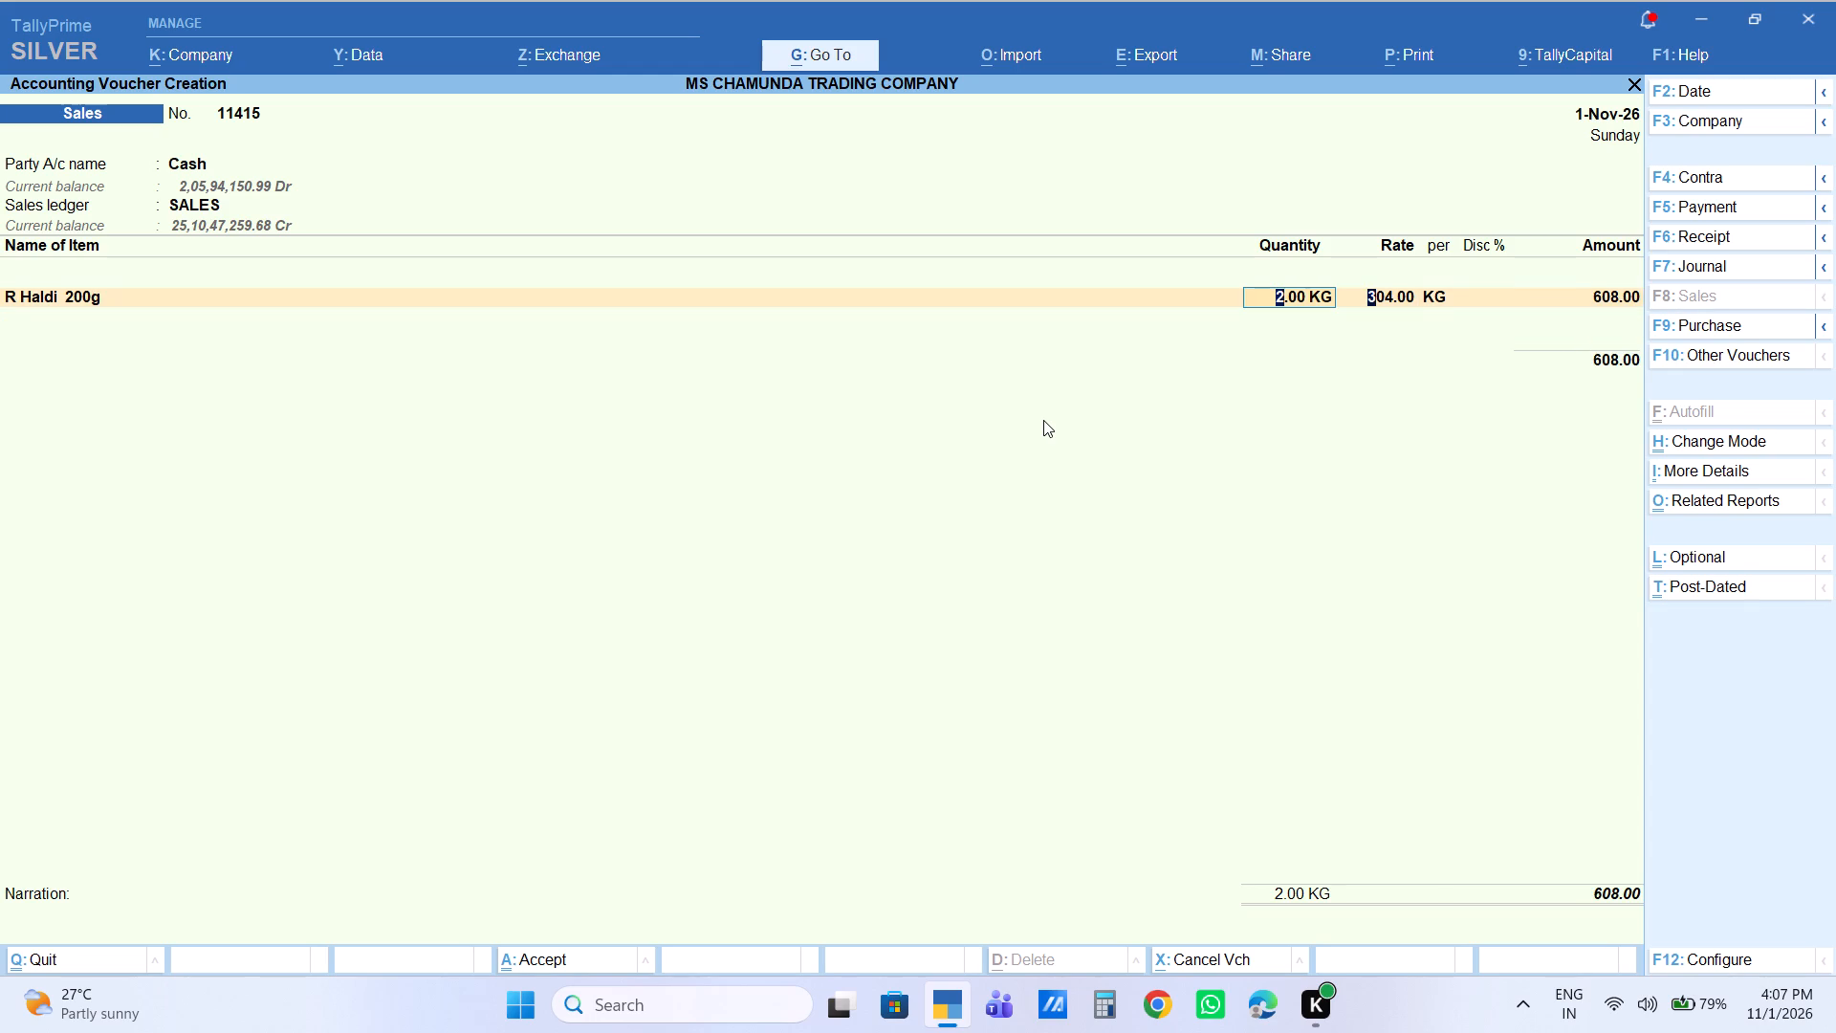
key(Return)
text(490)
key(Return)
key(Return)
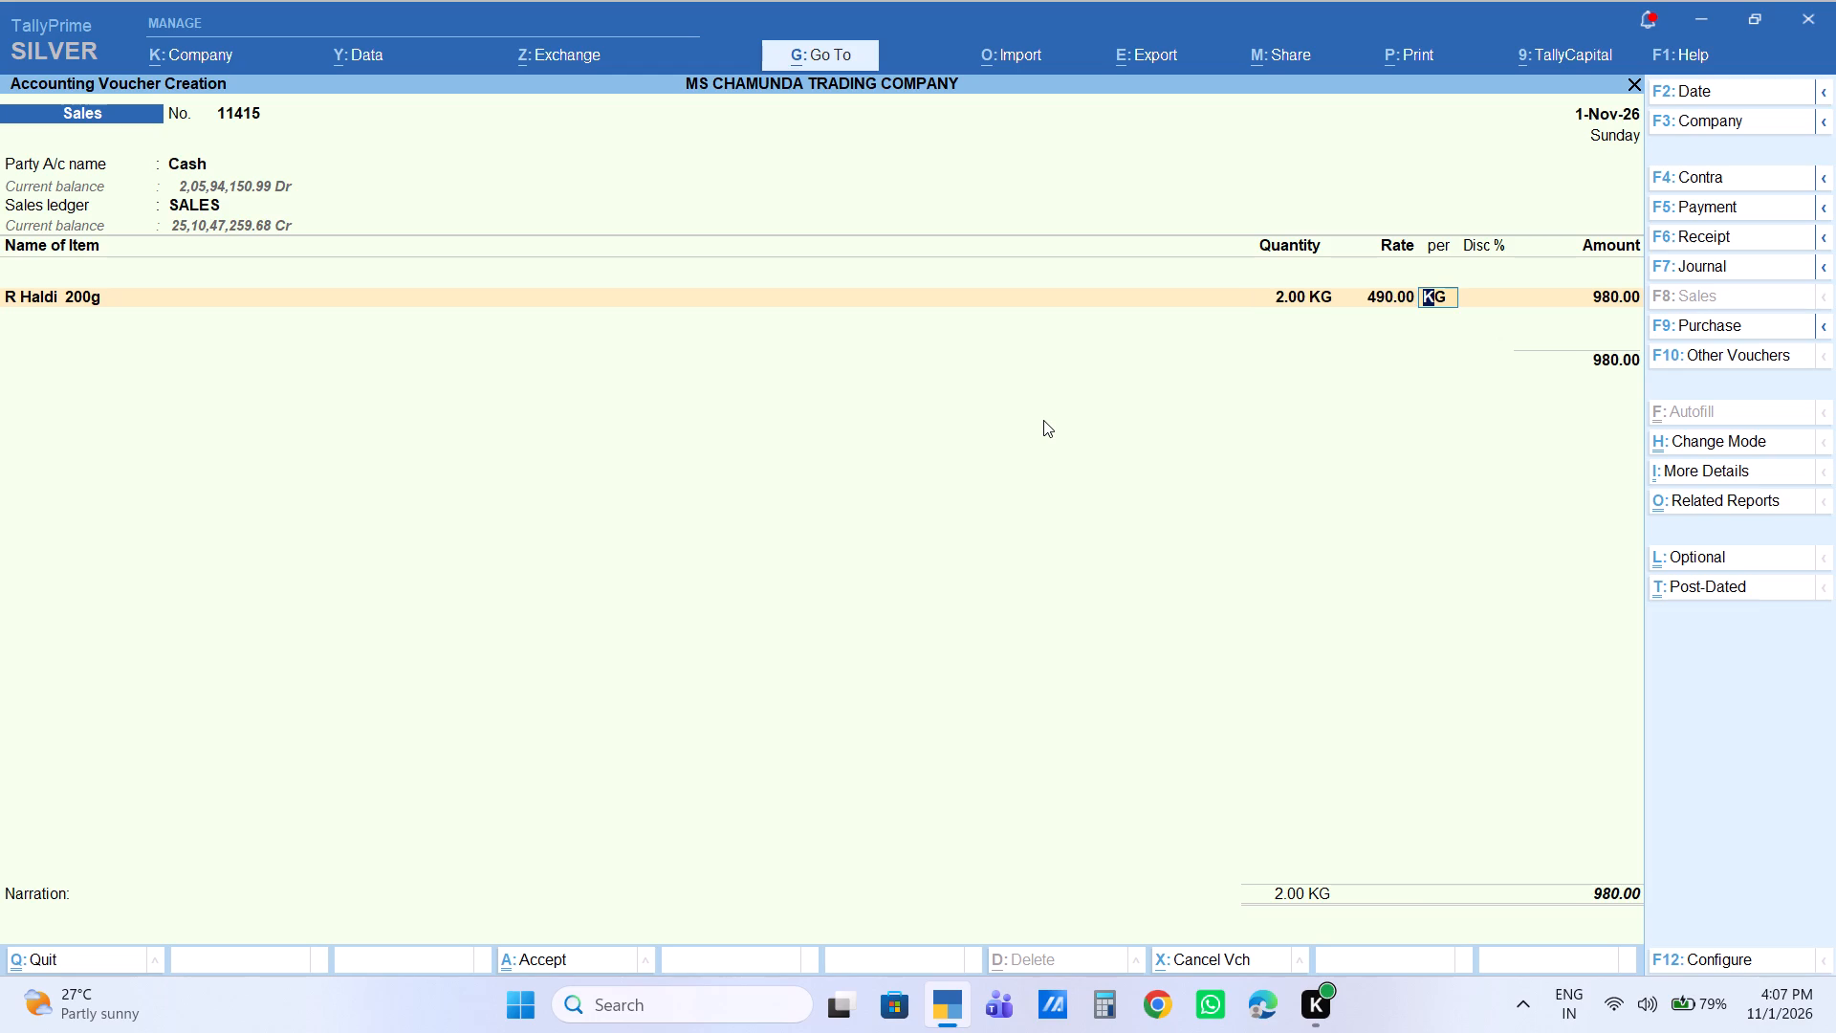
text(38)
key(Return)
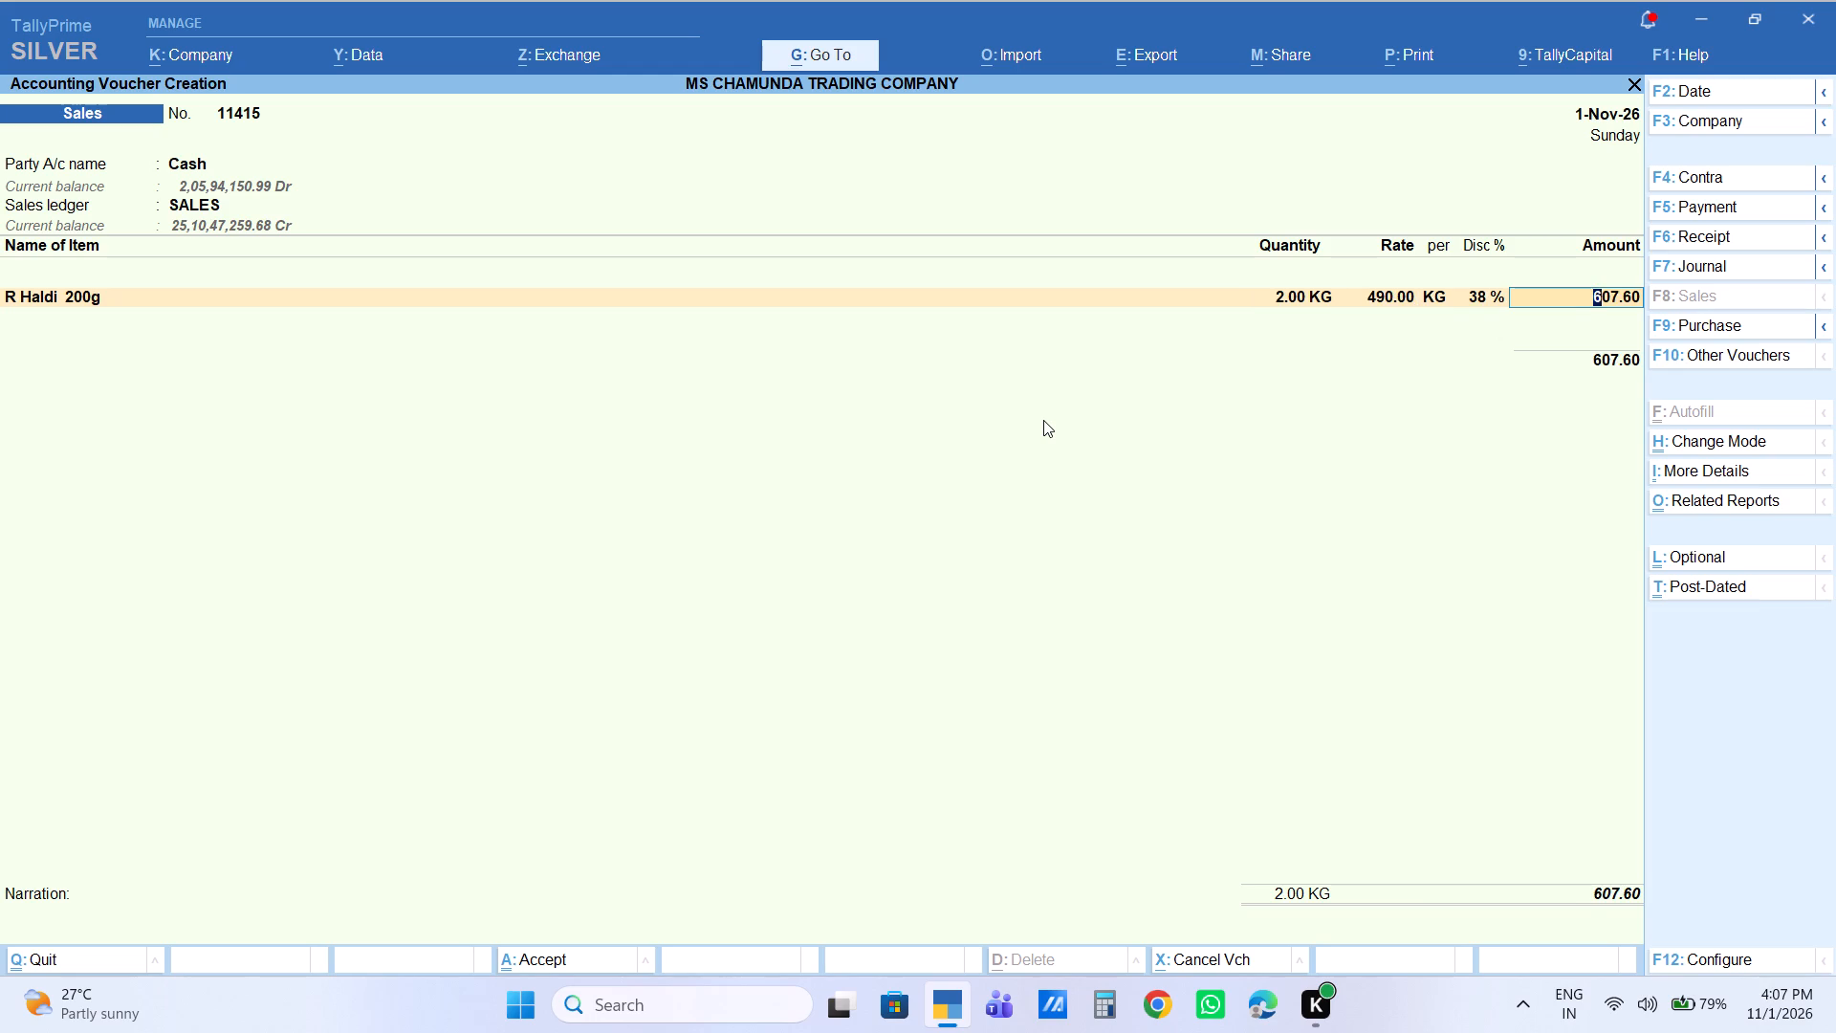
text(608)
key(Return)
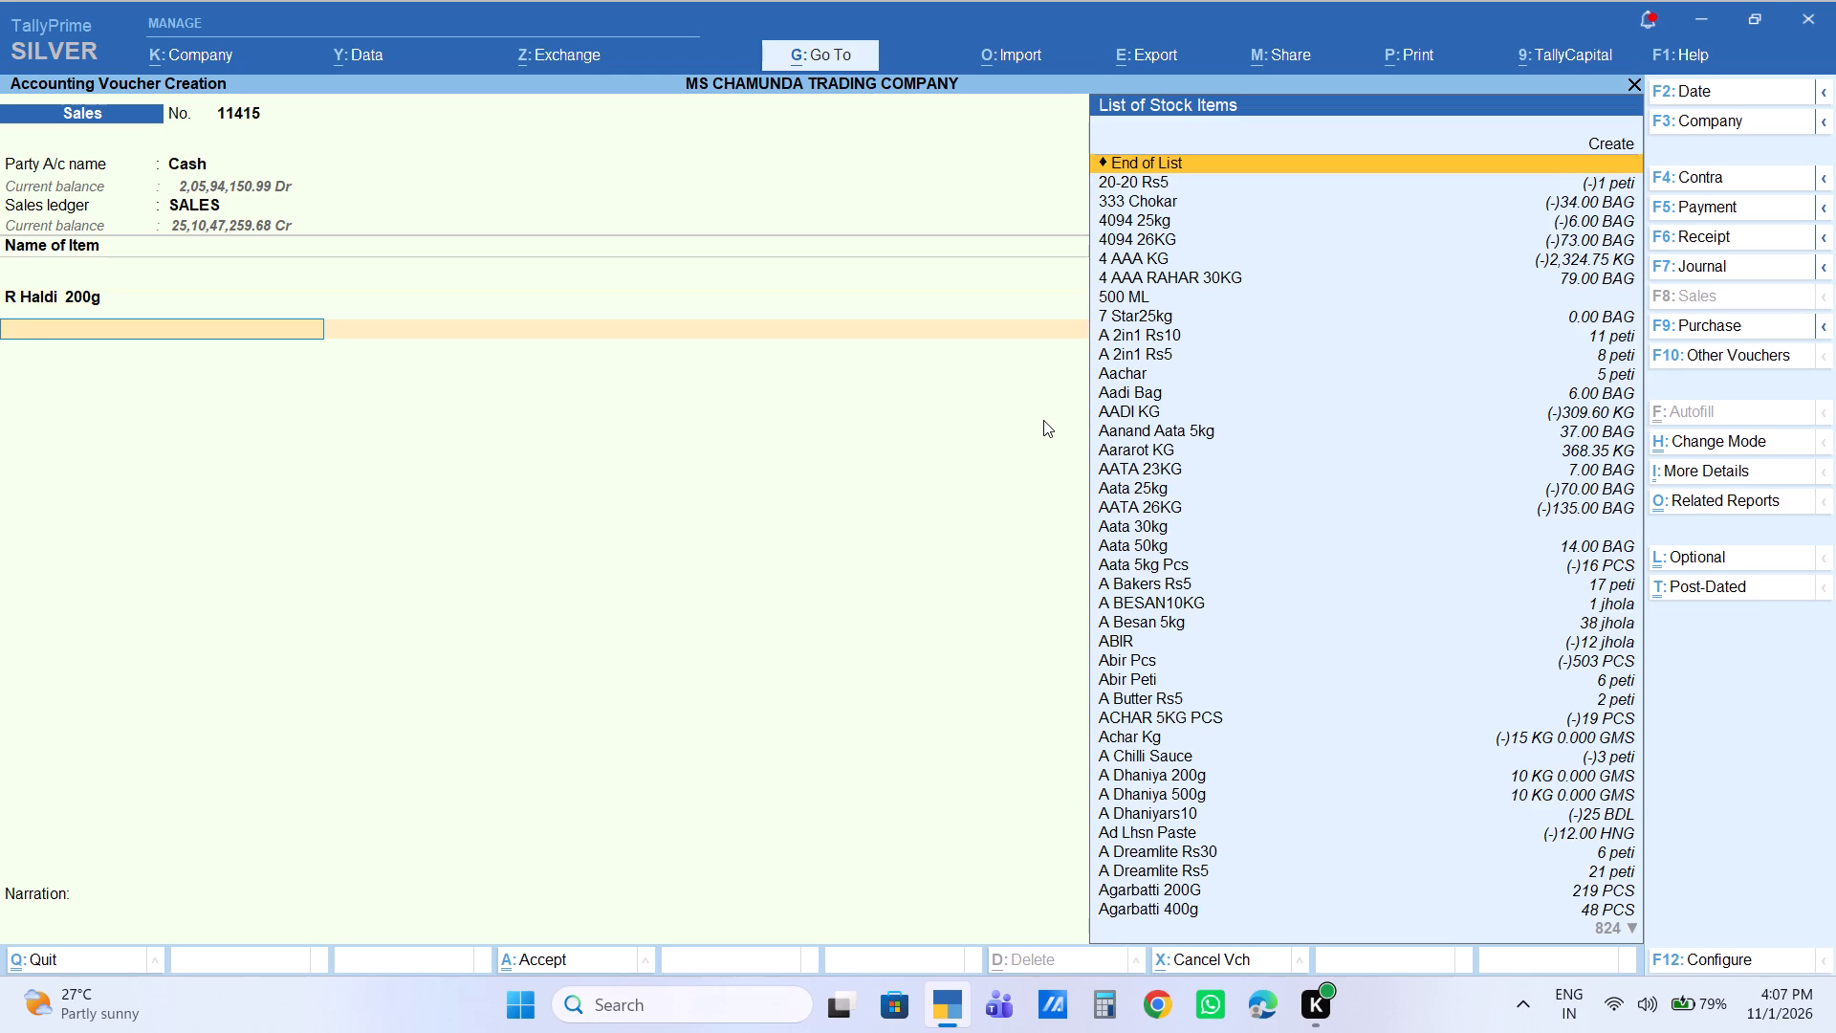
Add Aanand Aata 5kg below R Haldi 200g, with 1 BAG and an amount of 1,050.
text(aata)
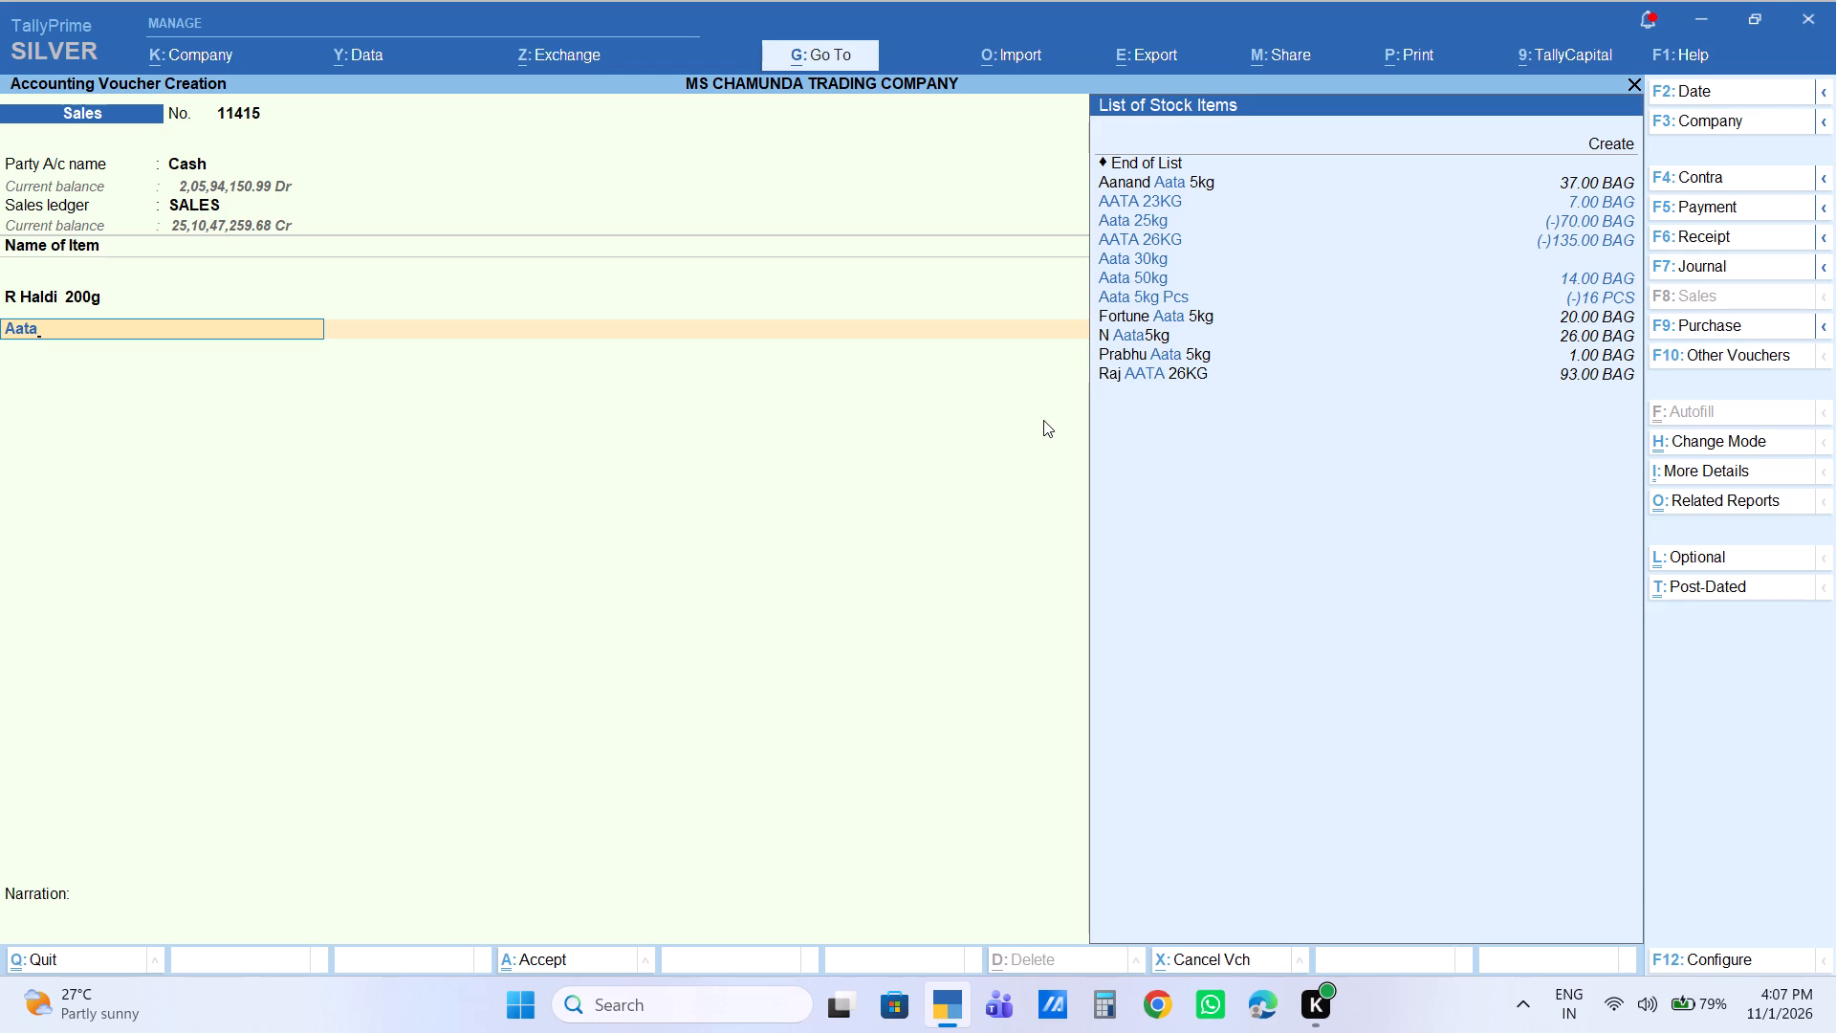
key(5)
key(Down)
key(Up)
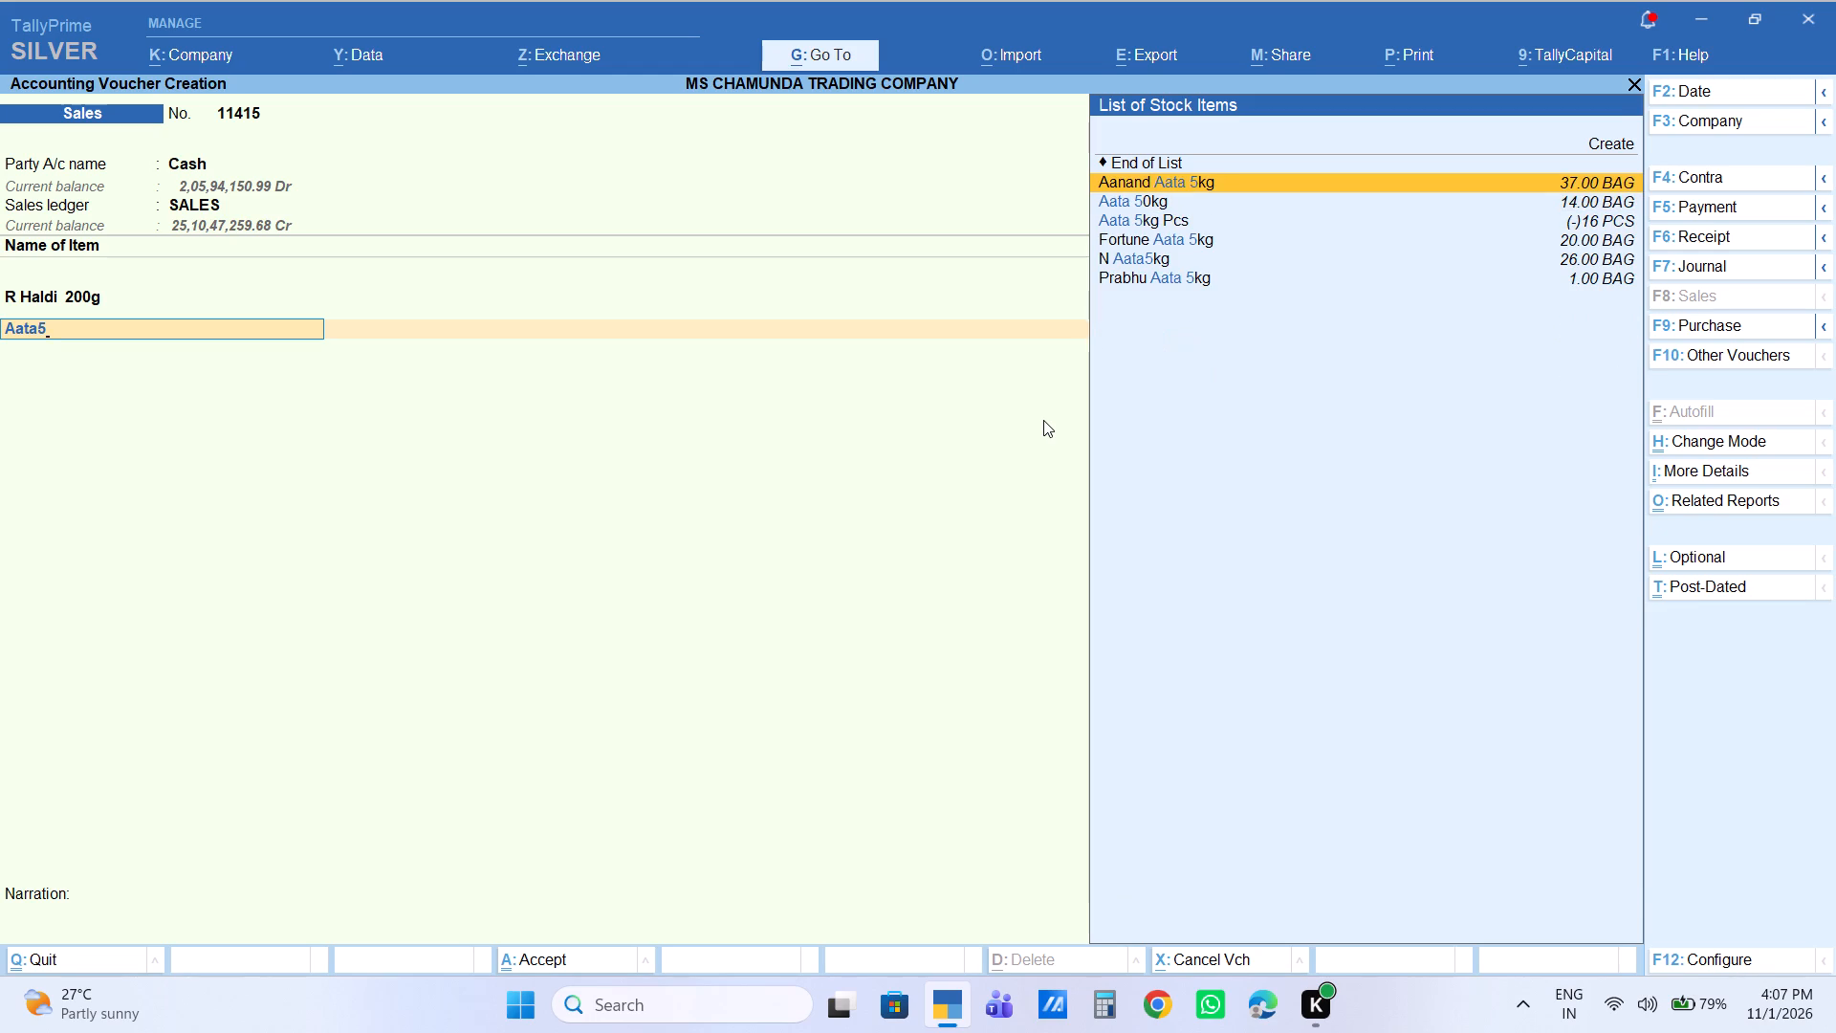
key(Return)
key(1)
key(Return)
key(Return)
key(Return)
key(Return)
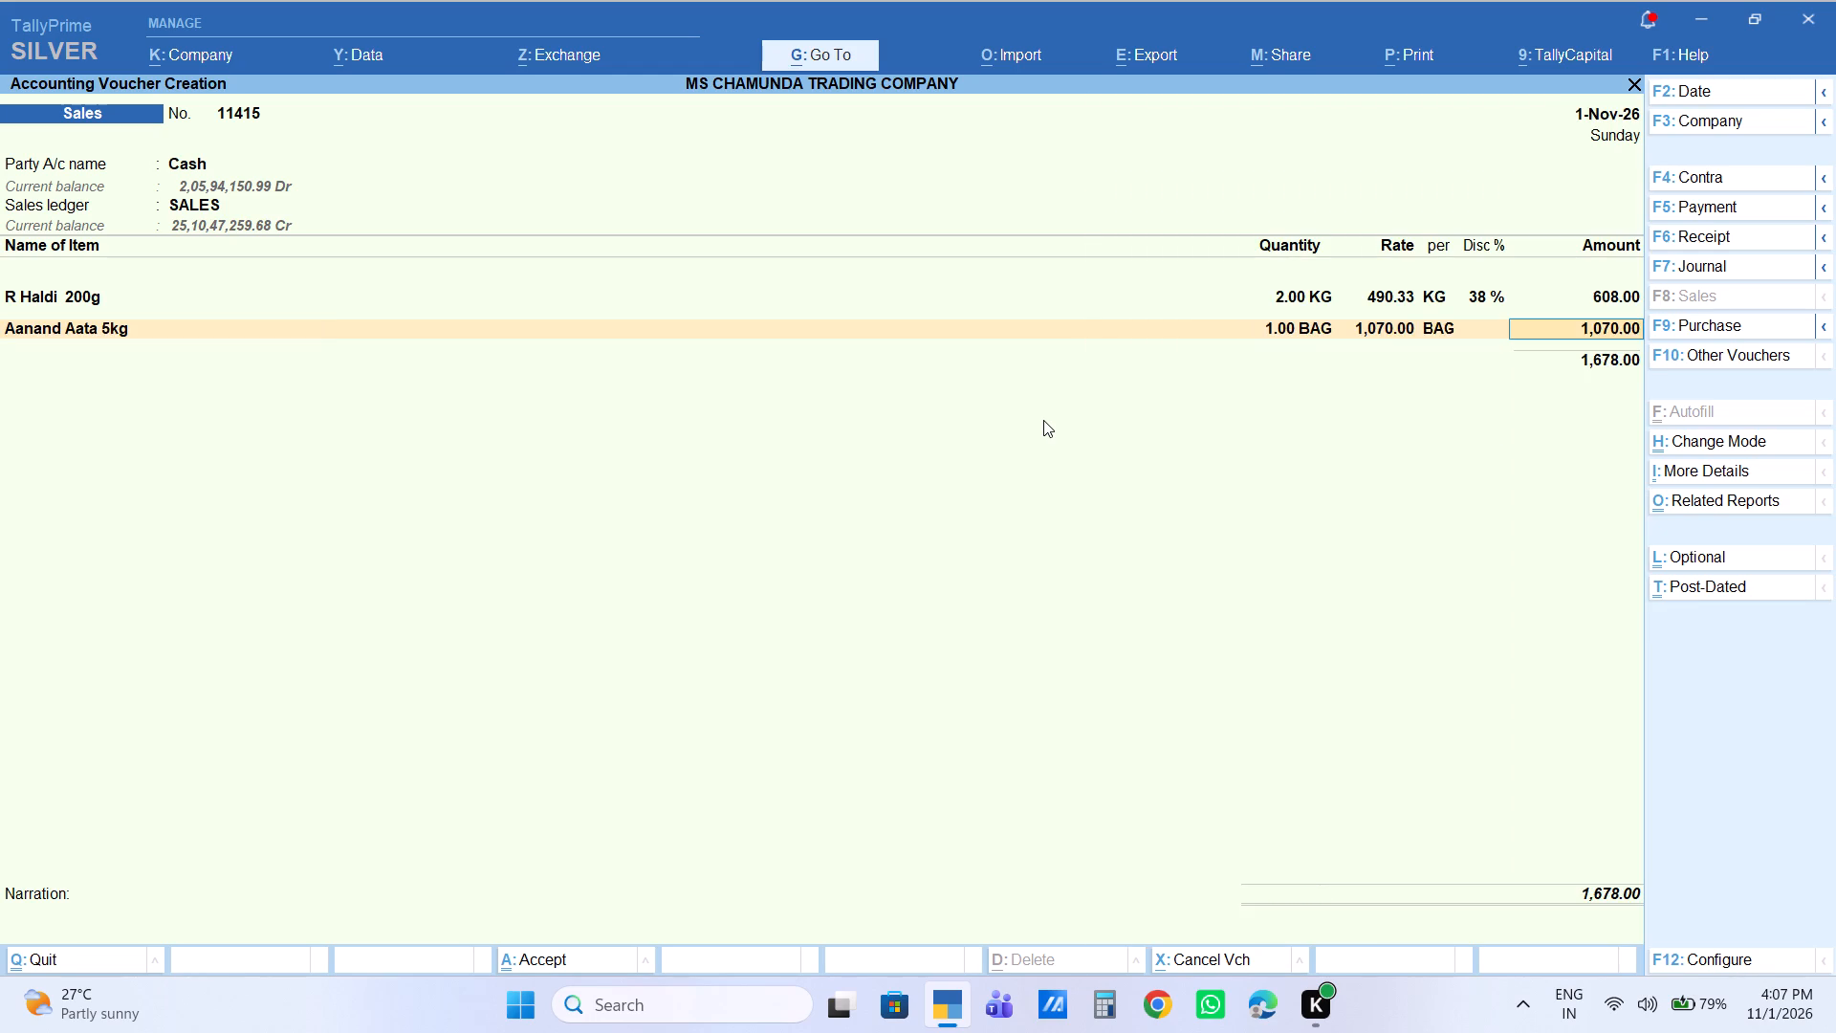
text(1050)
key(Return)
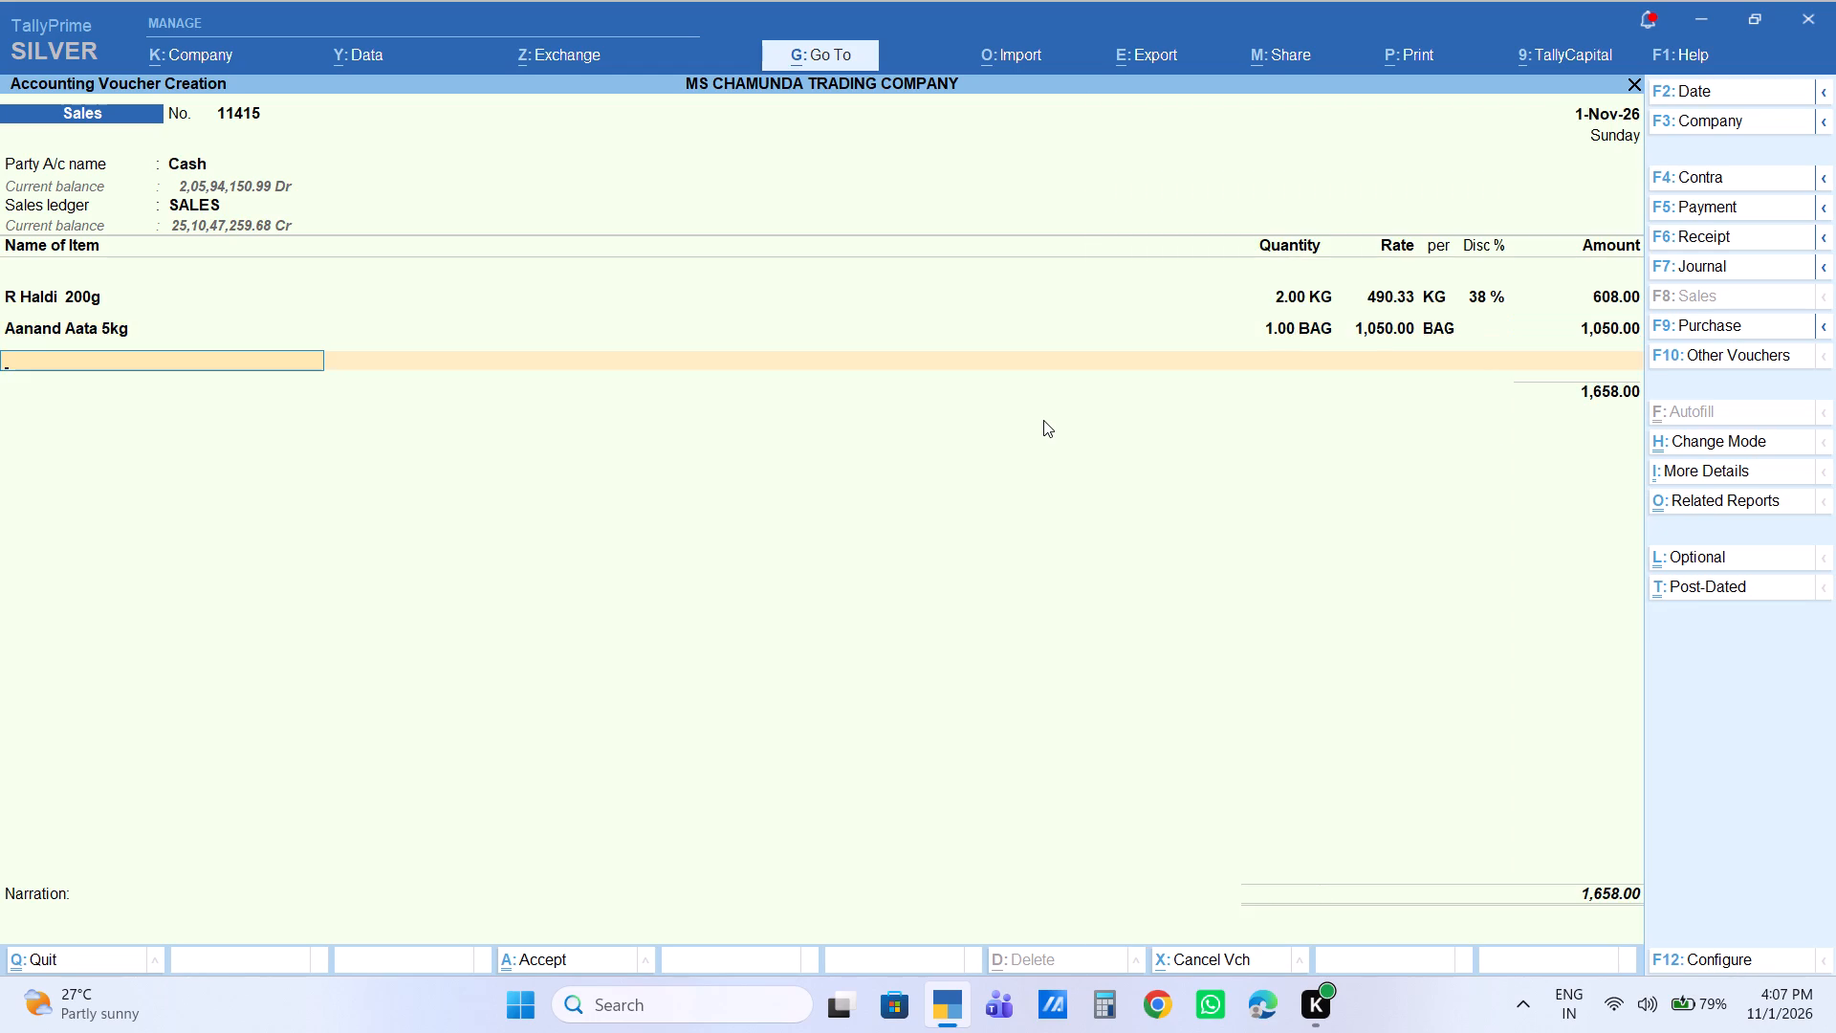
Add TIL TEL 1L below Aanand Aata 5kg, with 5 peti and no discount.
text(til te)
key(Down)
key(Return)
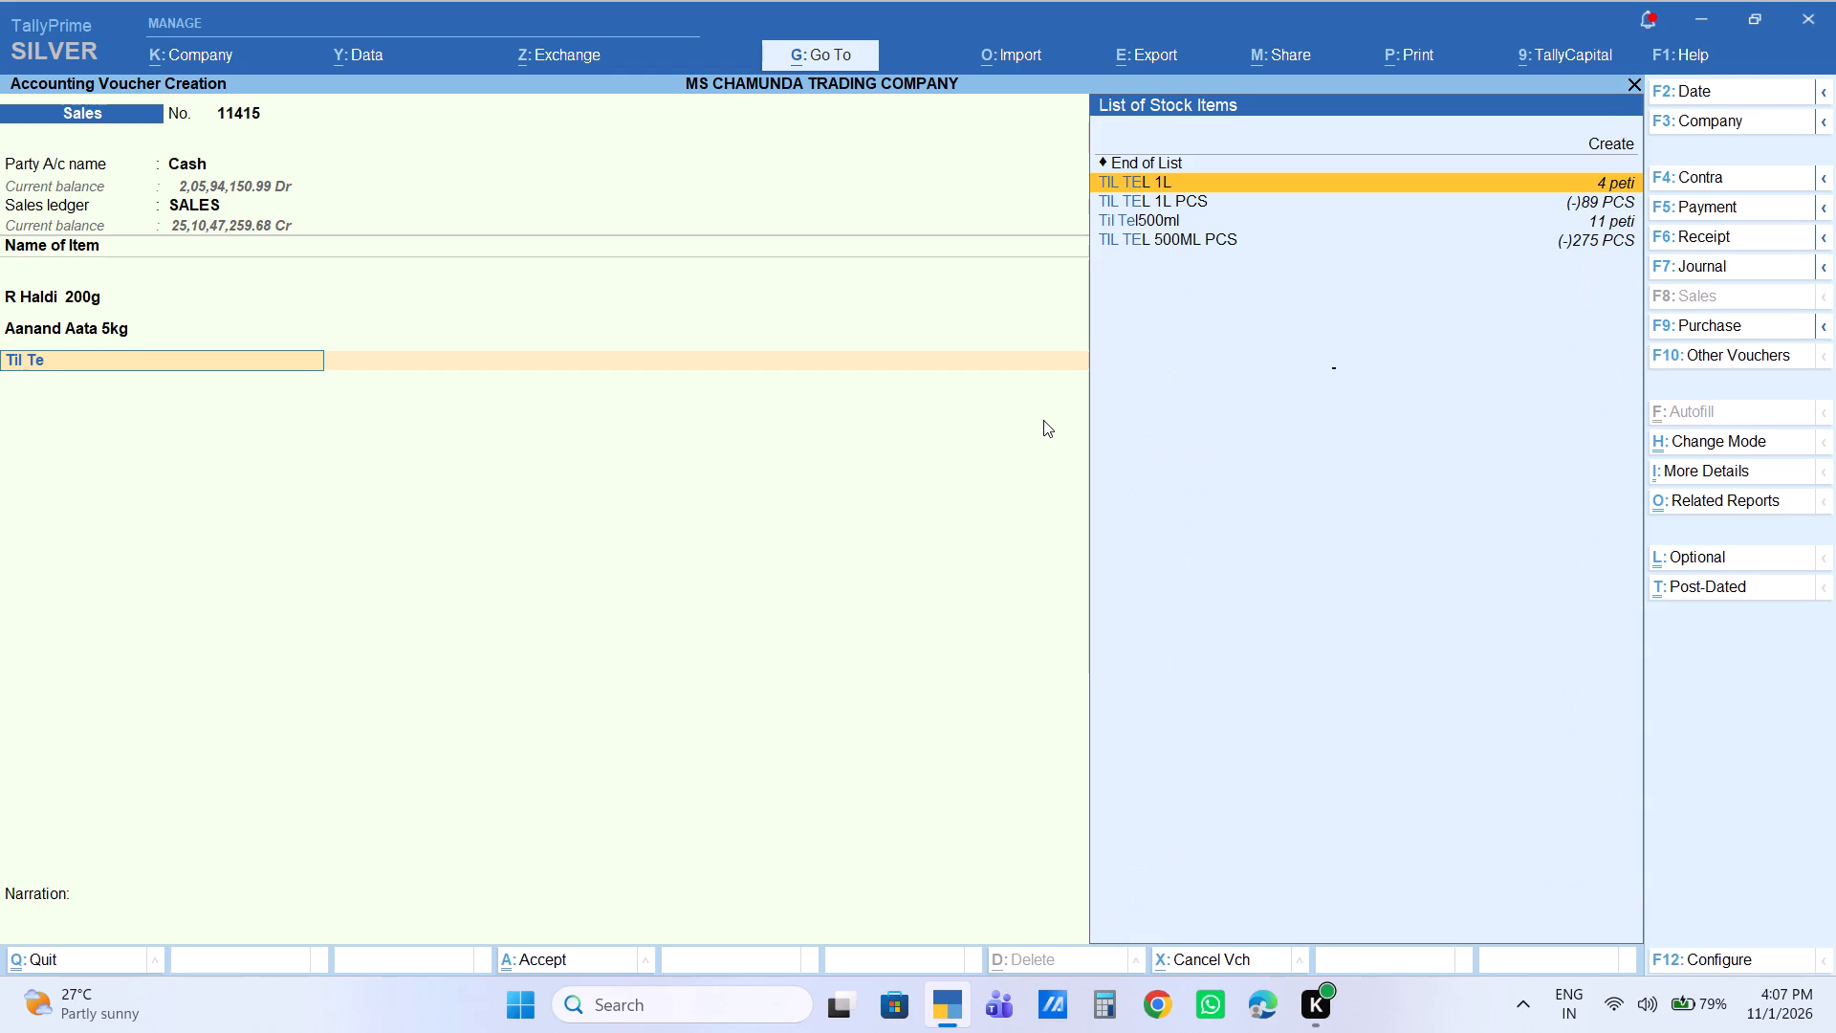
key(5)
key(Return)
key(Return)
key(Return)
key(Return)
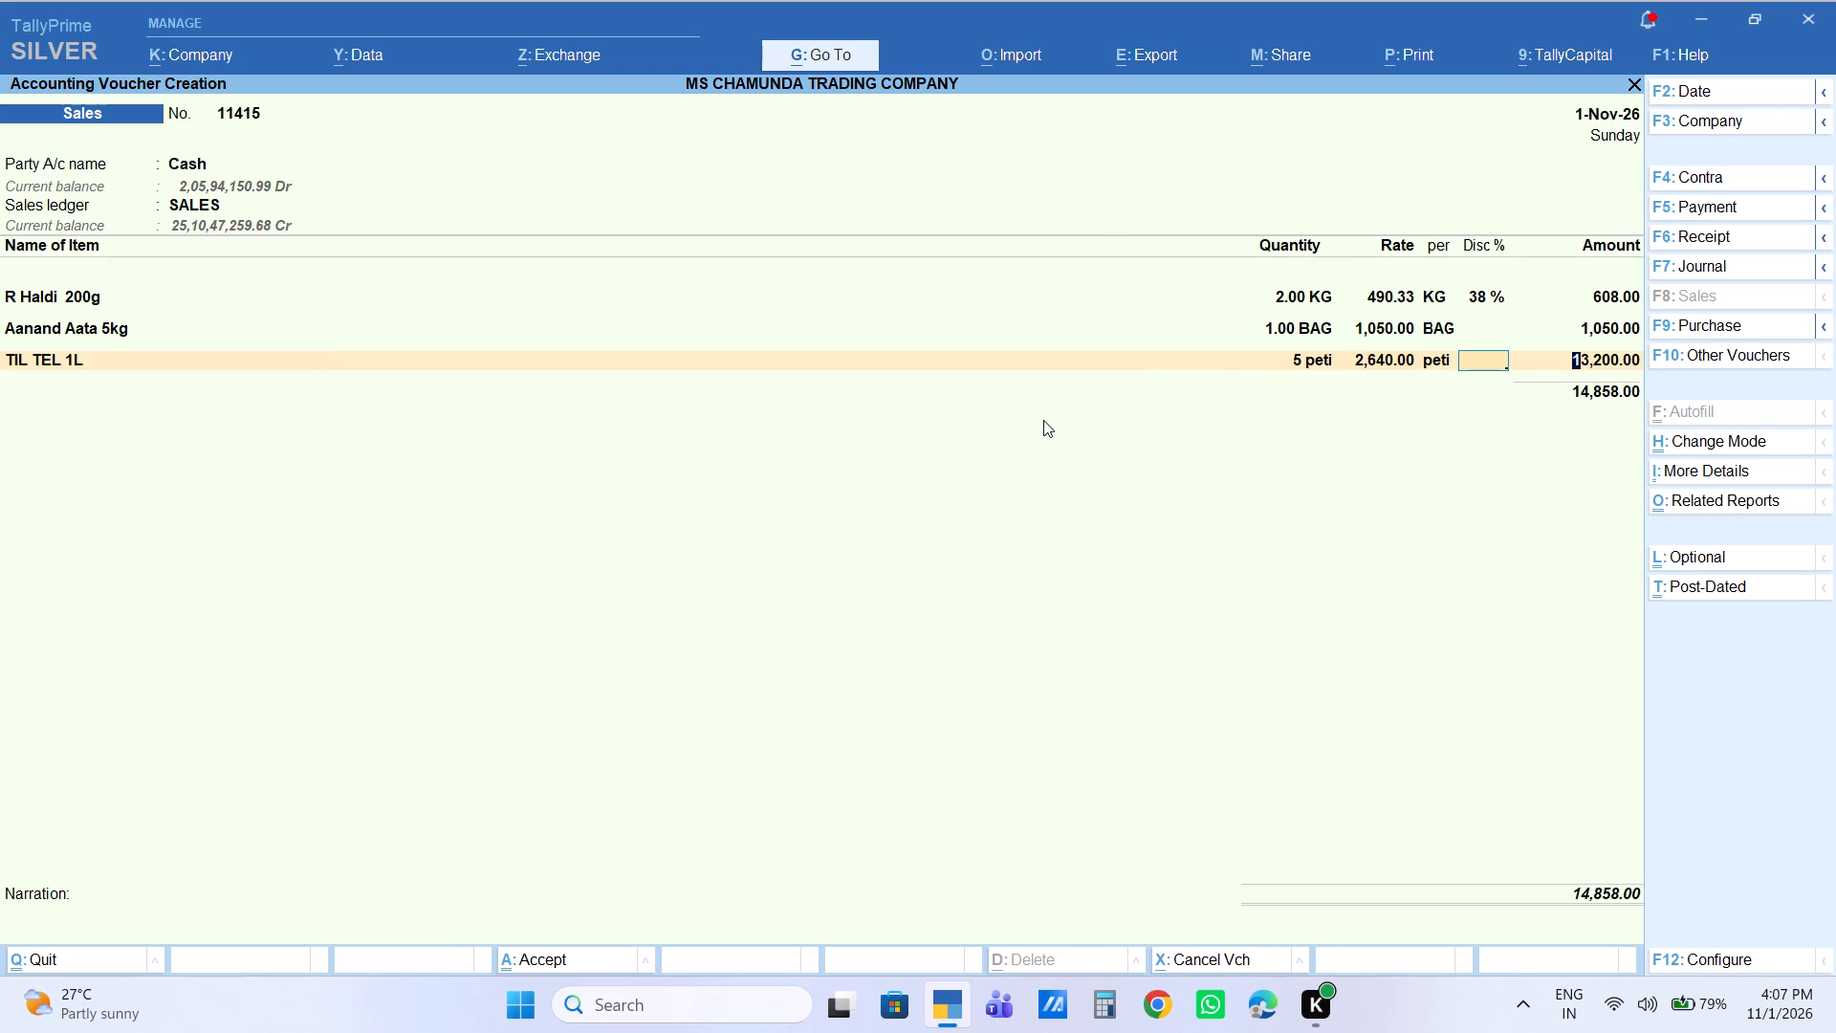
Replace the TIL TEL 1L item with TIL TEL 1L PCS, with 5 PCS and an amount of 550.
key(BackSpace)
key(BackSpace)
key(BackSpace)
key(BackSpace)
key(BackSpace)
key(BackSpace)
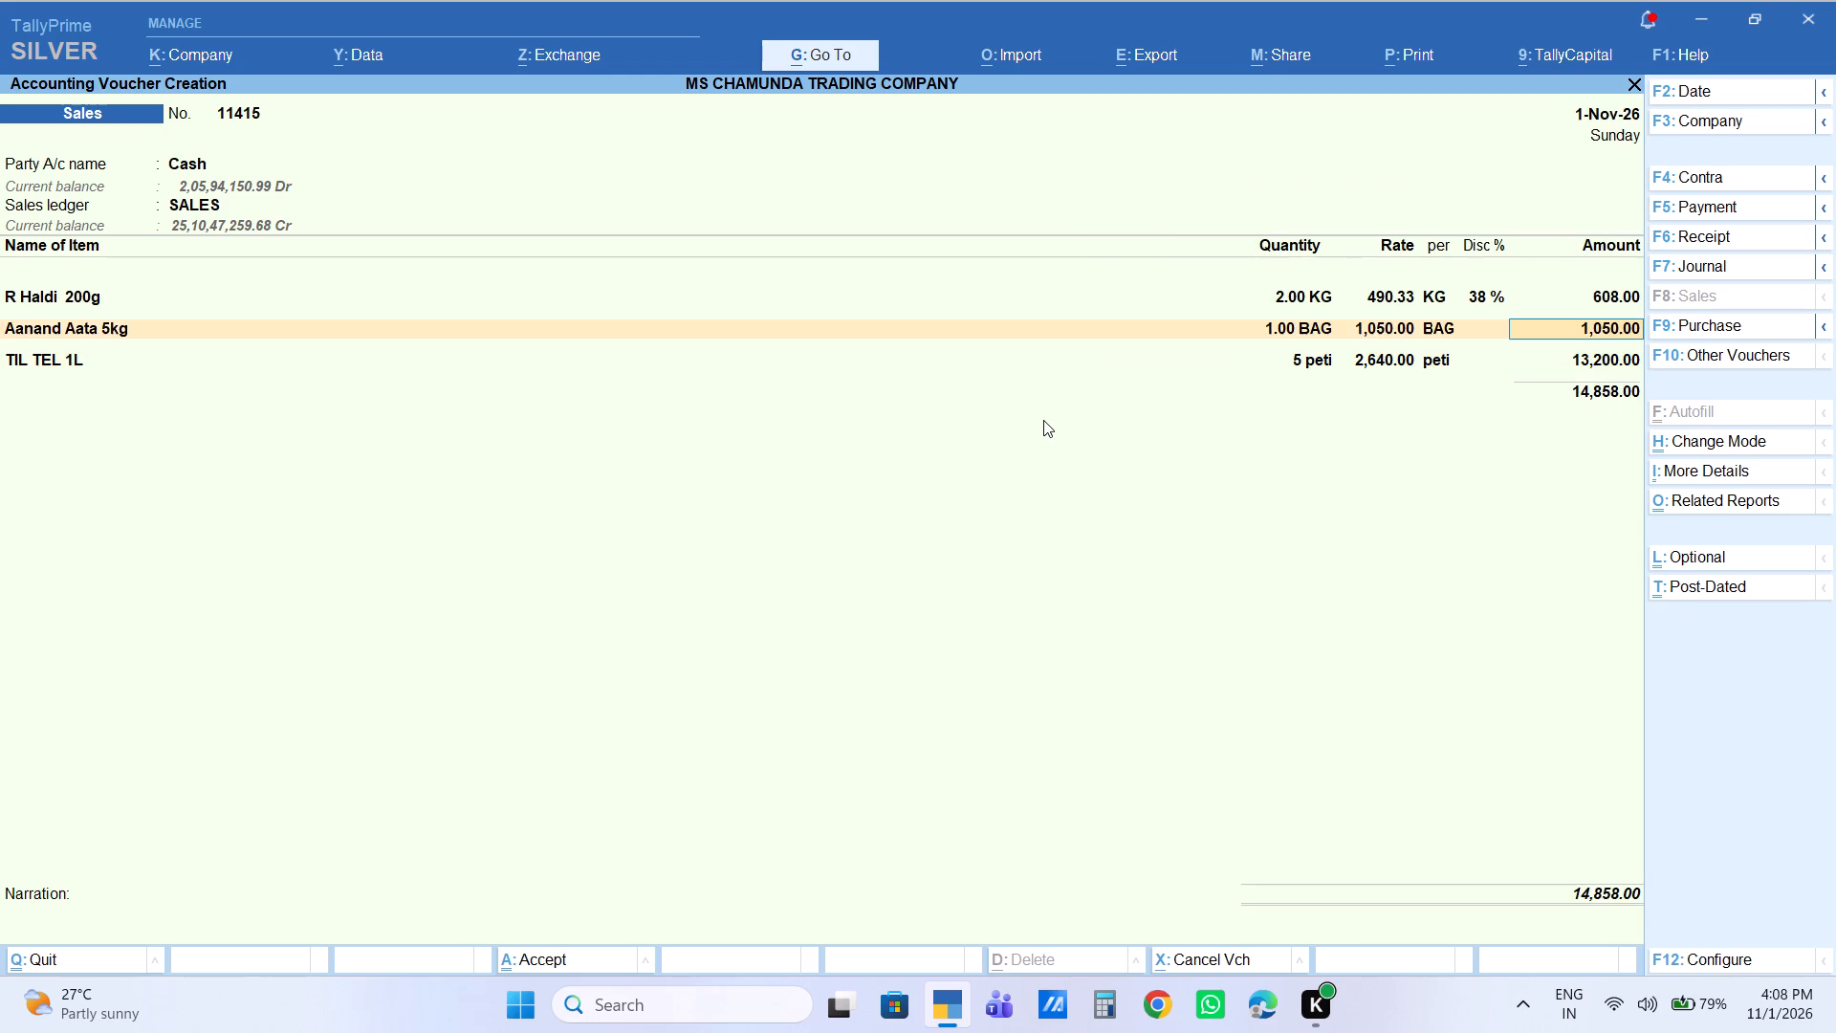
key(Return)
text(til te)
key(Down)
key(Down)
key(Down)
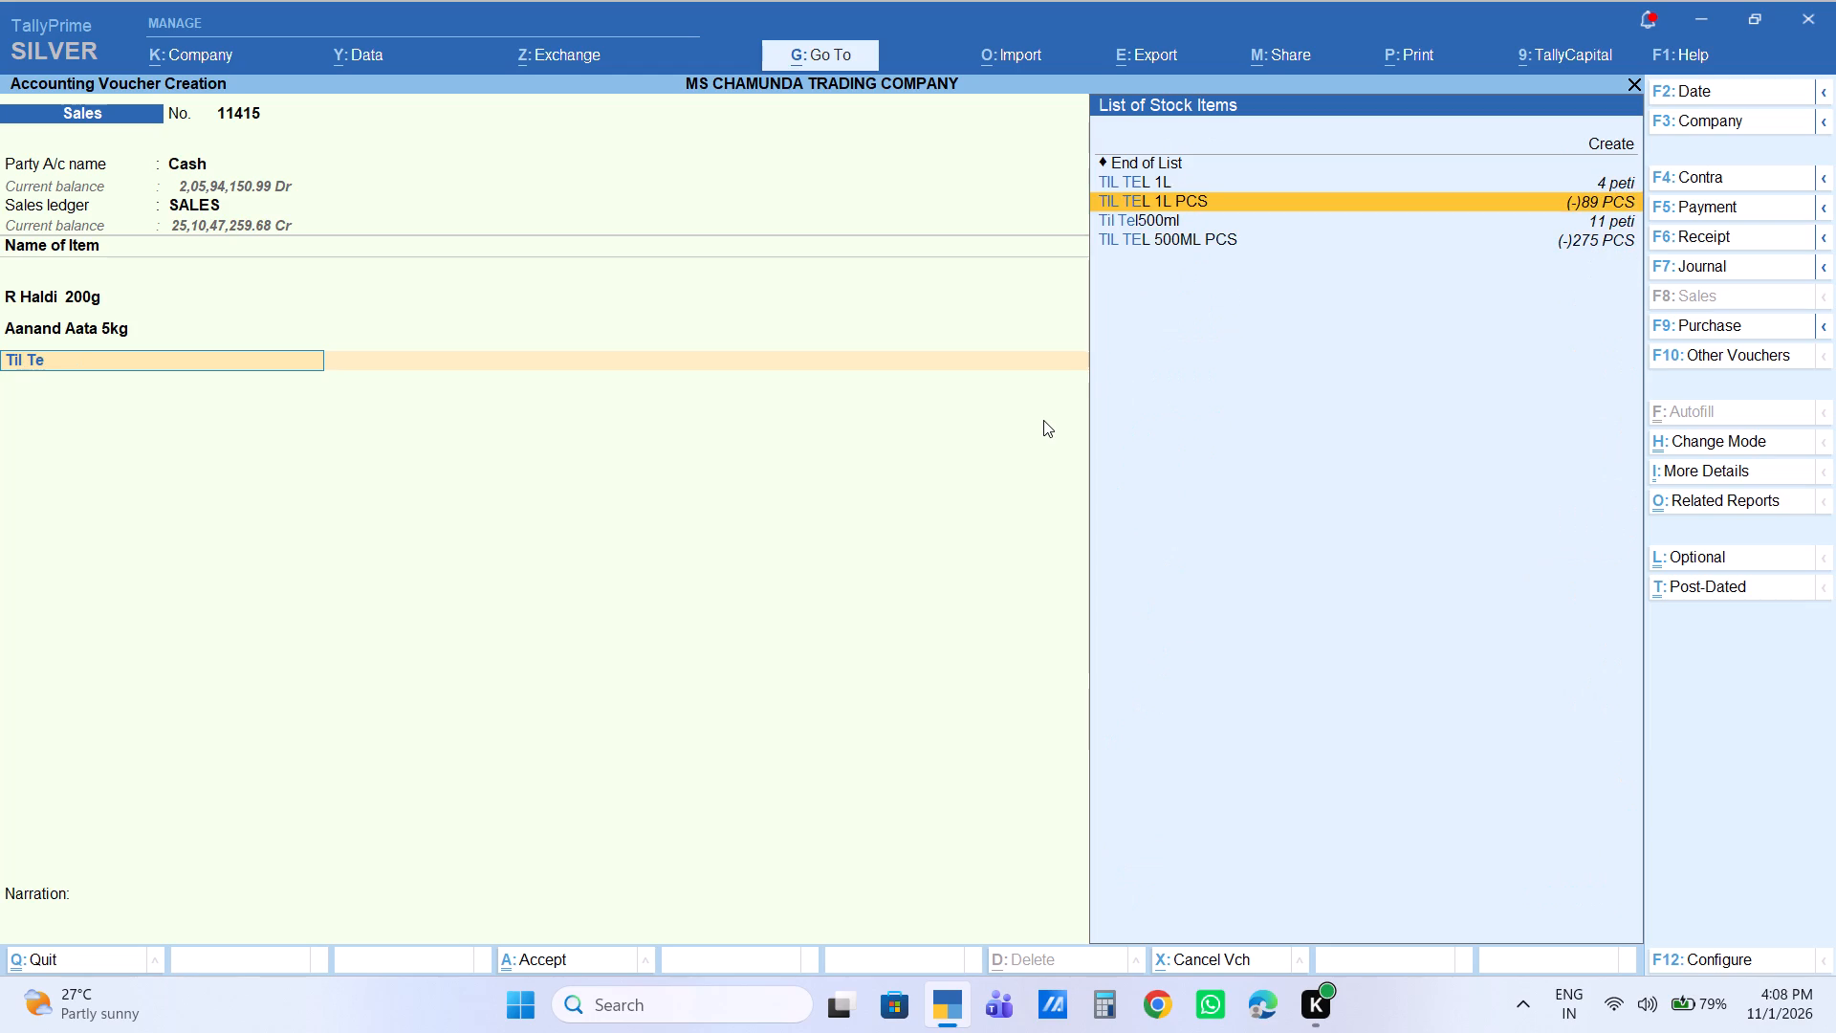
key(Up)
key(Return)
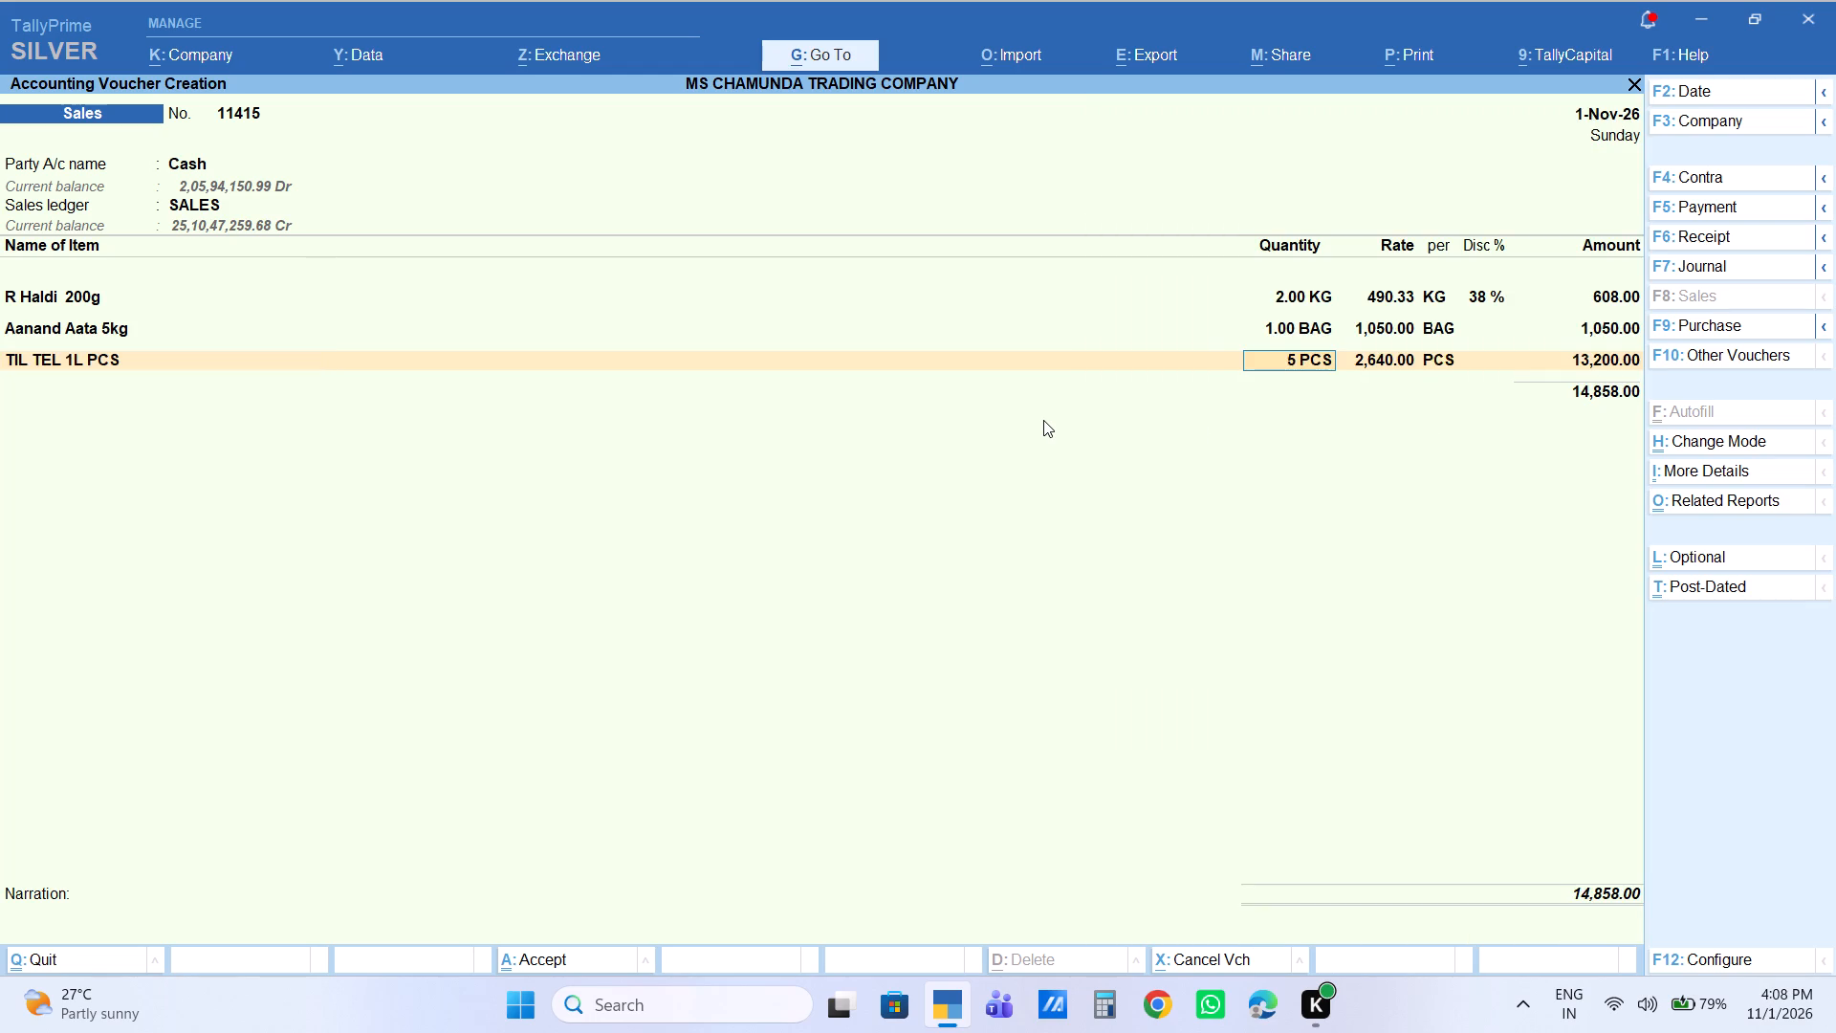
key(5)
key(Return)
key(Return)
key(Return)
key(Return)
text(550)
key(Return)
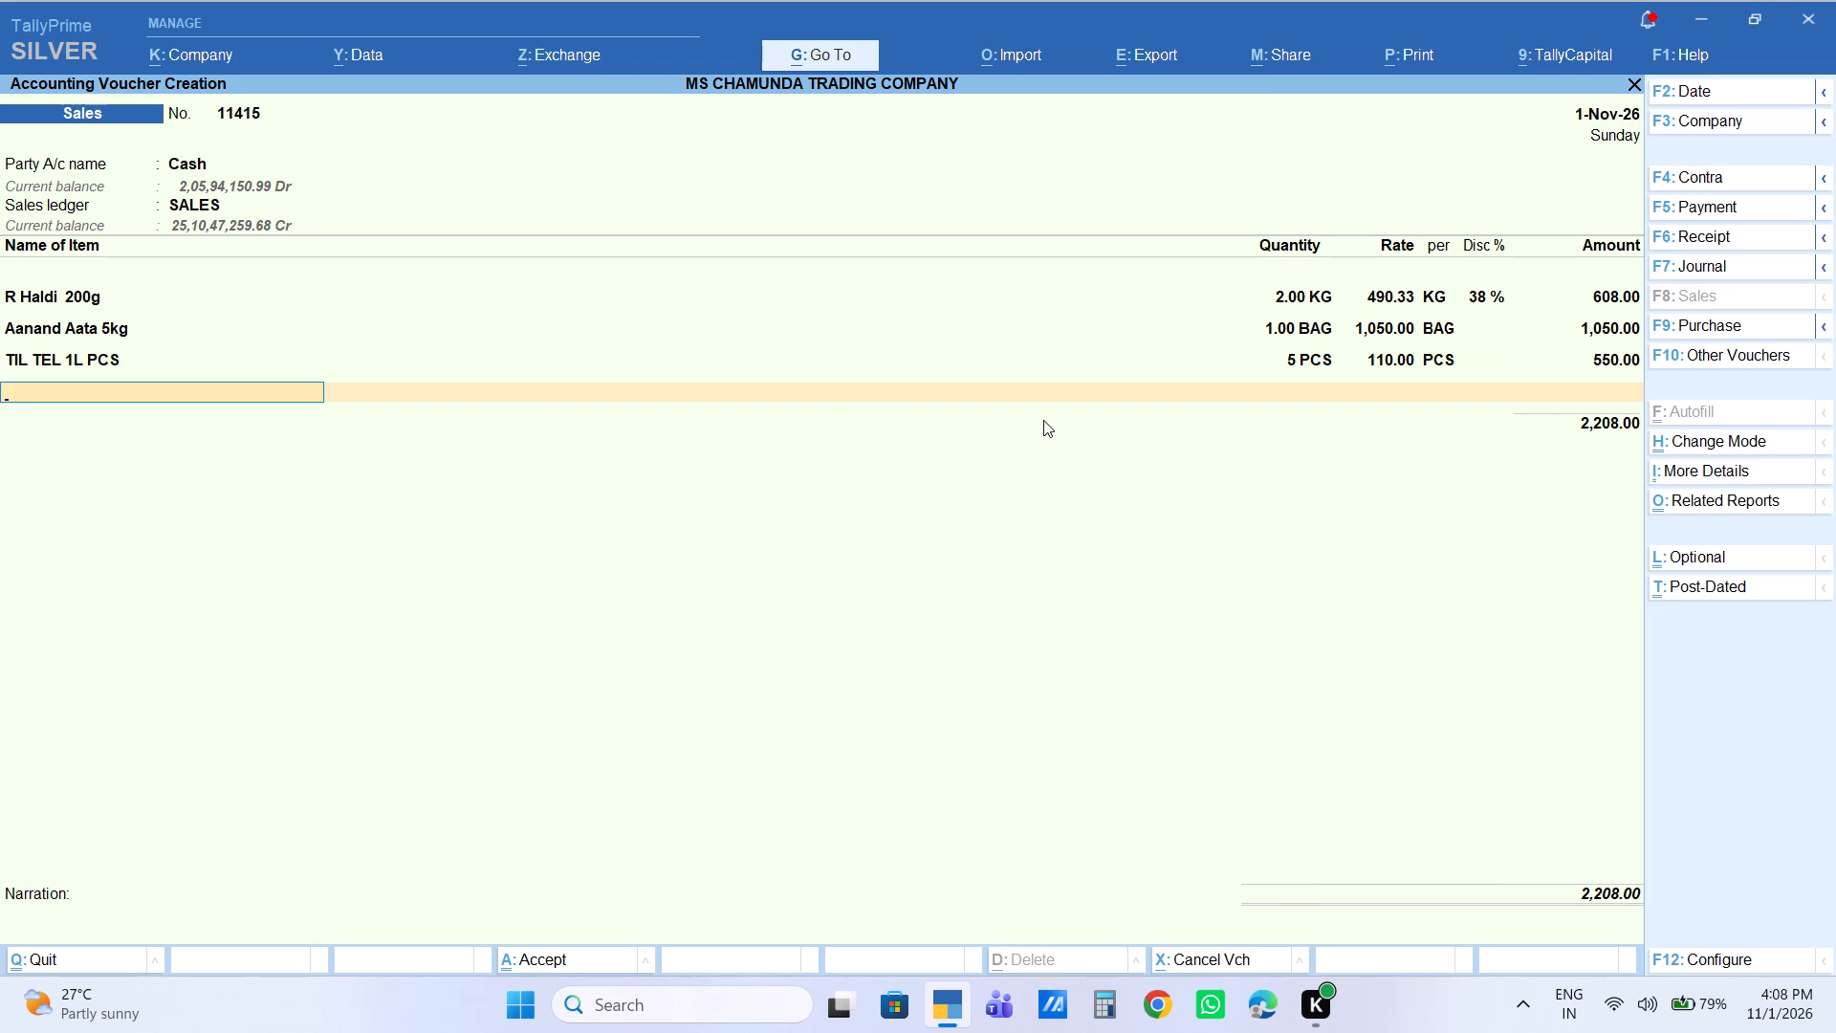
Change the quantity of TIL TEL 1L PCS to 4 PCS, keeping the rate of 110 per PCS.
key(BackSpace)
key(BackSpace)
key(BackSpace)
key(BackSpace)
key(BackSpace)
key(4)
key(Return)
key(Return)
key(Return)
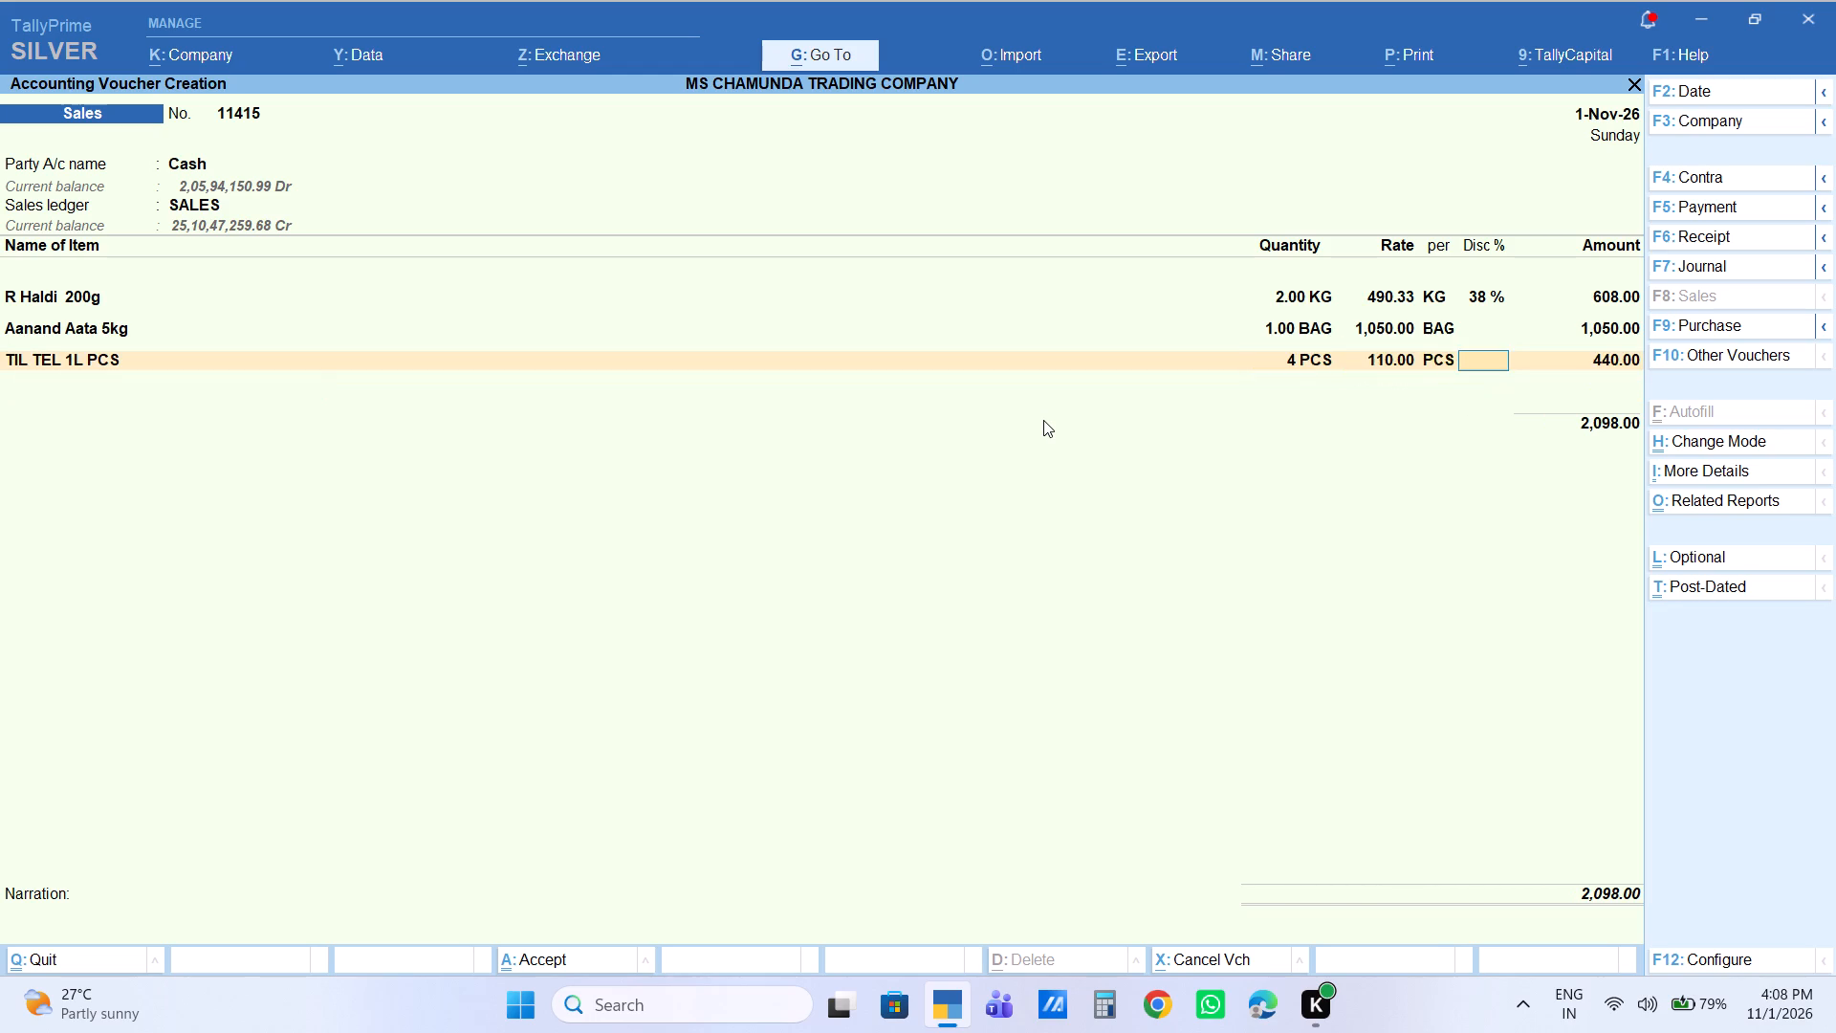
Leave TIL TEL 1L PCS without a discount, finish the item entries and save the cash sales voucher.
key(Return)
key(Return)
key(Return)
key(Return)
key(Return)
key(Return)
key(Return)
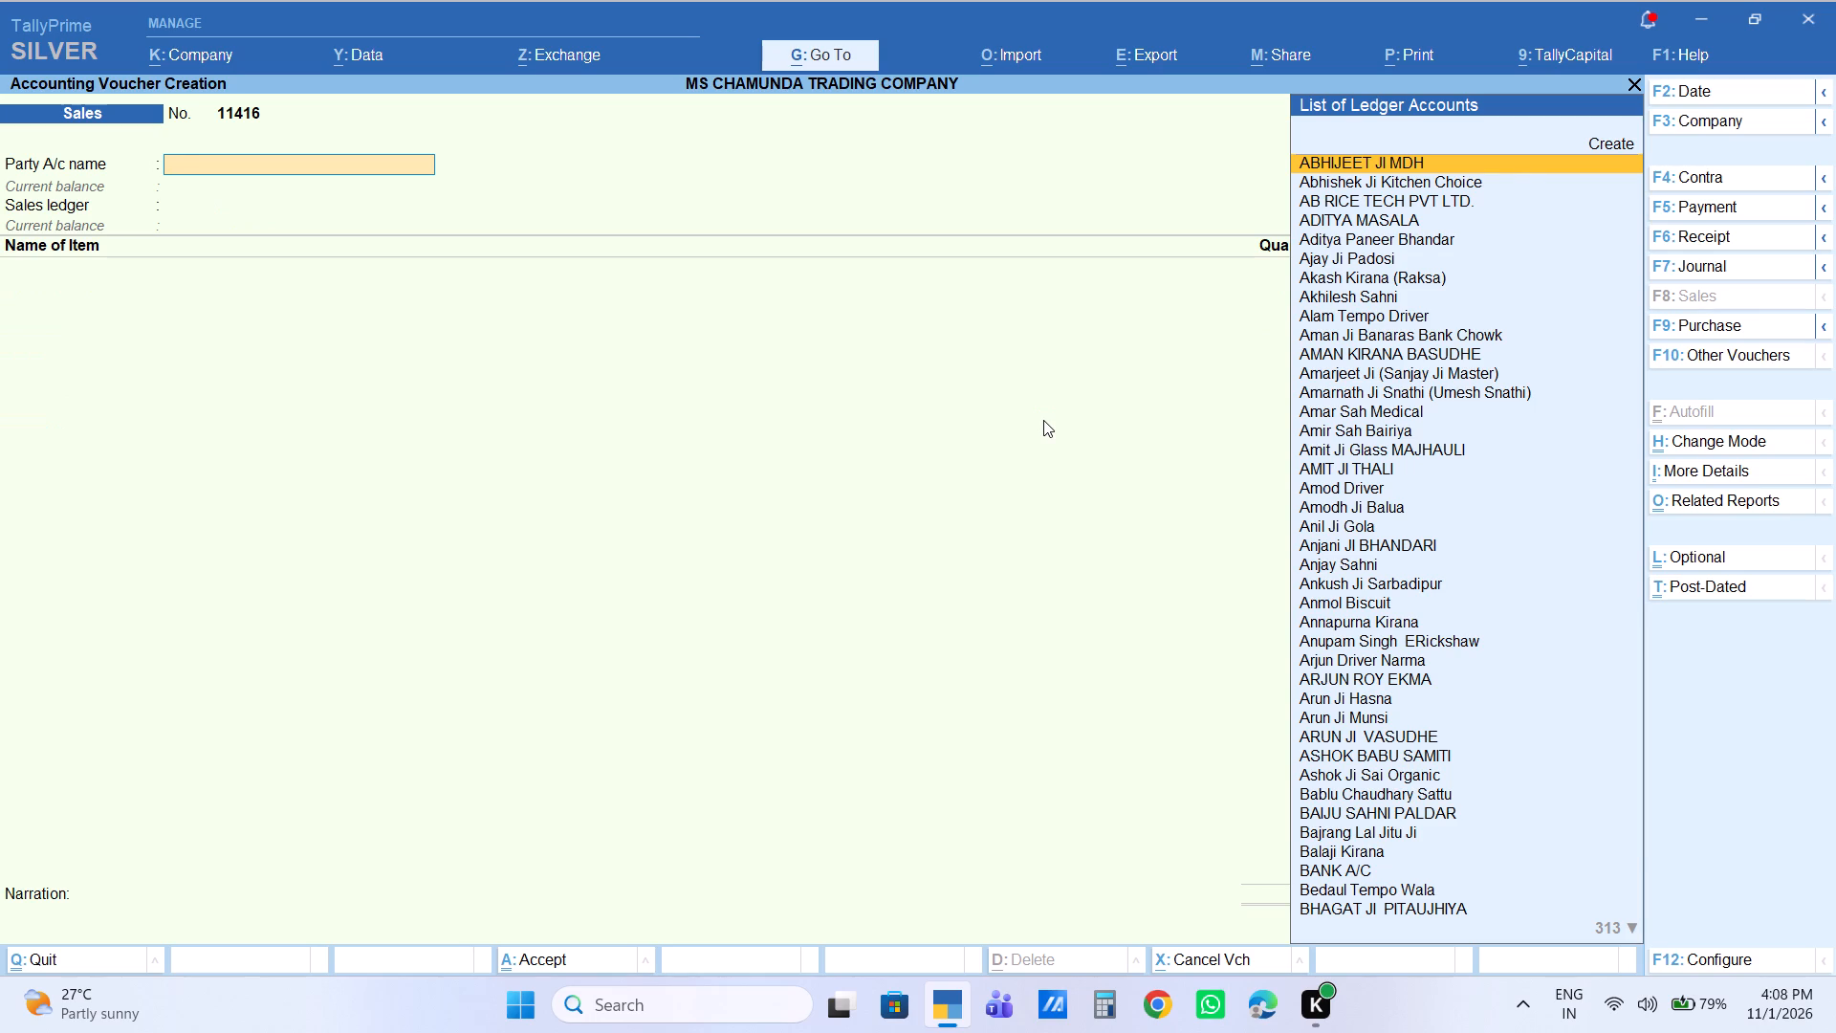
Start the new sales voucher with Cash as the party account and SALES as the sales ledger.
text(cas)
key(Return)
key(Return)
key(Return)
key(Return)
key(Return)
key(Return)
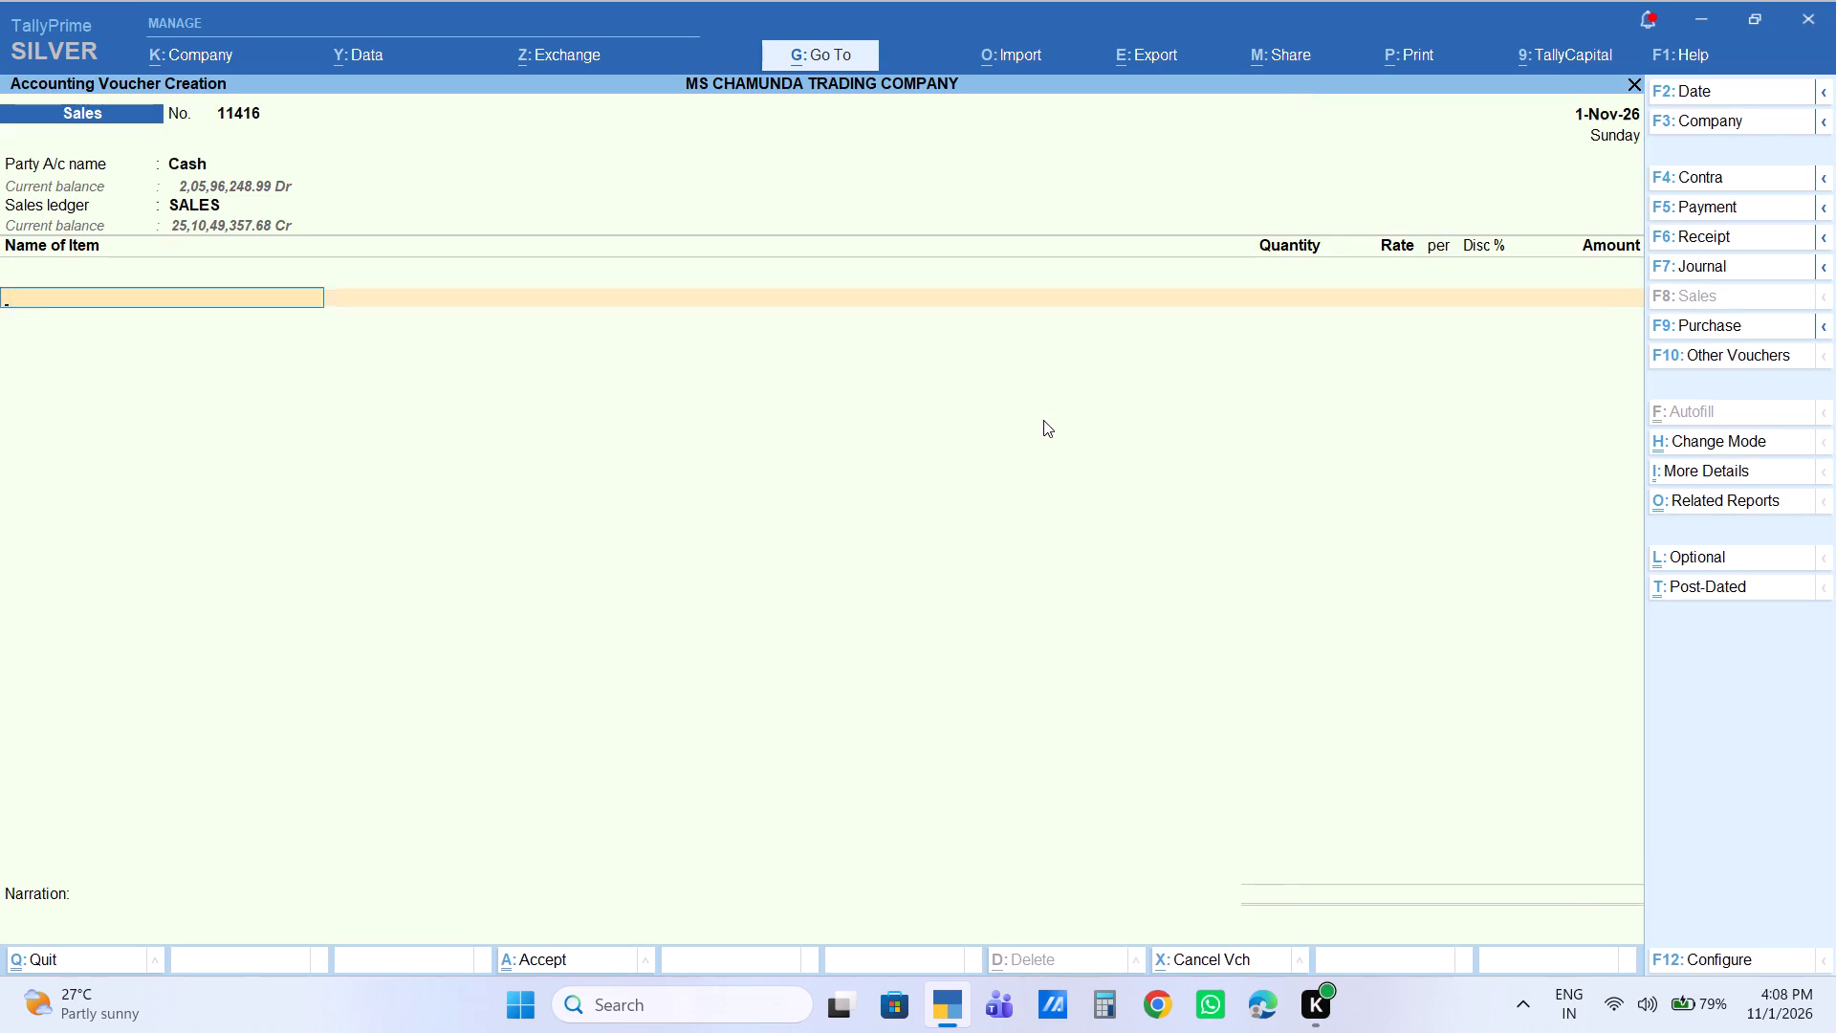
Add Tejpatta 10KG with 1 BAG at 700 per BAG and save the voucher.
key(Return)
key(BackSpace)
text(tejp)
key(Down)
key(Return)
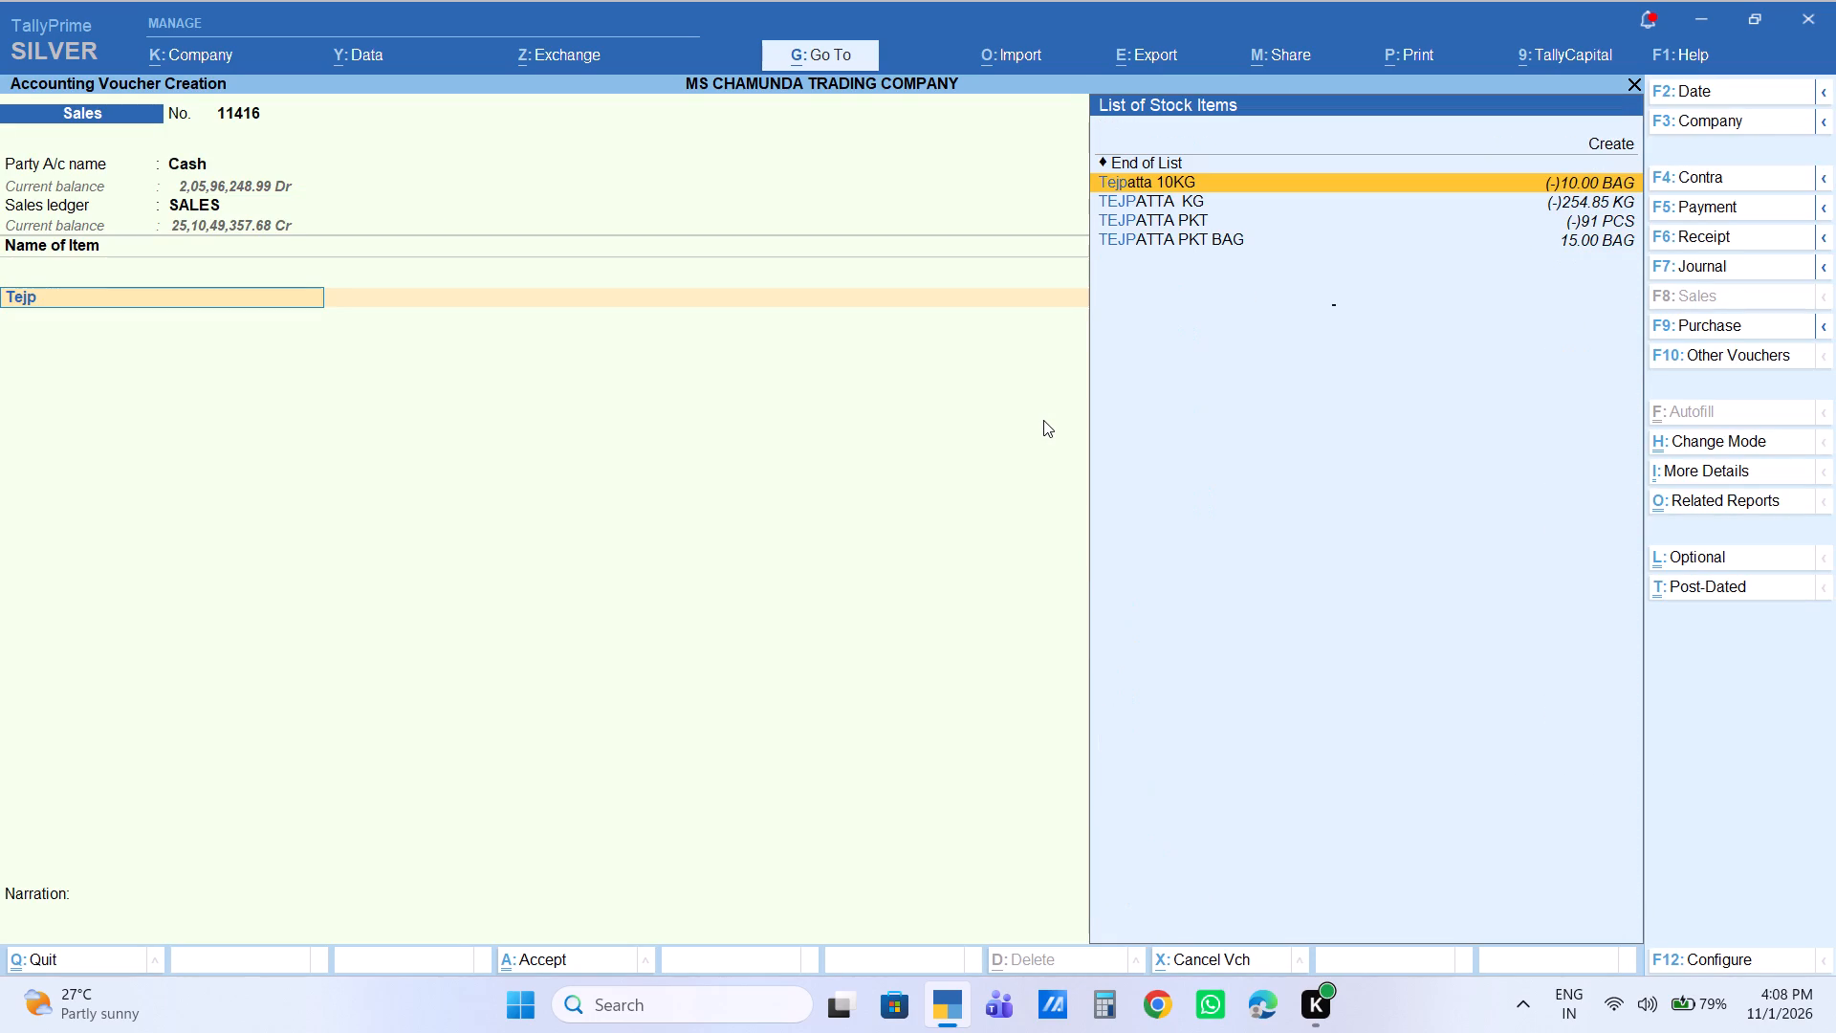
key(1)
key(Return)
key(Return)
key(Return)
key(Return)
key(Return)
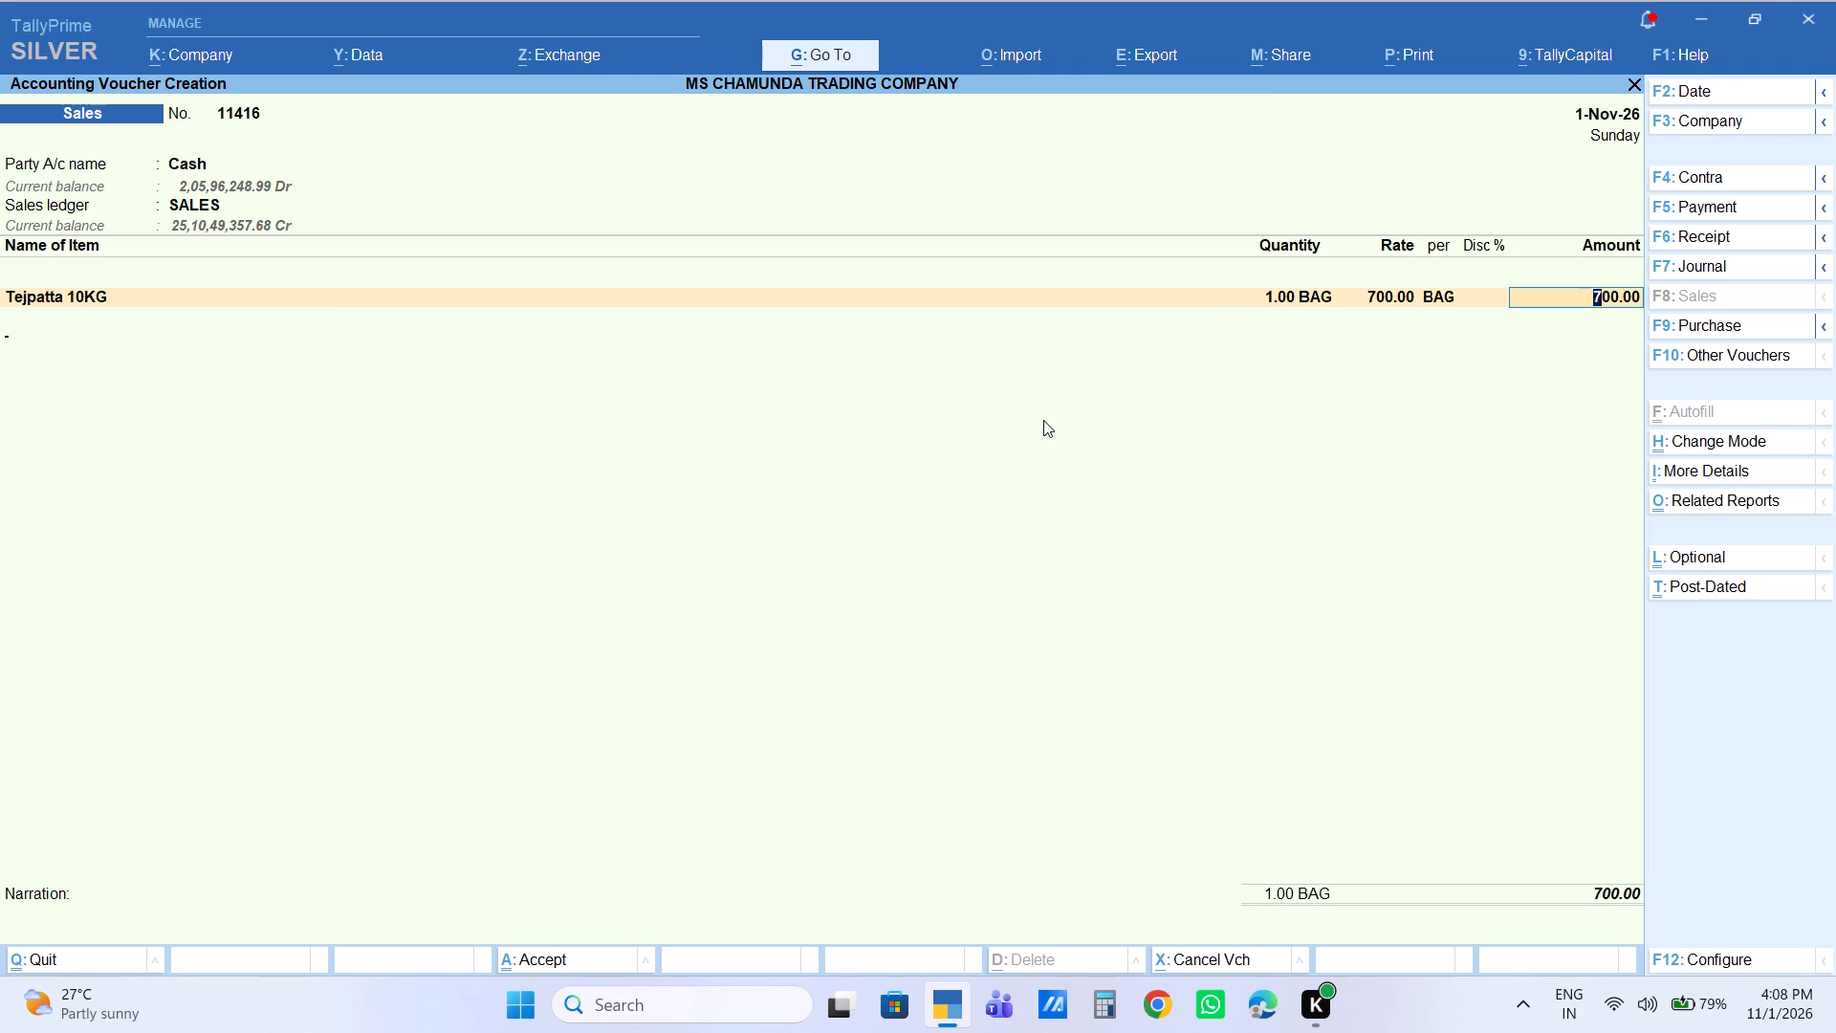
key(ctrl+a)
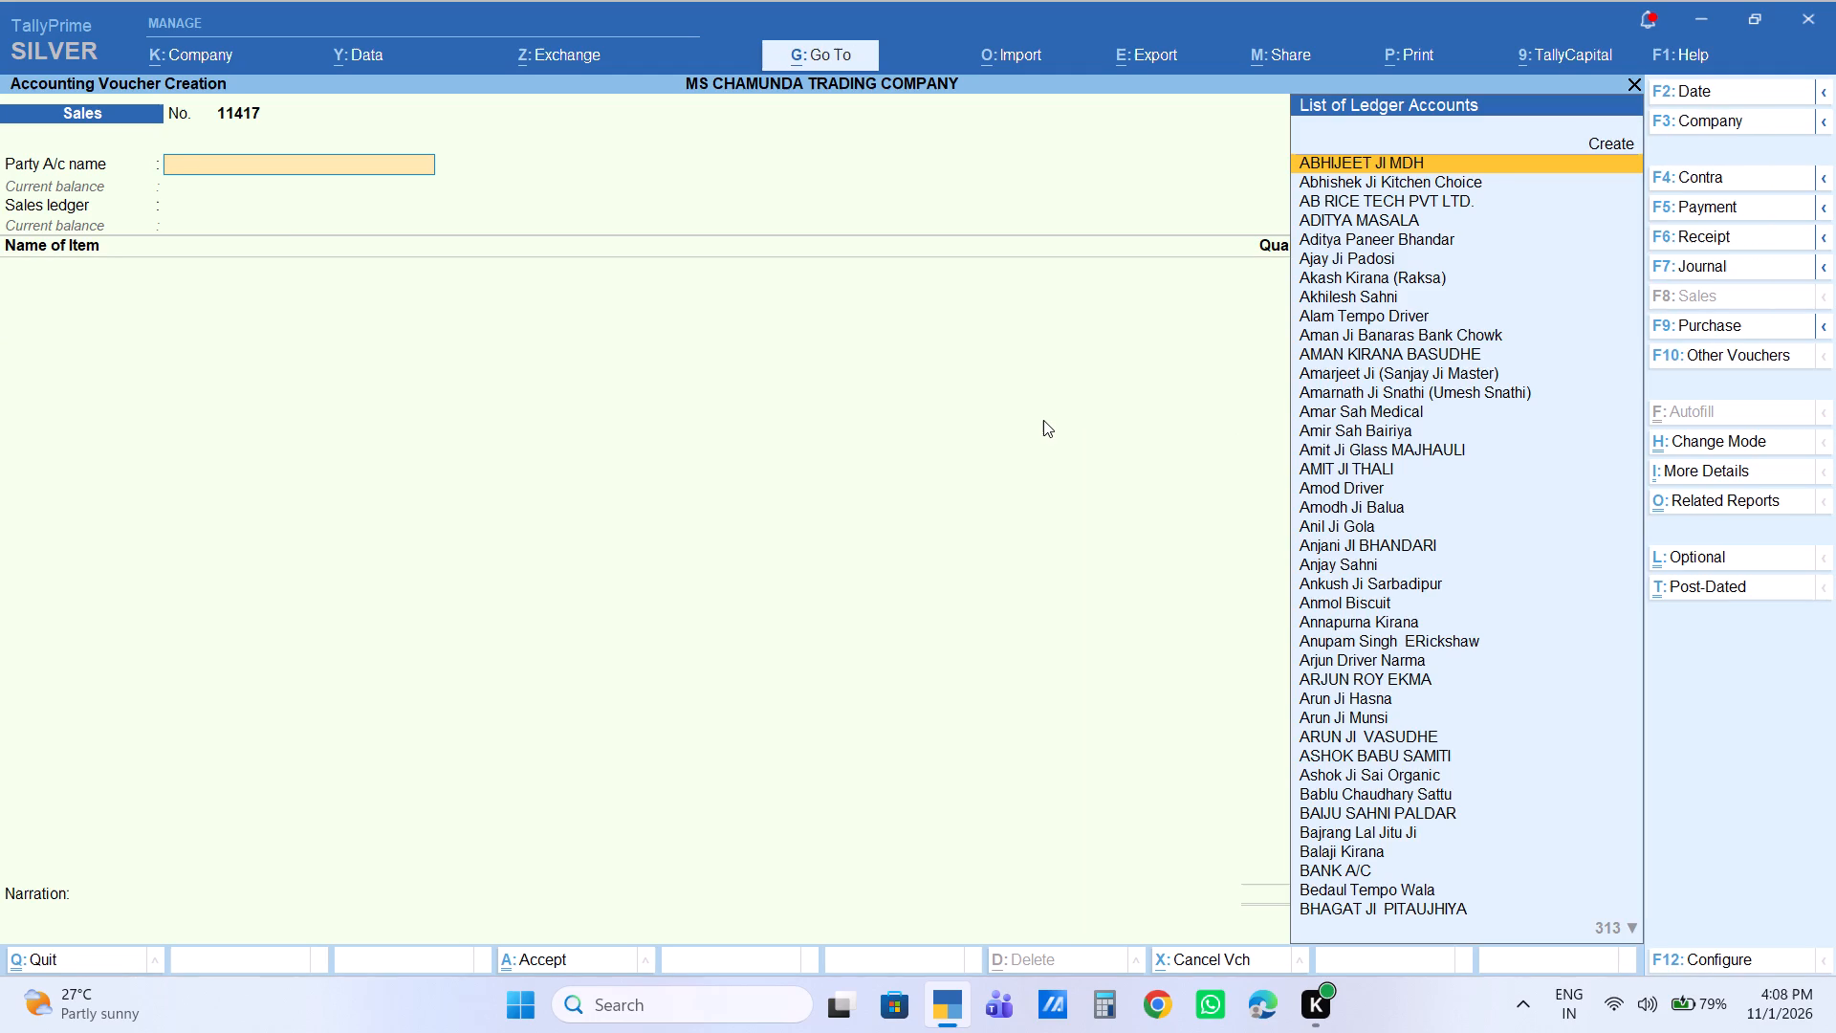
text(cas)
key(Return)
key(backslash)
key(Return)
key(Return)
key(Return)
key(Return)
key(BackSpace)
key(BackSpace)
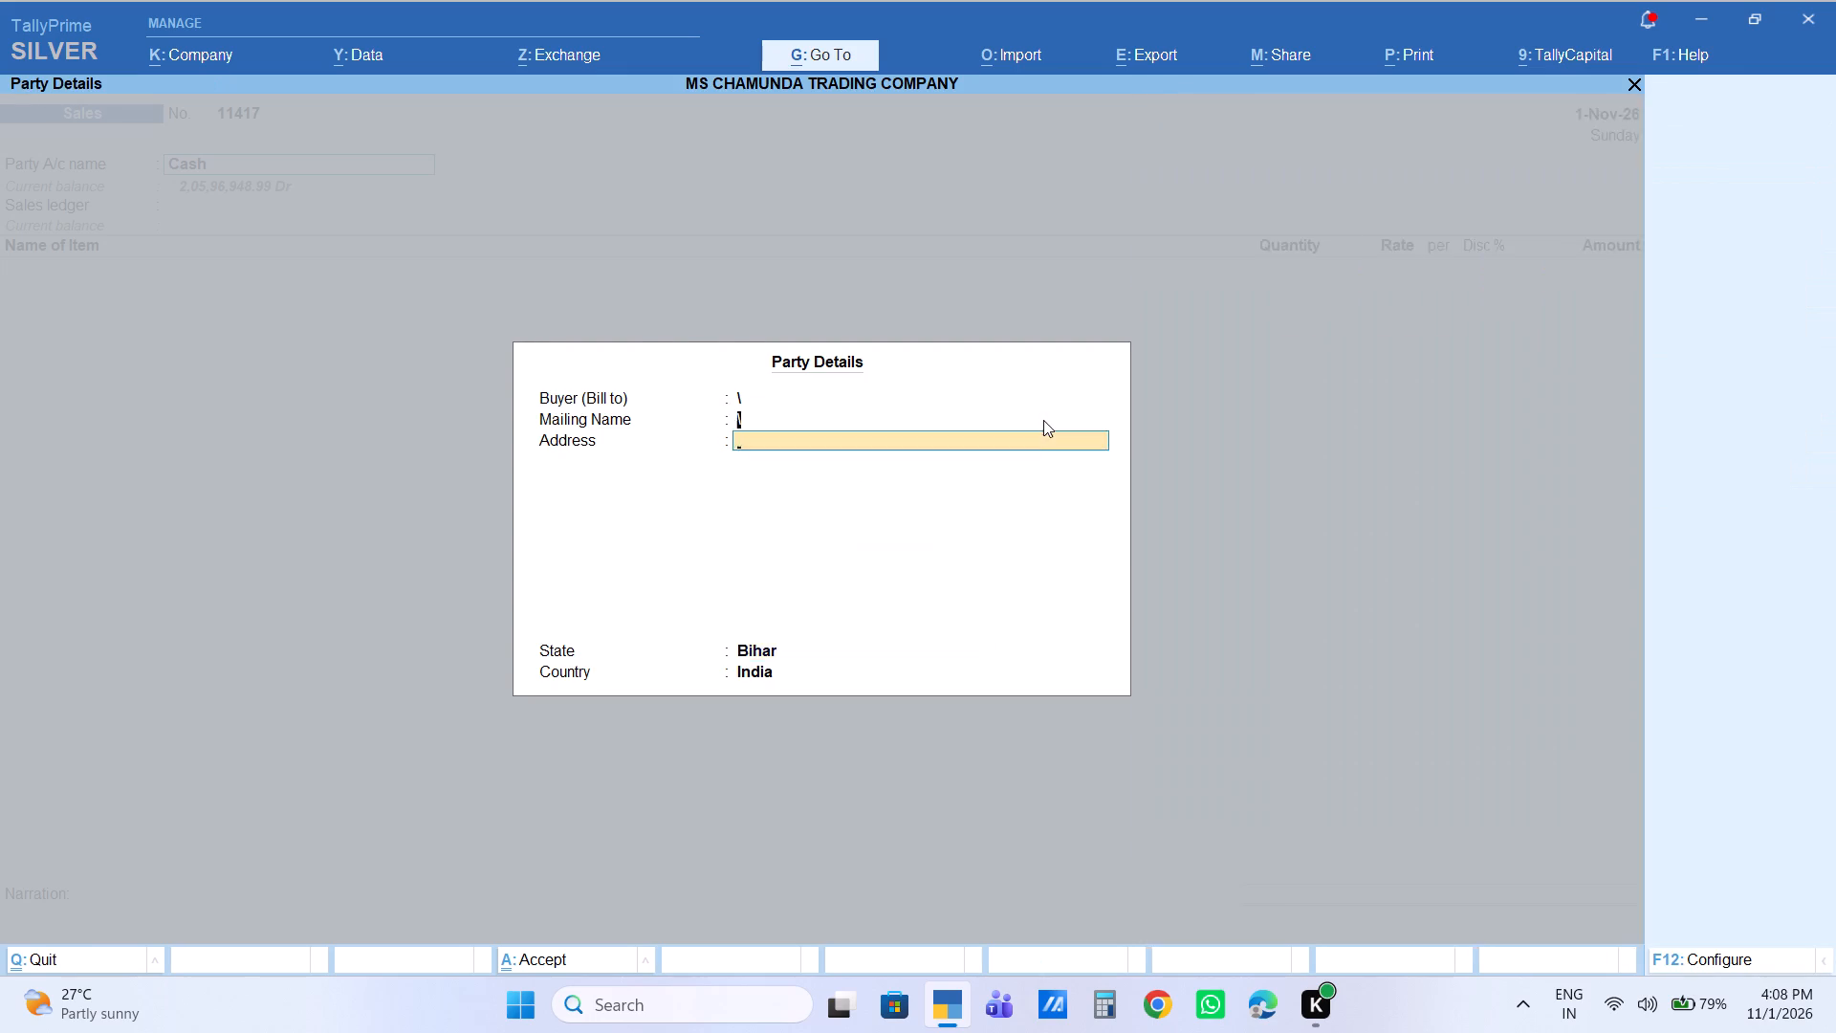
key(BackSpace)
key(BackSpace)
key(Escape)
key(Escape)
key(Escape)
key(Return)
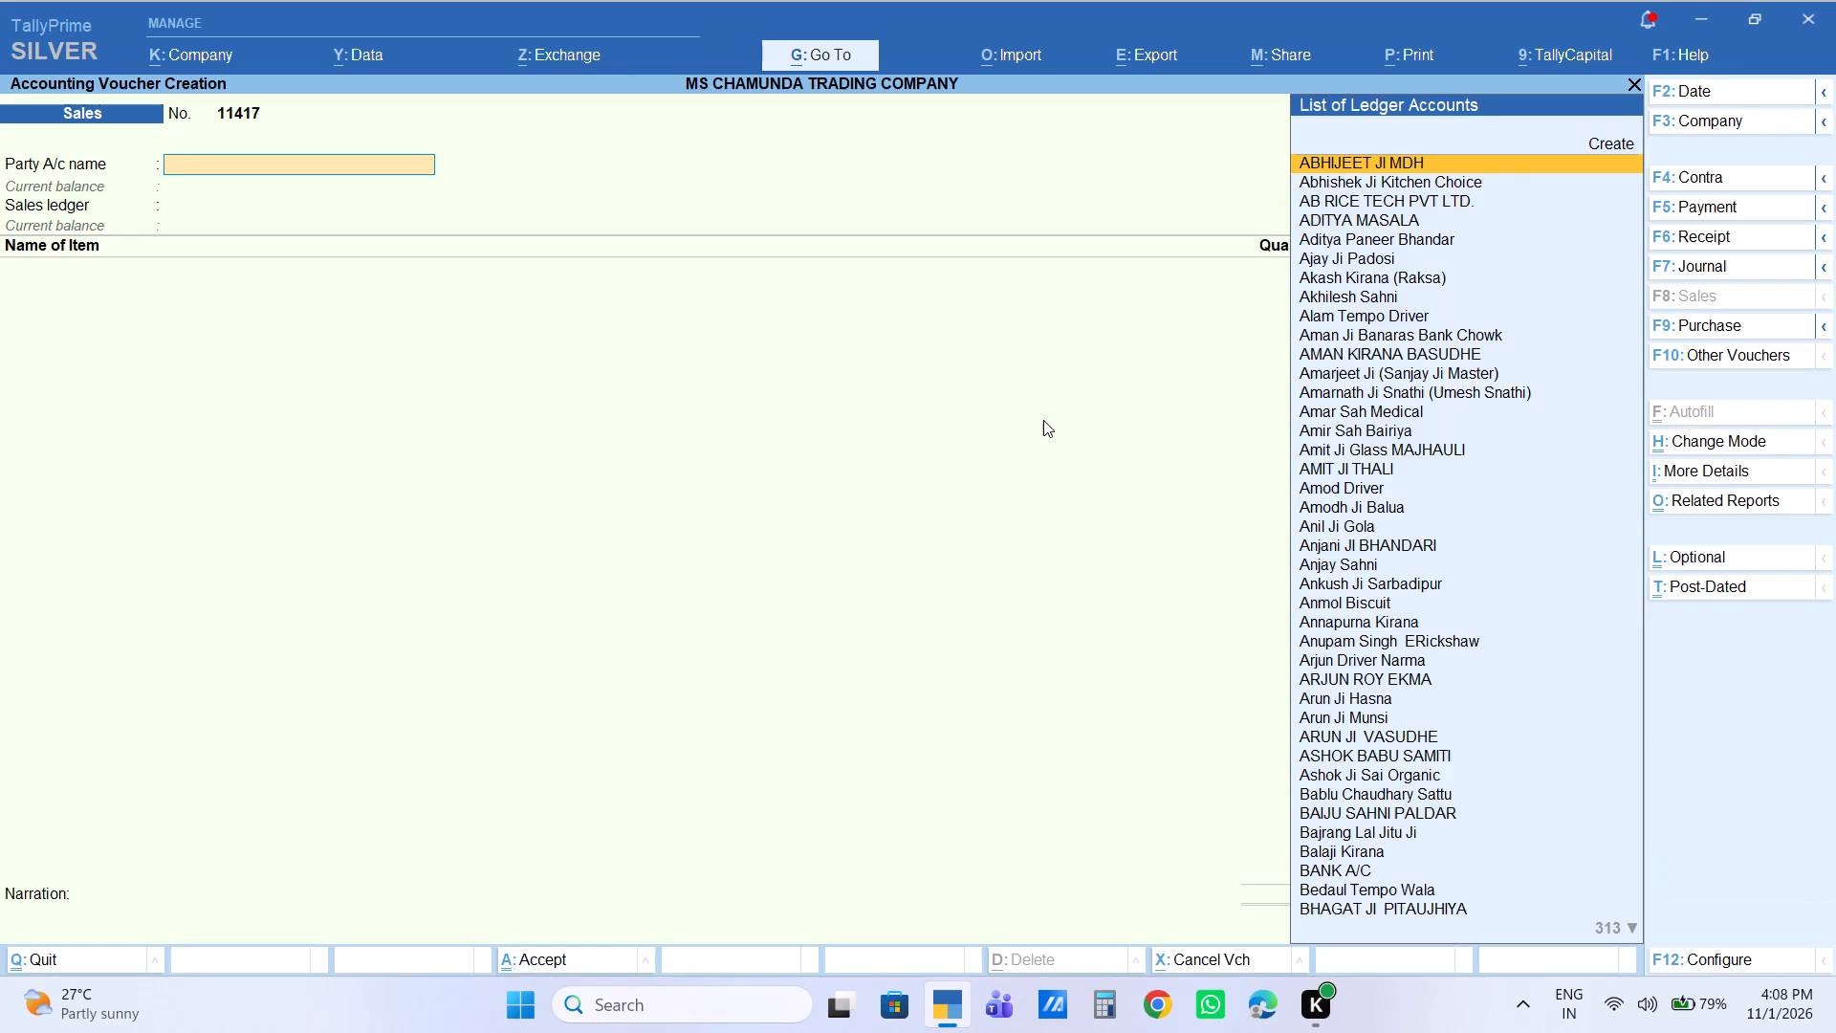
Start the new sales voucher with Cash as the party account, default party details and SALES as the sales ledger.
text(cas)
key(Return)
key(Return)
key(Return)
key(Return)
key(Return)
key(Return)
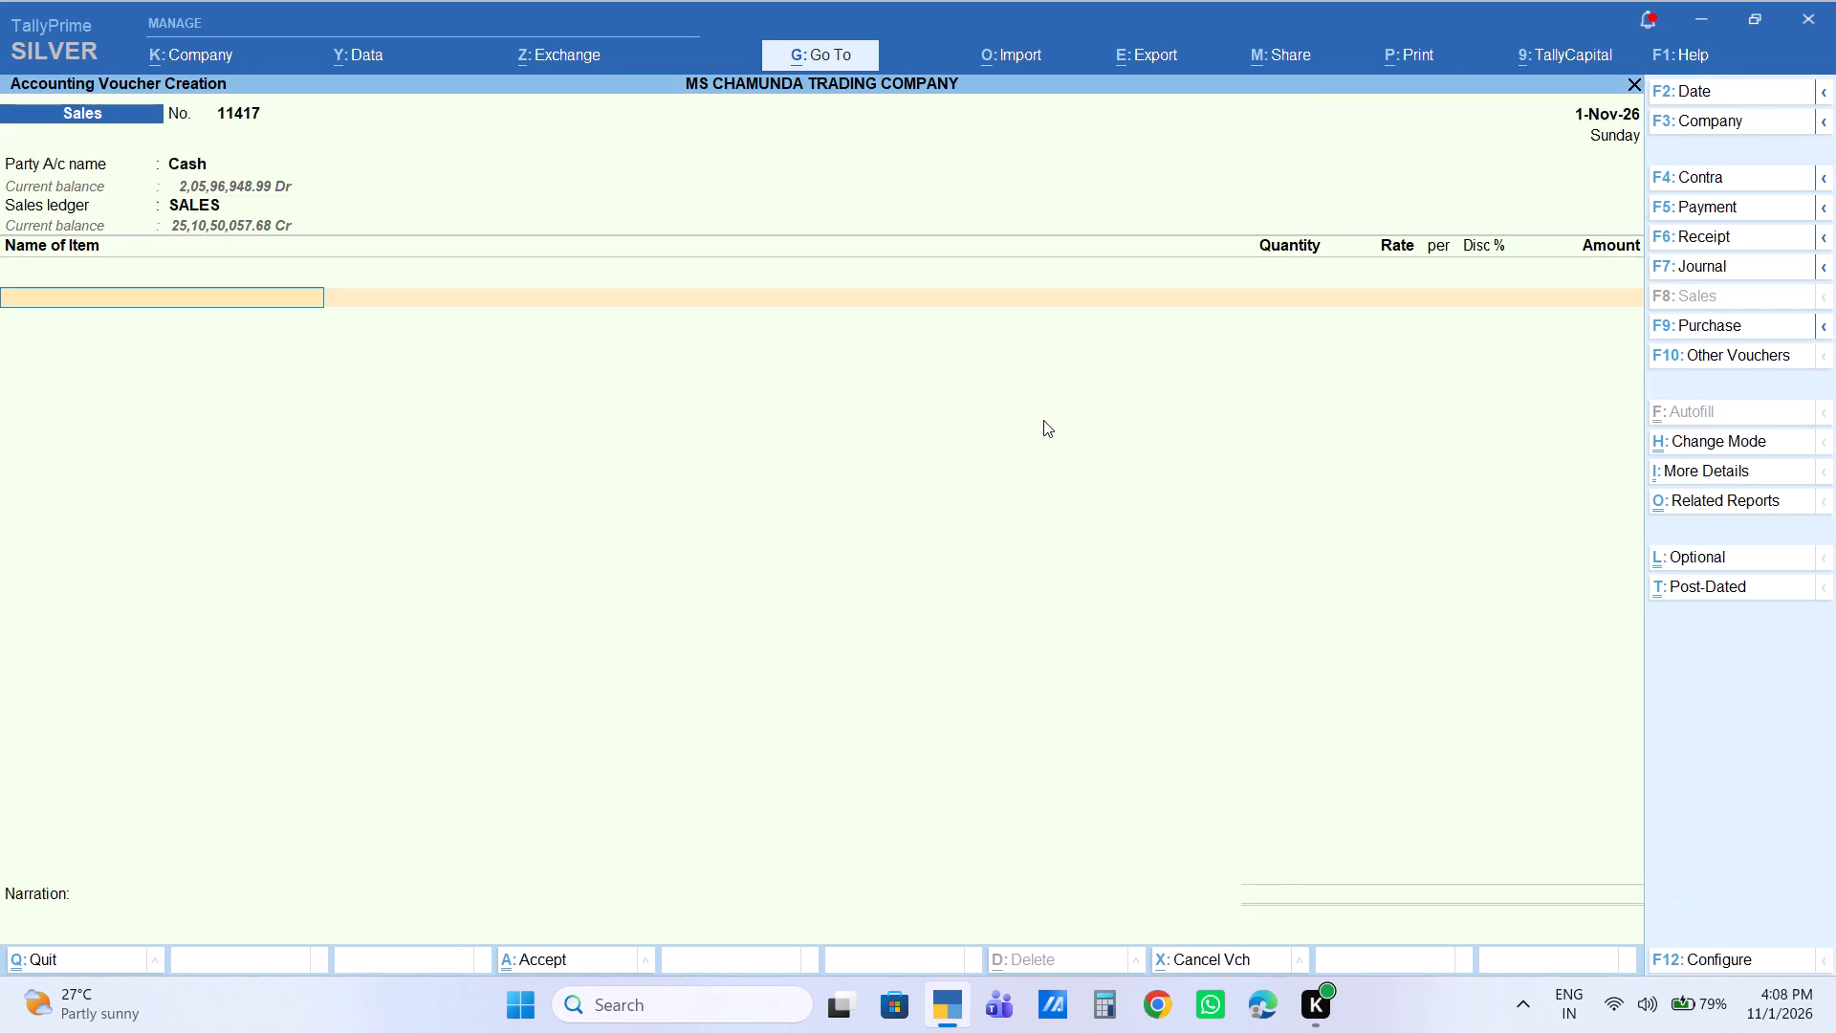
Add HALDI POWDER as the first item, with 1 KG at 160 per KG.
text(haldi)
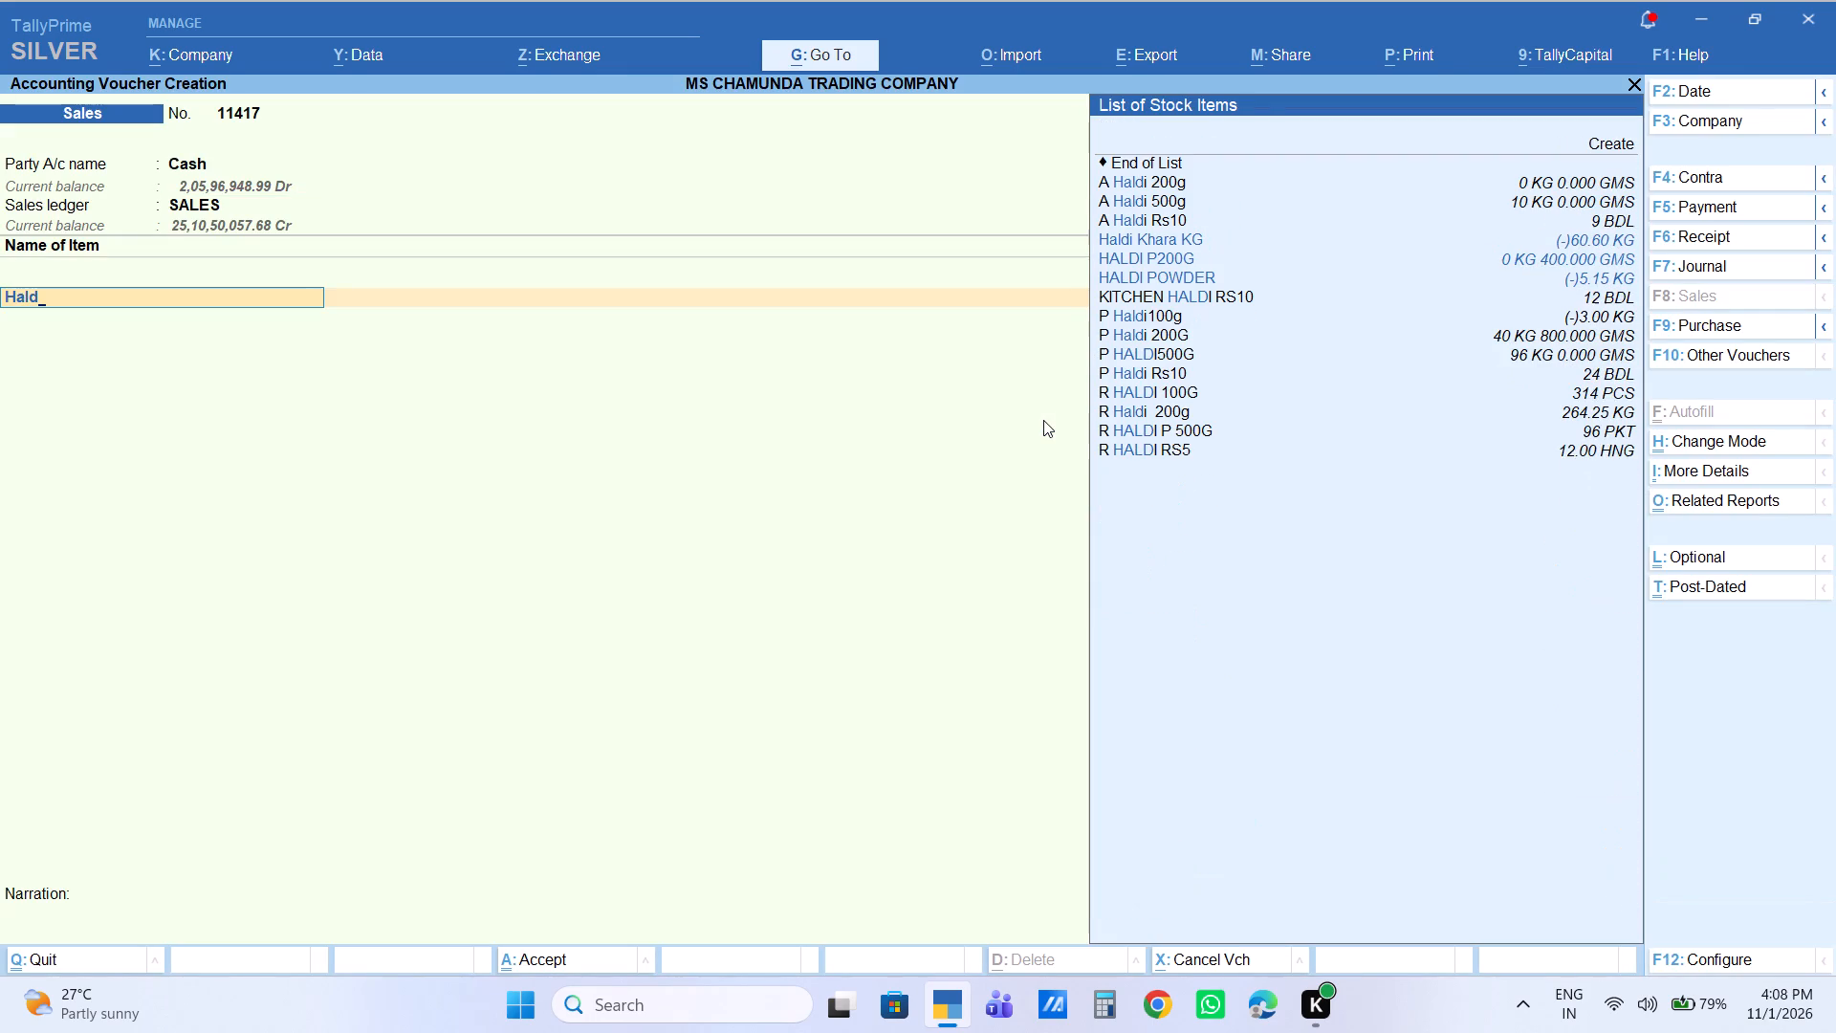
key(Down)
key(Down)
key(Down)
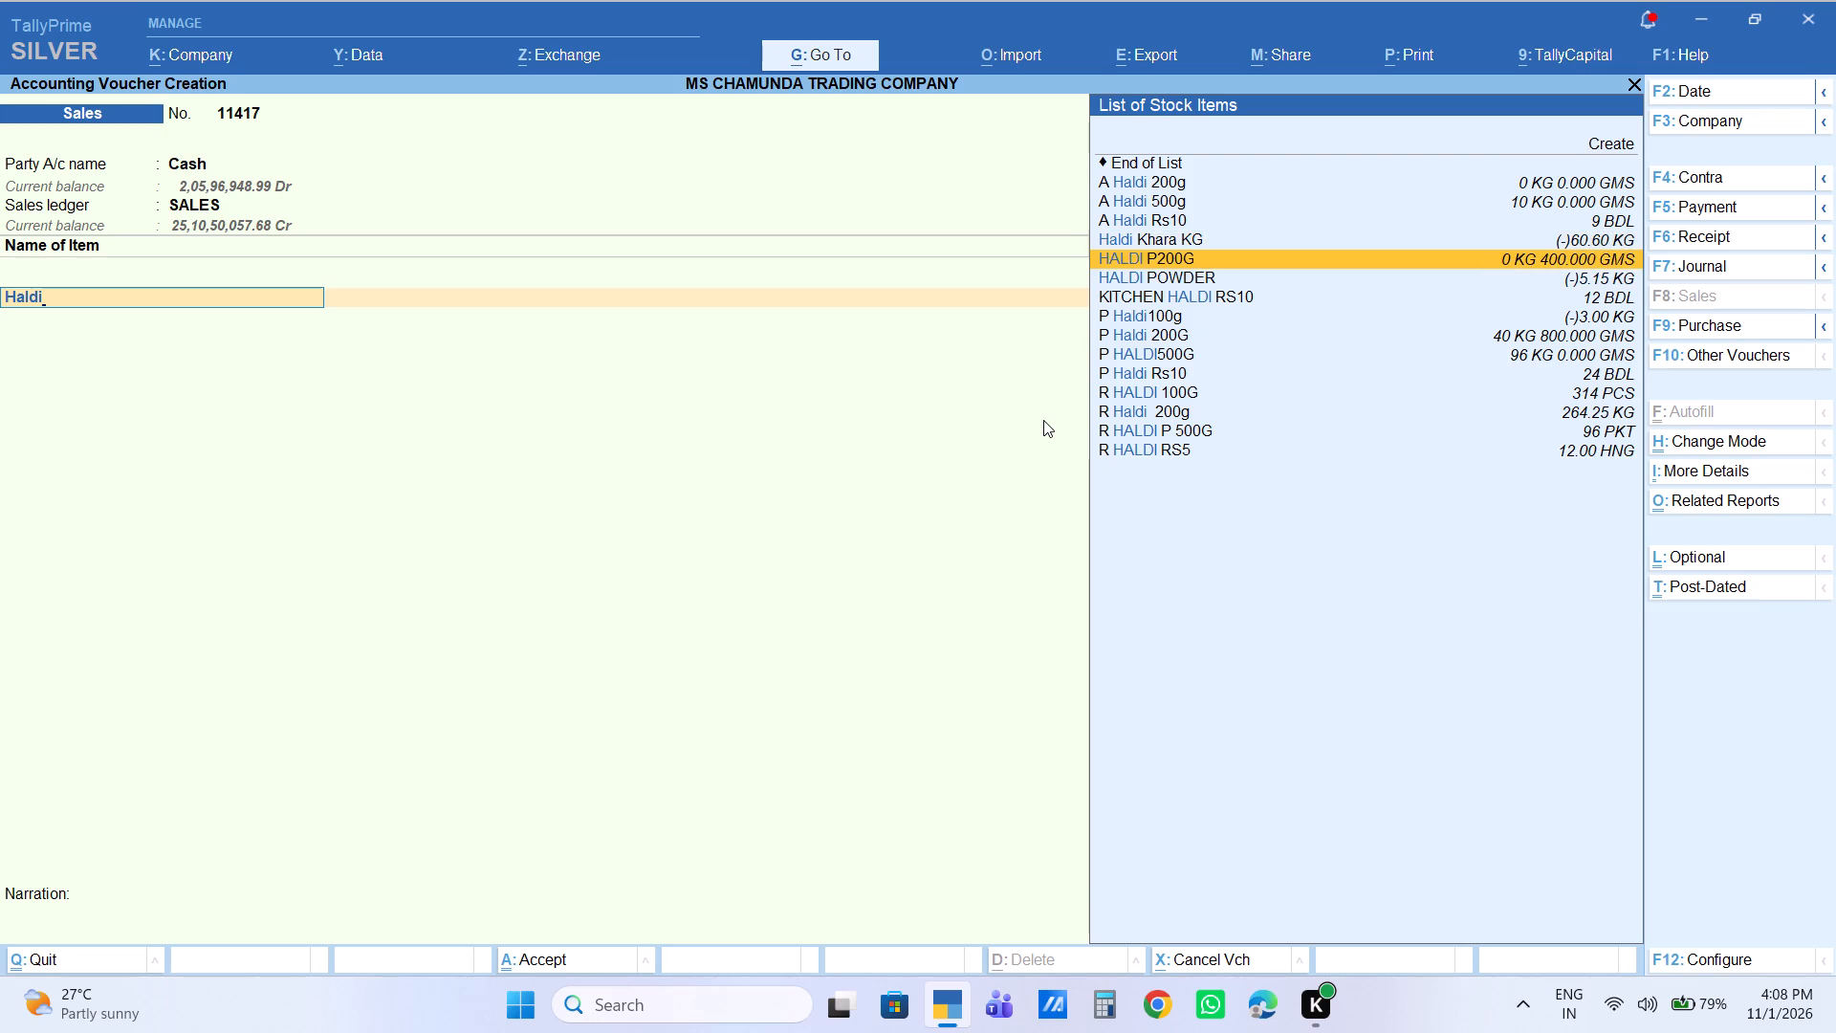
key(Return)
key(1)
key(Return)
key(Return)
key(Return)
key(Return)
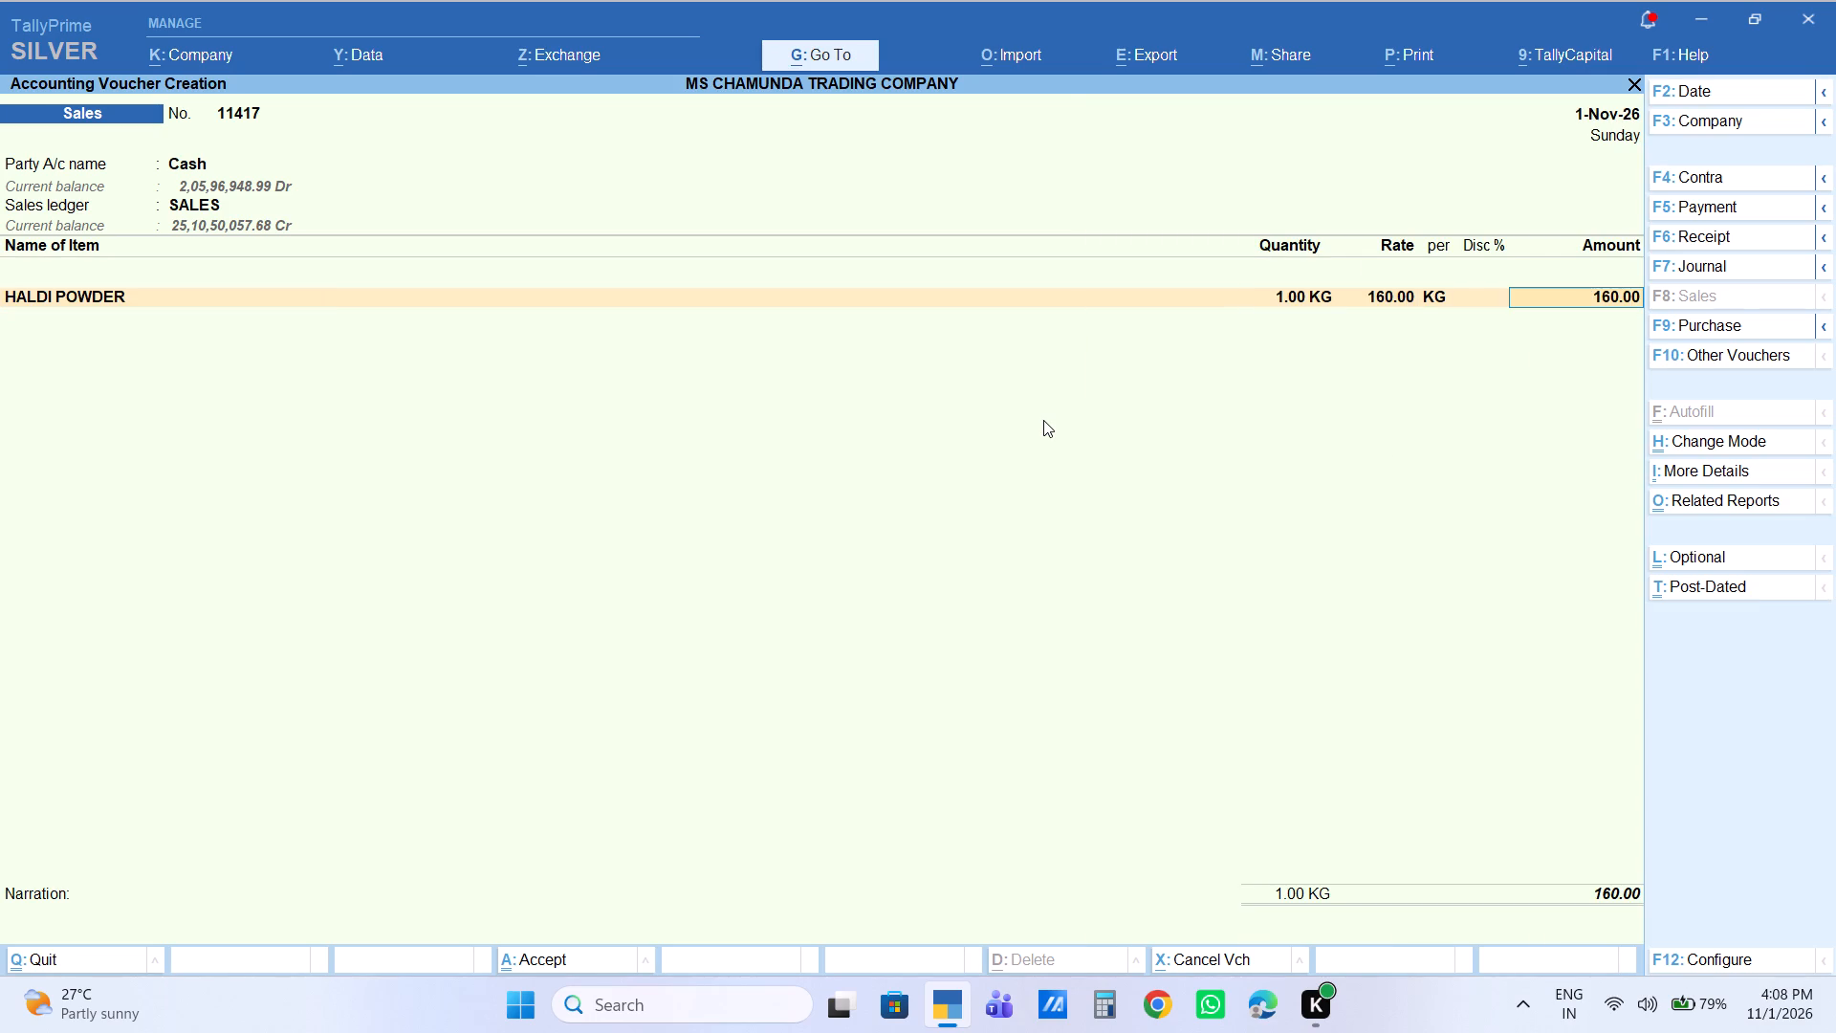
key(Return)
Add MIRCHA POWDER below HALDI POWDER, with 1 KG and an amount of 180.
text(mircha)
key(Down)
key(Down)
key(Down)
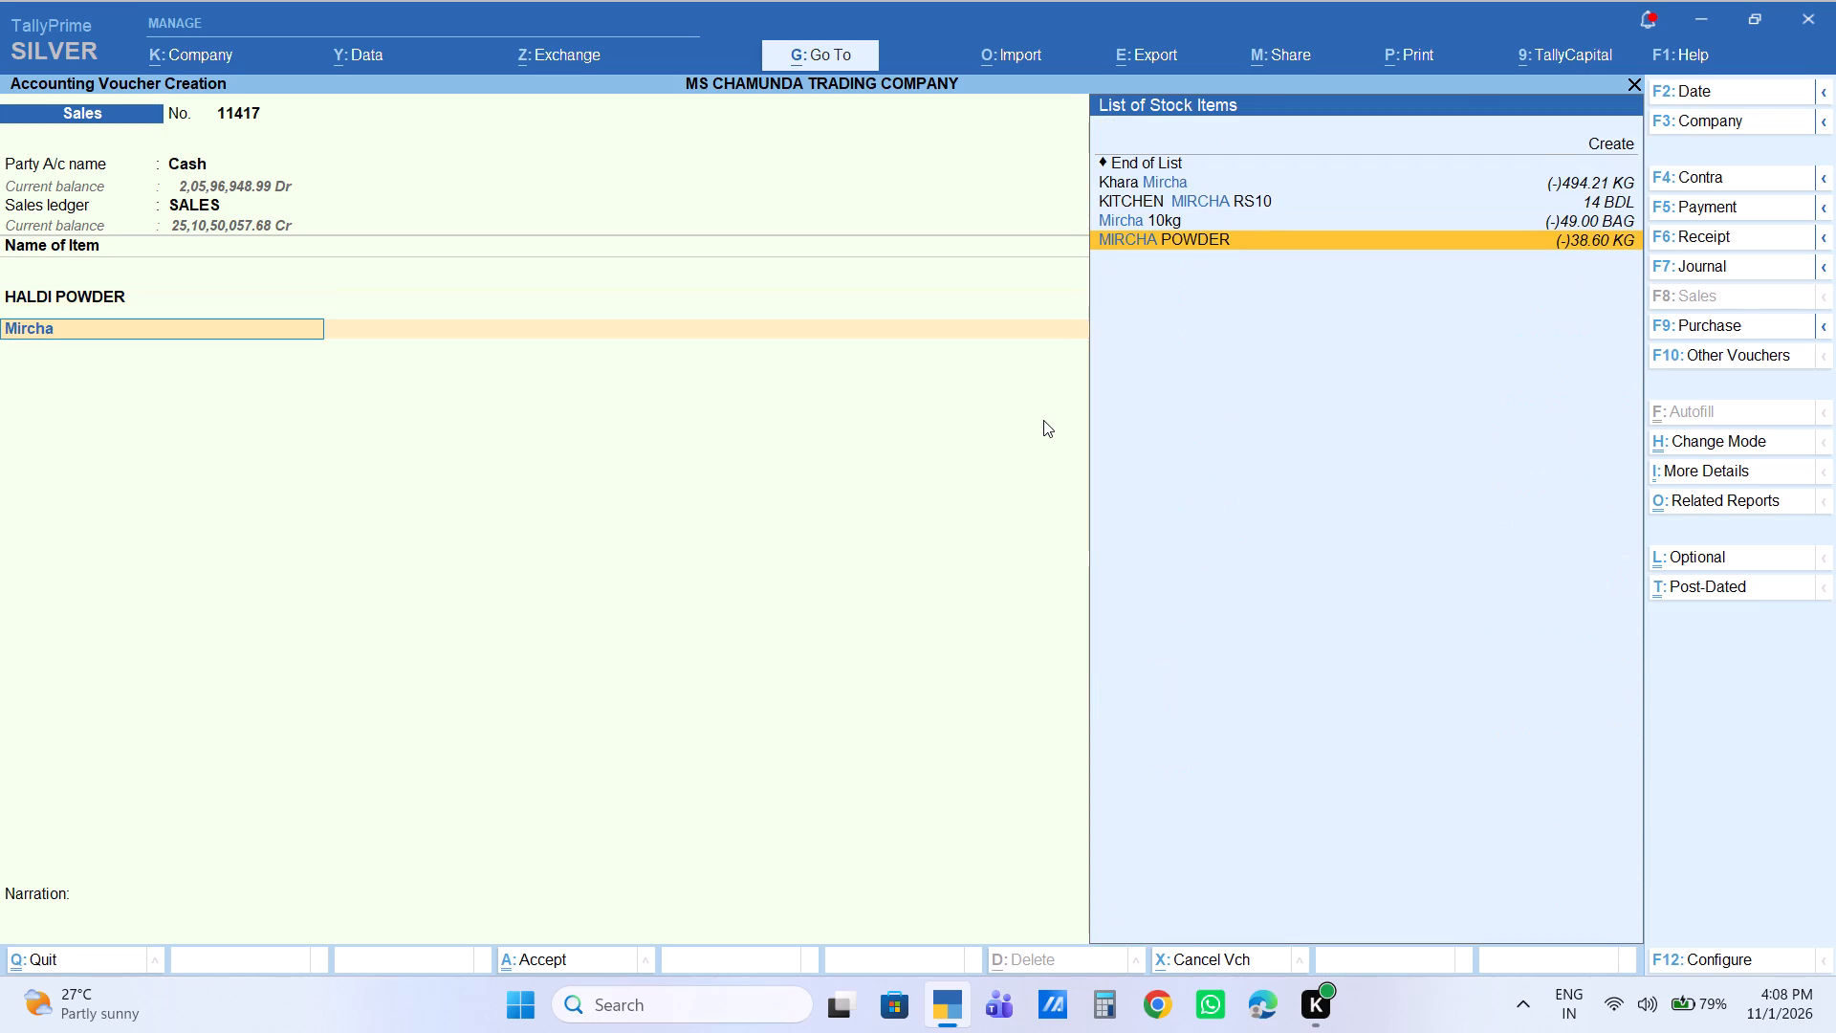
key(Return)
key(1)
key(Return)
key(Return)
key(Return)
key(Return)
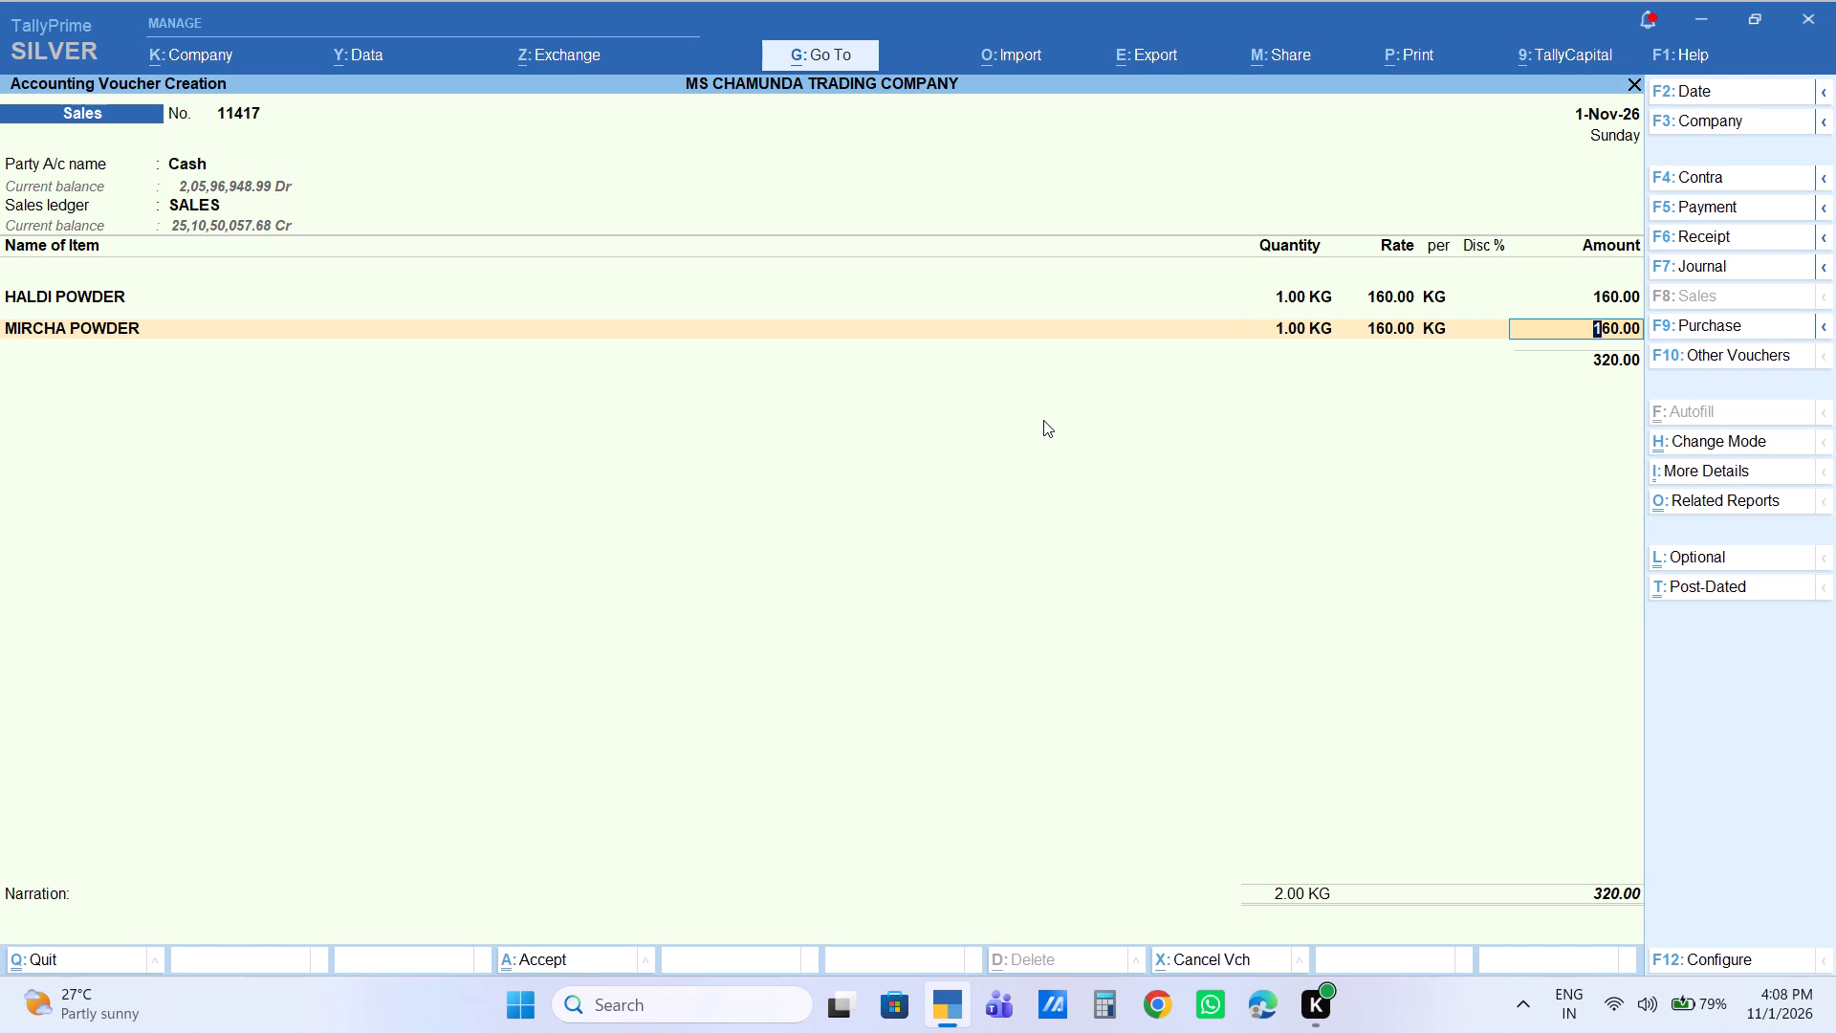
text(180)
key(Return)
Add Dhaniya Powder Loose below MIRCHA POWDER, with 1 KG and an amount of 120.
text(dhaniya)
key(Down)
key(Down)
key(Down)
key(Down)
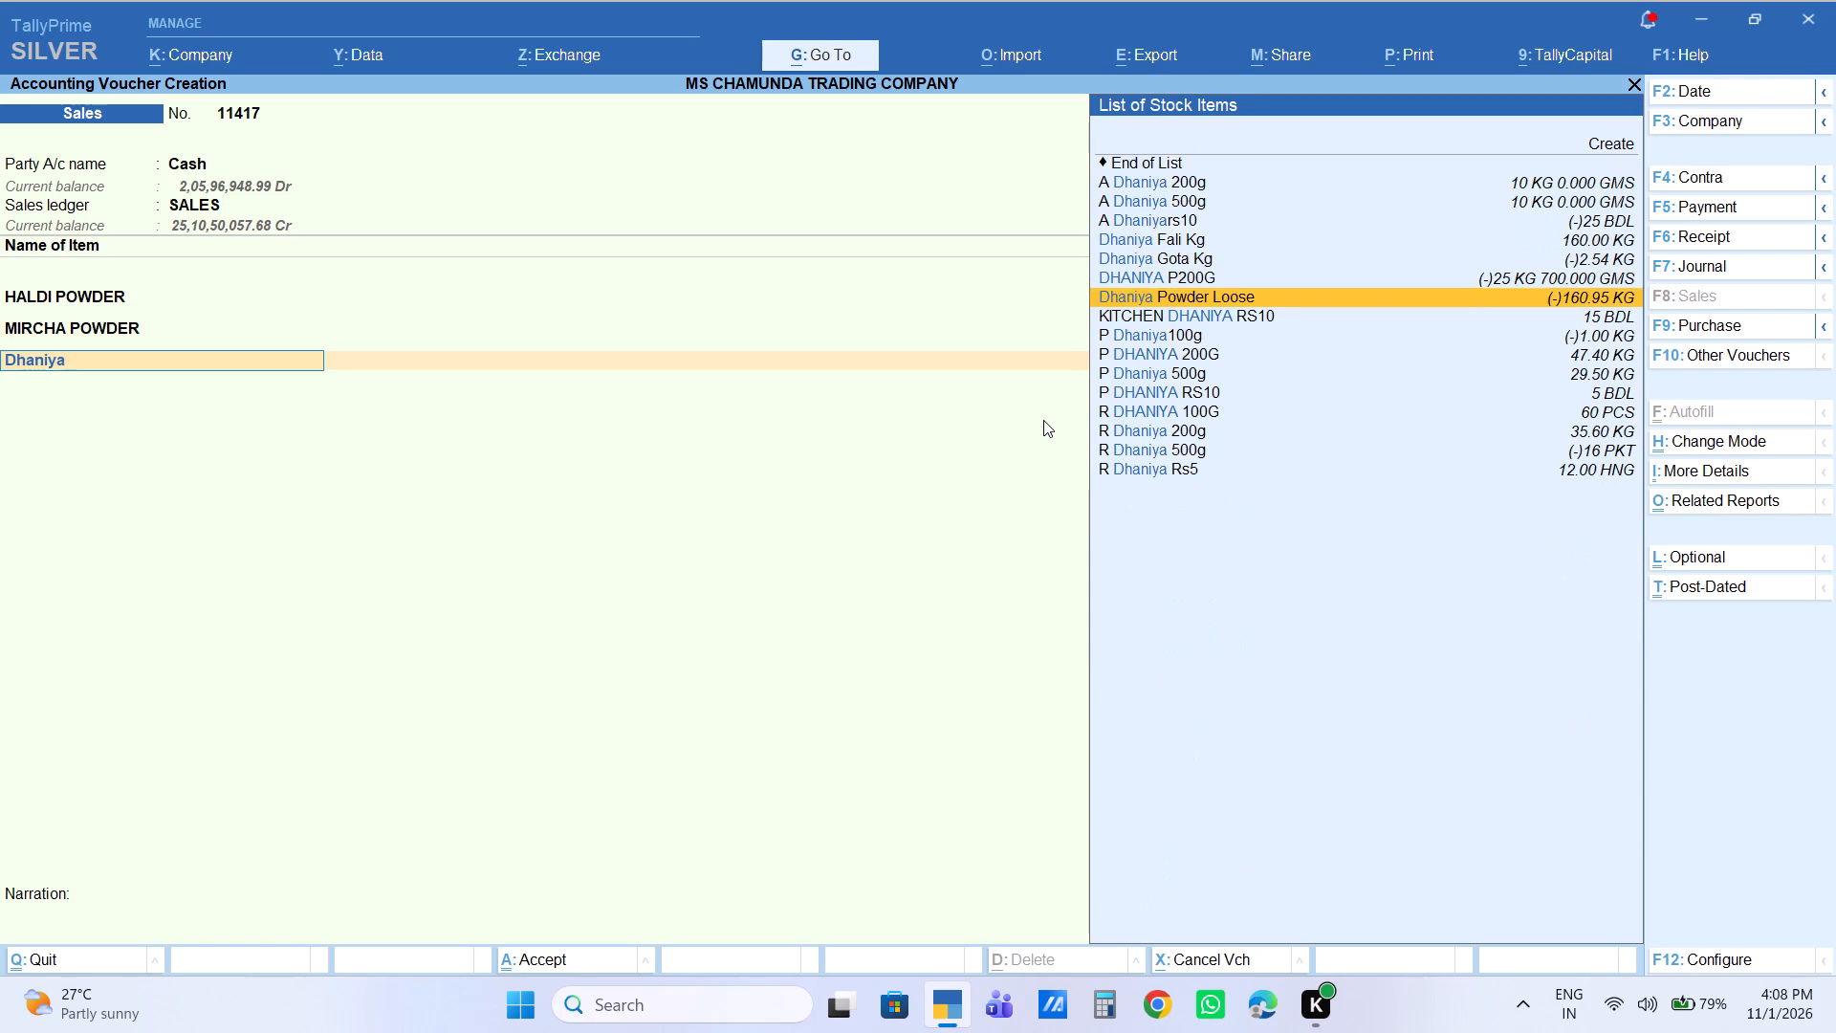
key(Return)
key(1)
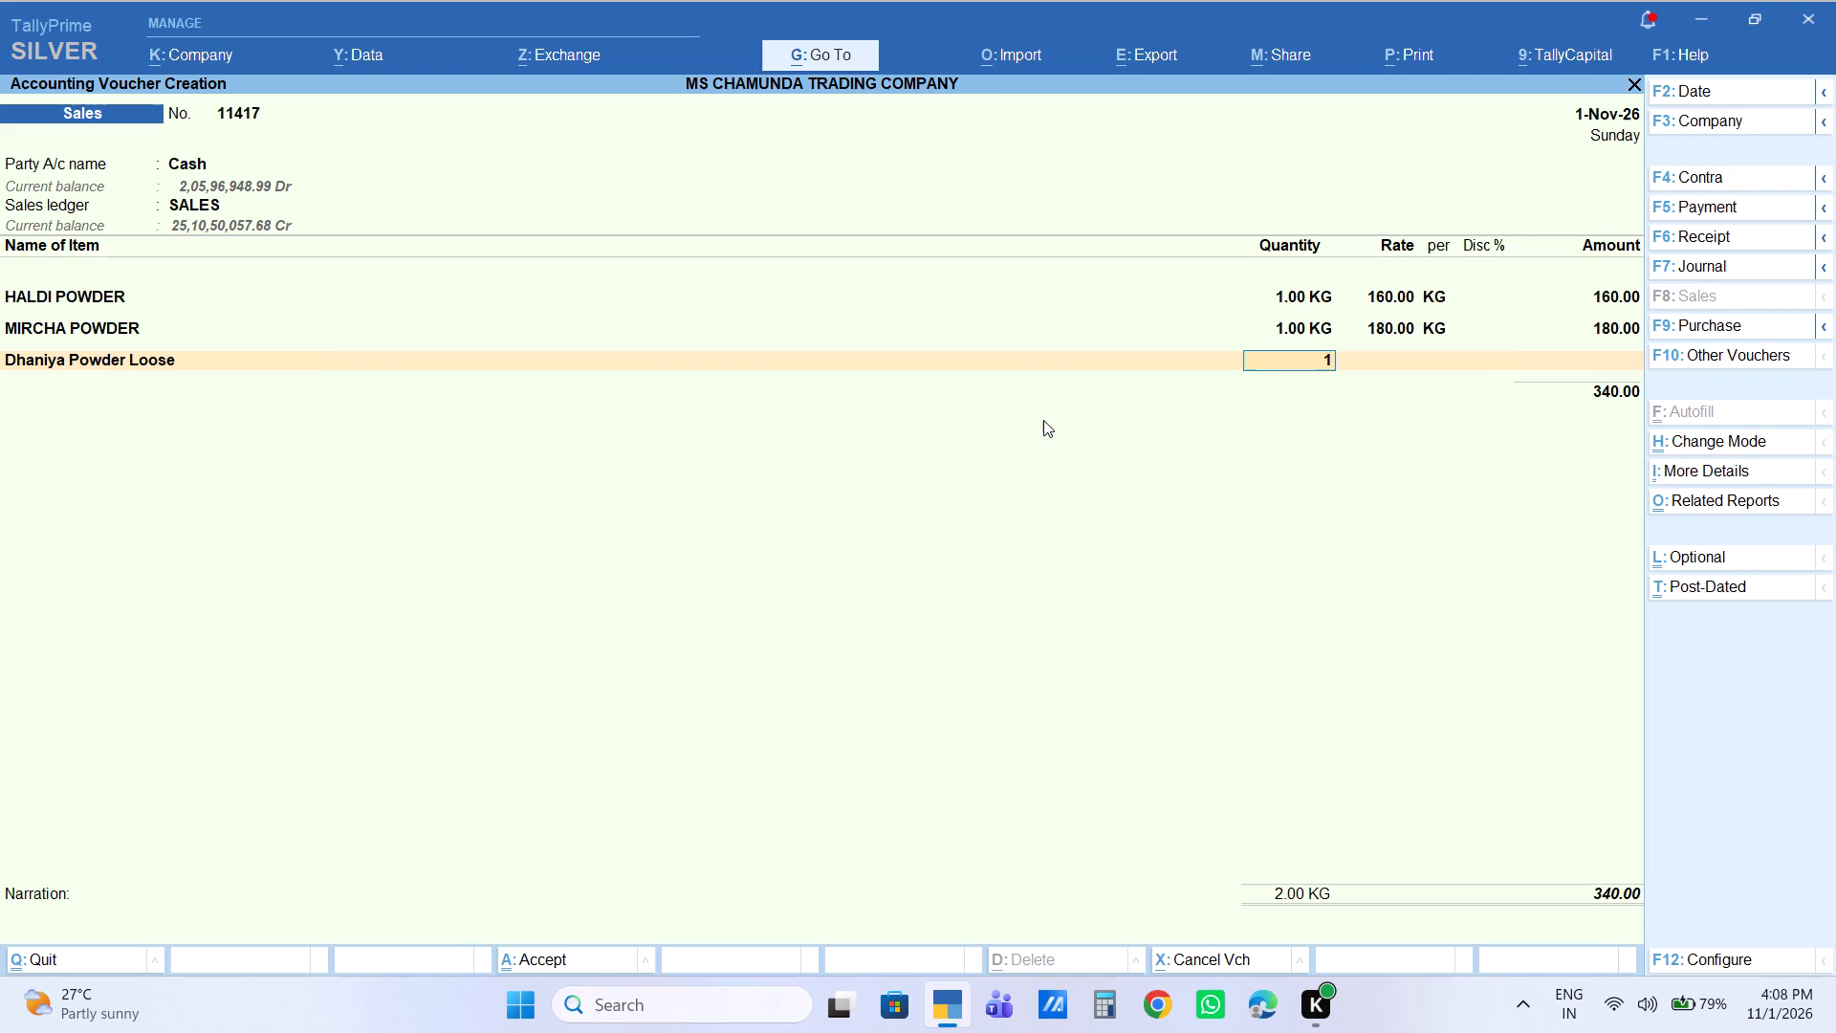
key(Return)
key(Return)
key(Return)
key(Return)
key(Return)
key(BackSpace)
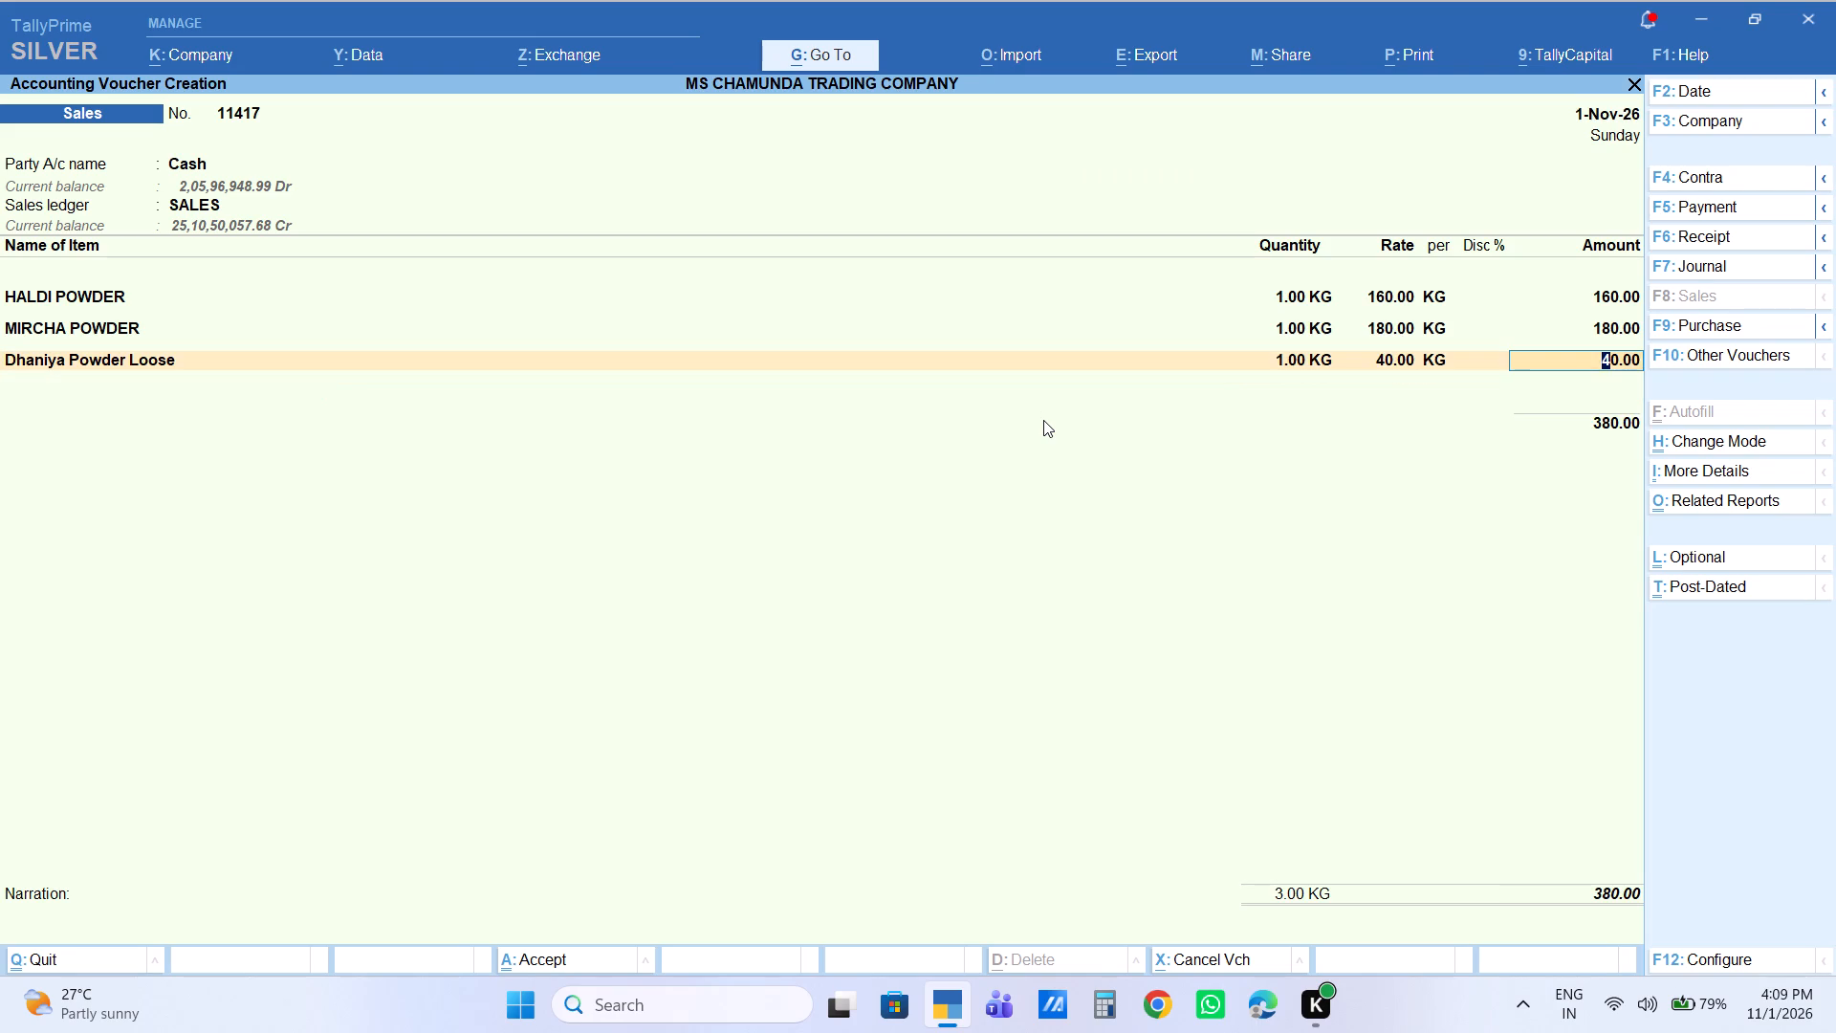
text(120)
key(Return)
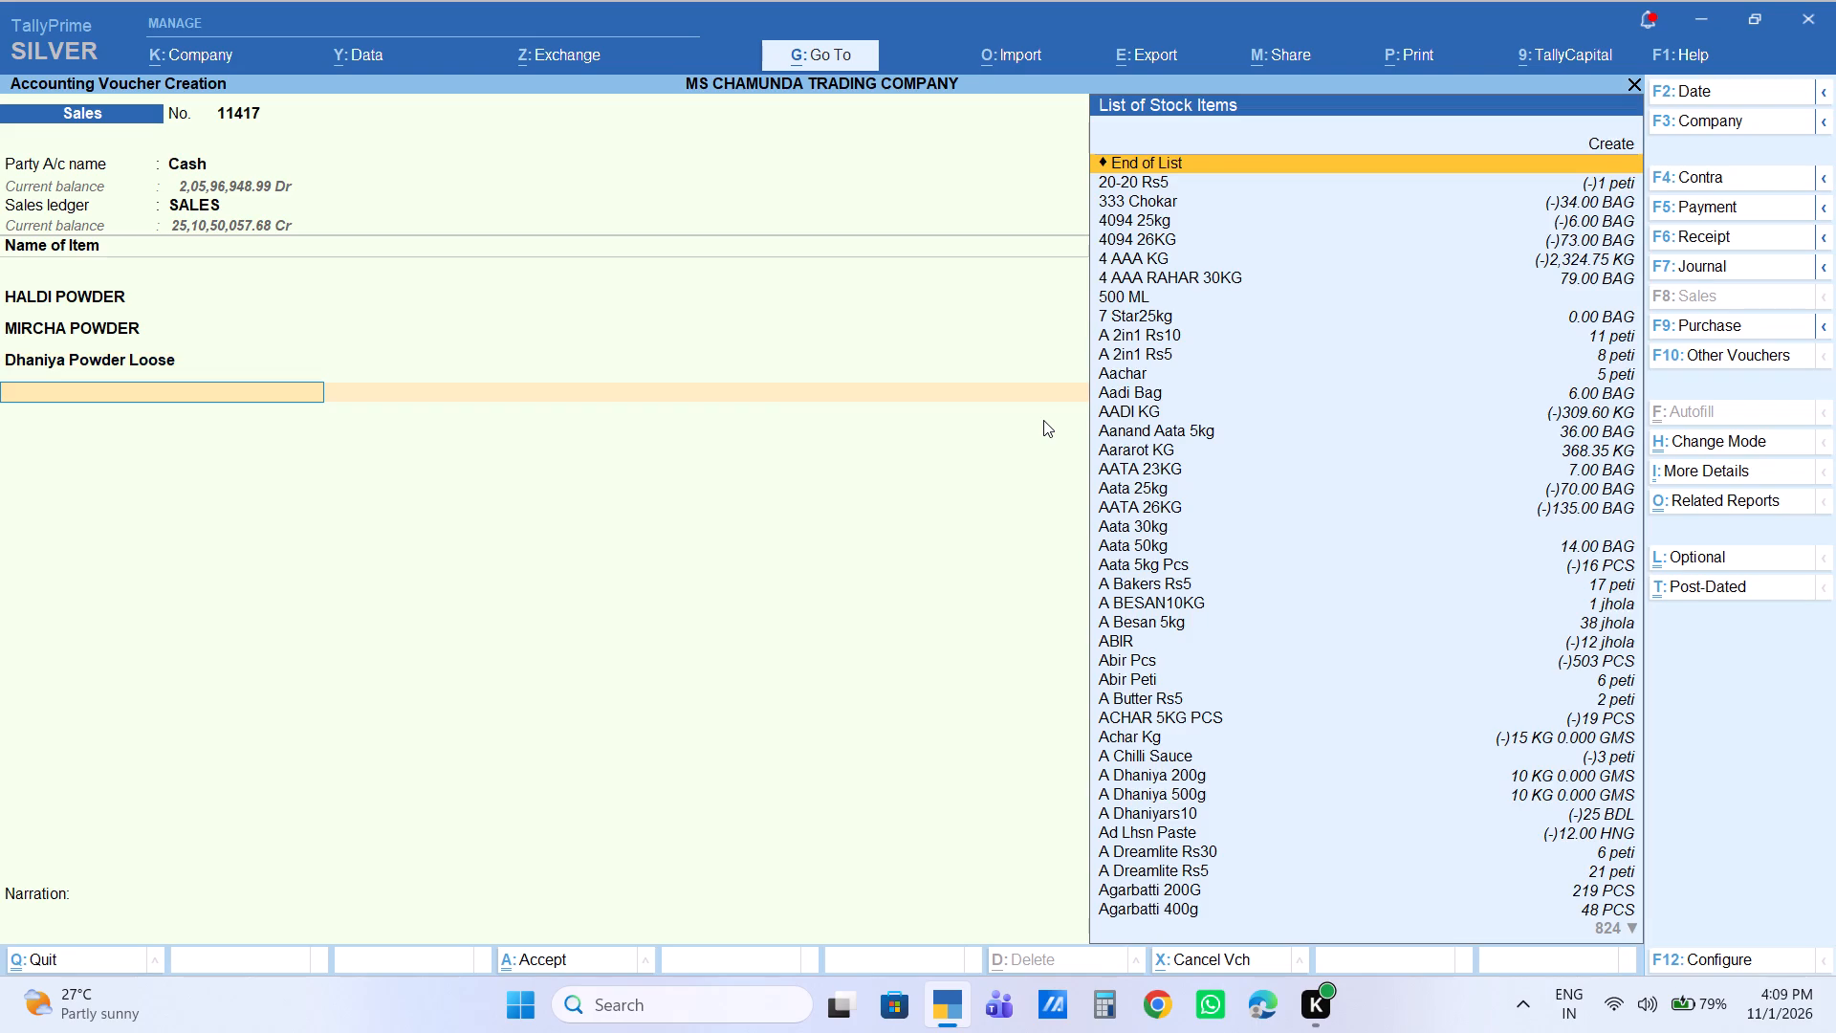
Add LAHSUN BB below Dhaniya Powder Loose, with 1.5 KG at 100 per KG and an amount of 150.
text(lahs)
key(Down)
key(Down)
key(Down)
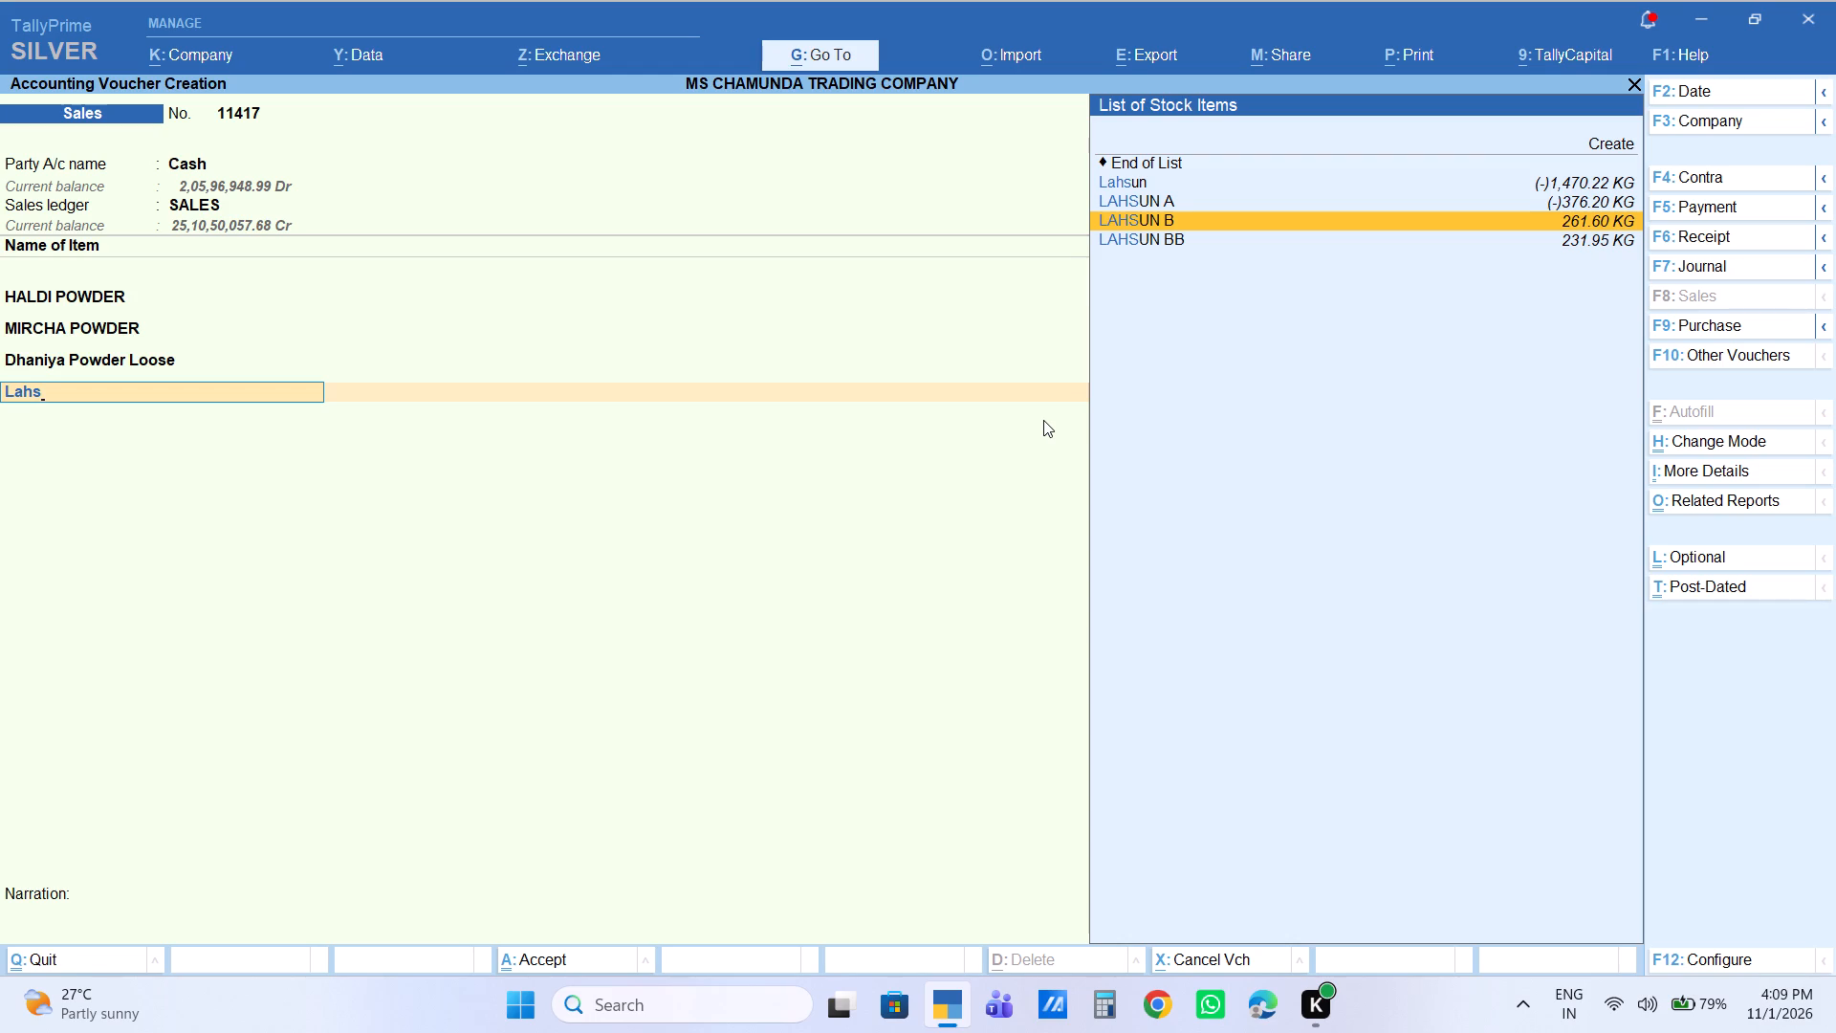
key(Down)
key(Return)
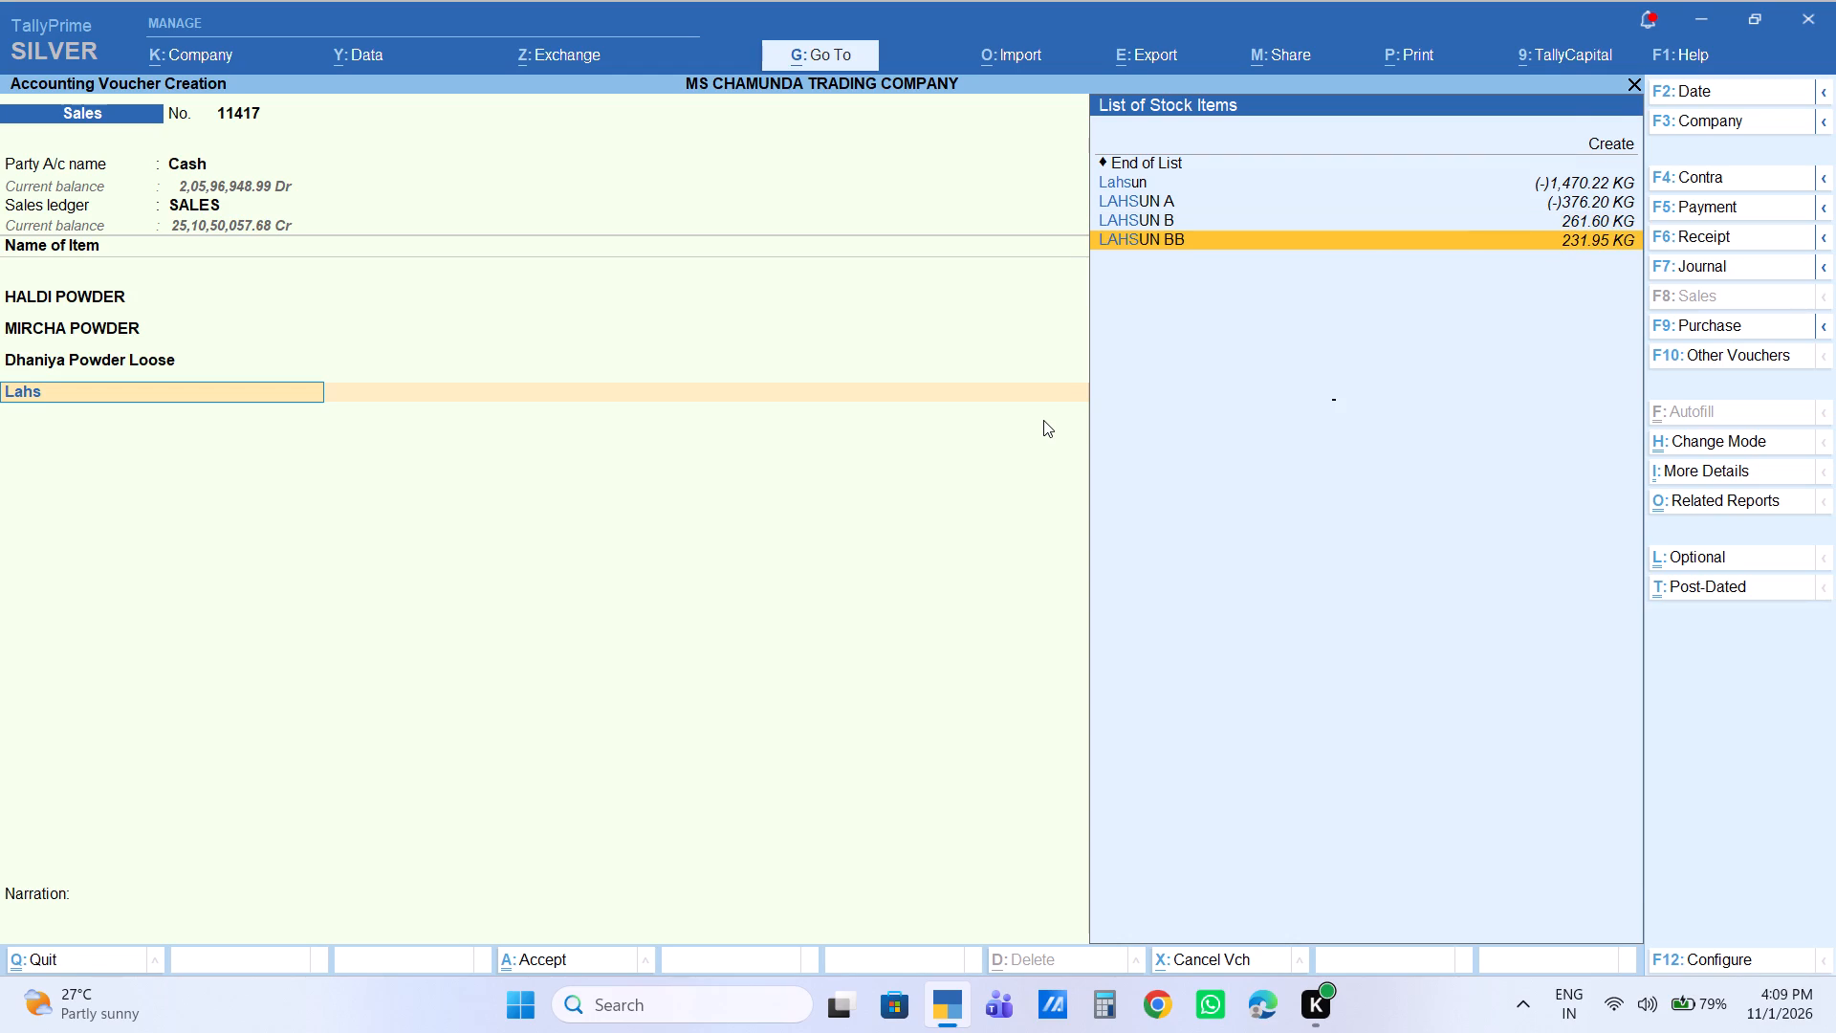
text(1.5)
key(Return)
key(Return)
key(Return)
key(Return)
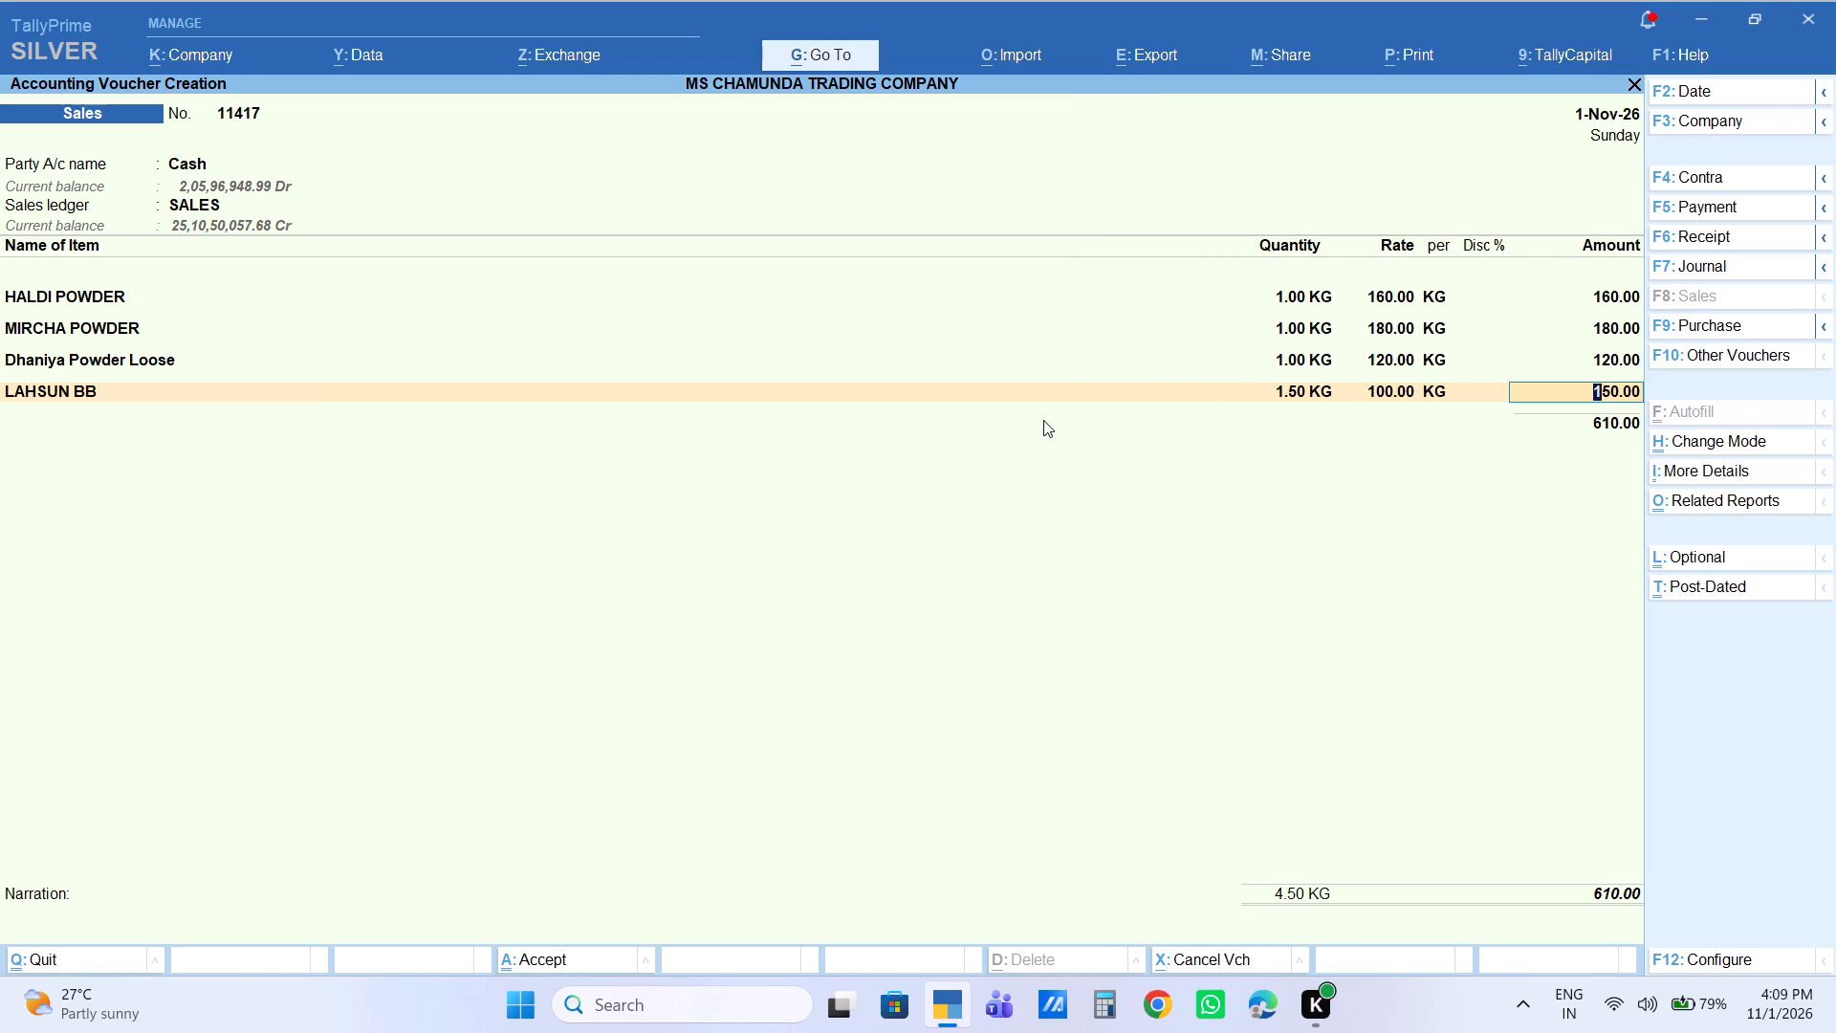
text(pasta)
key(BackSpace)
key(BackSpace)
key(BackSpace)
key(BackSpace)
key(BackSpace)
key(Return)
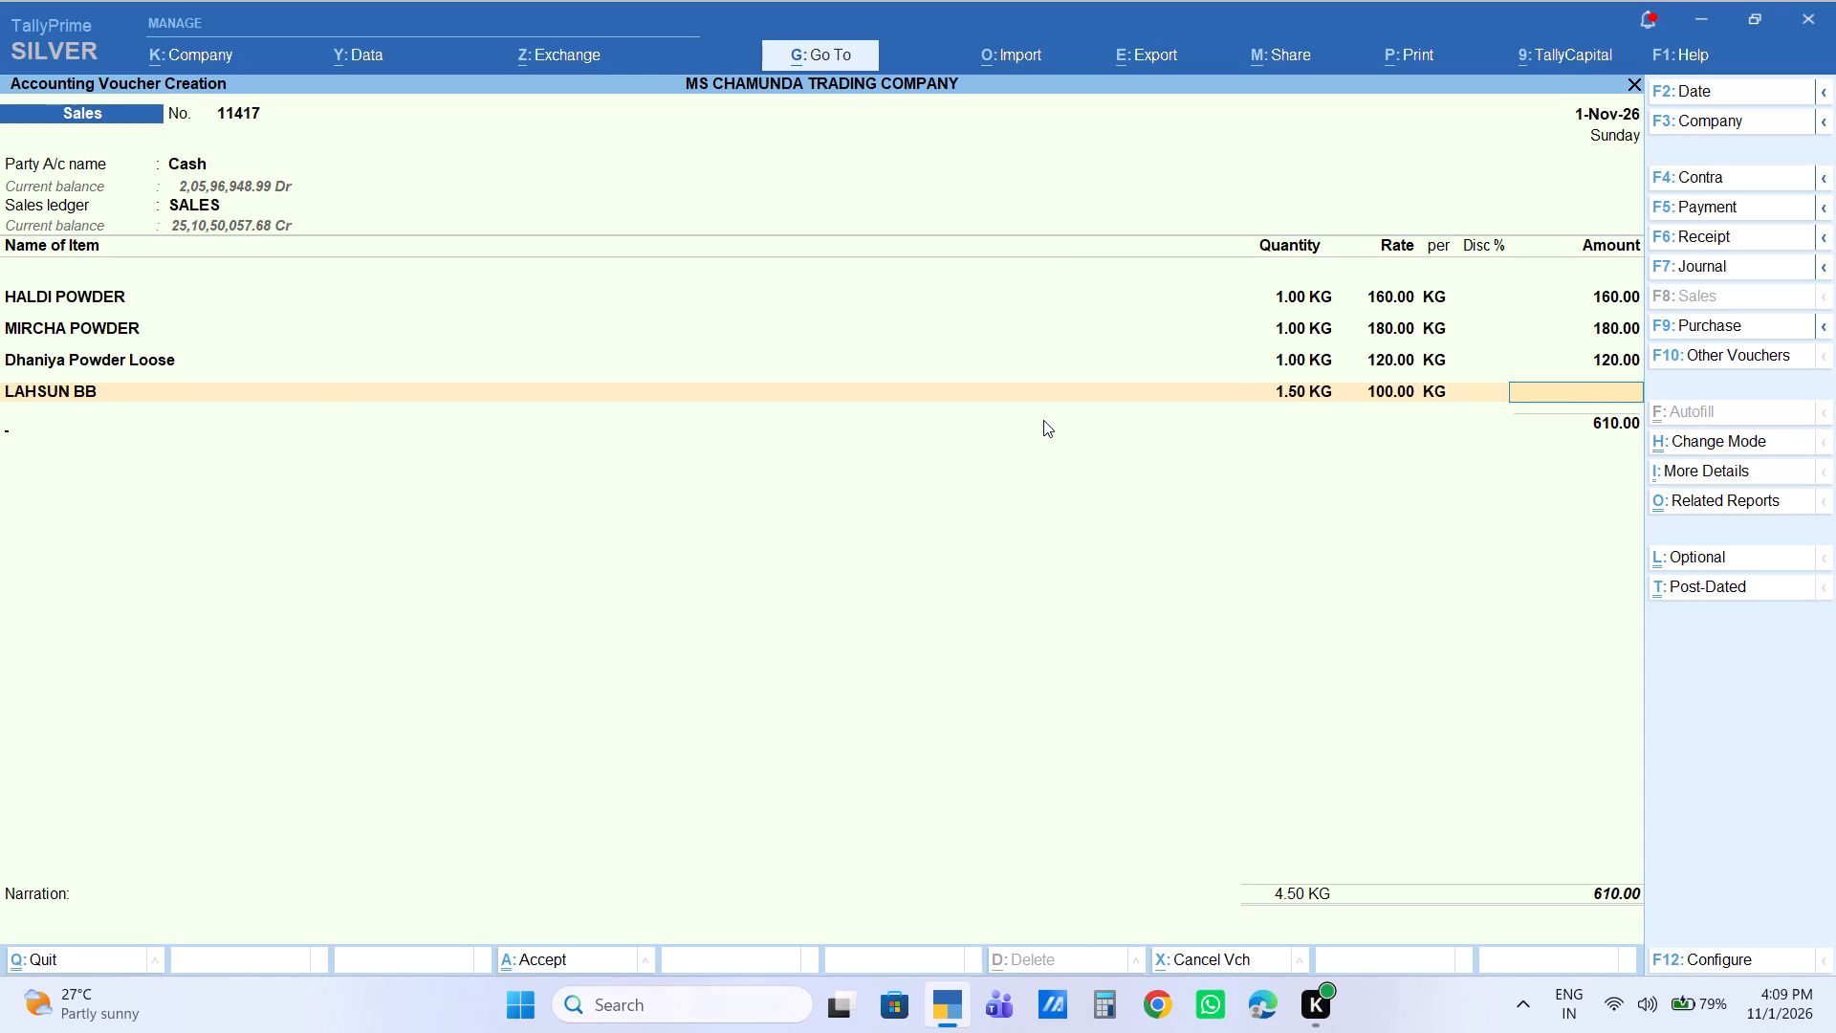
Add PASTA 5KG below LAHSUN BB, with 1 jhola at 220 per jhola, and save the voucher.
text(padsta)
key(Down)
key(Down)
key(Down)
key(Down)
key(Down)
key(Up)
key(Up)
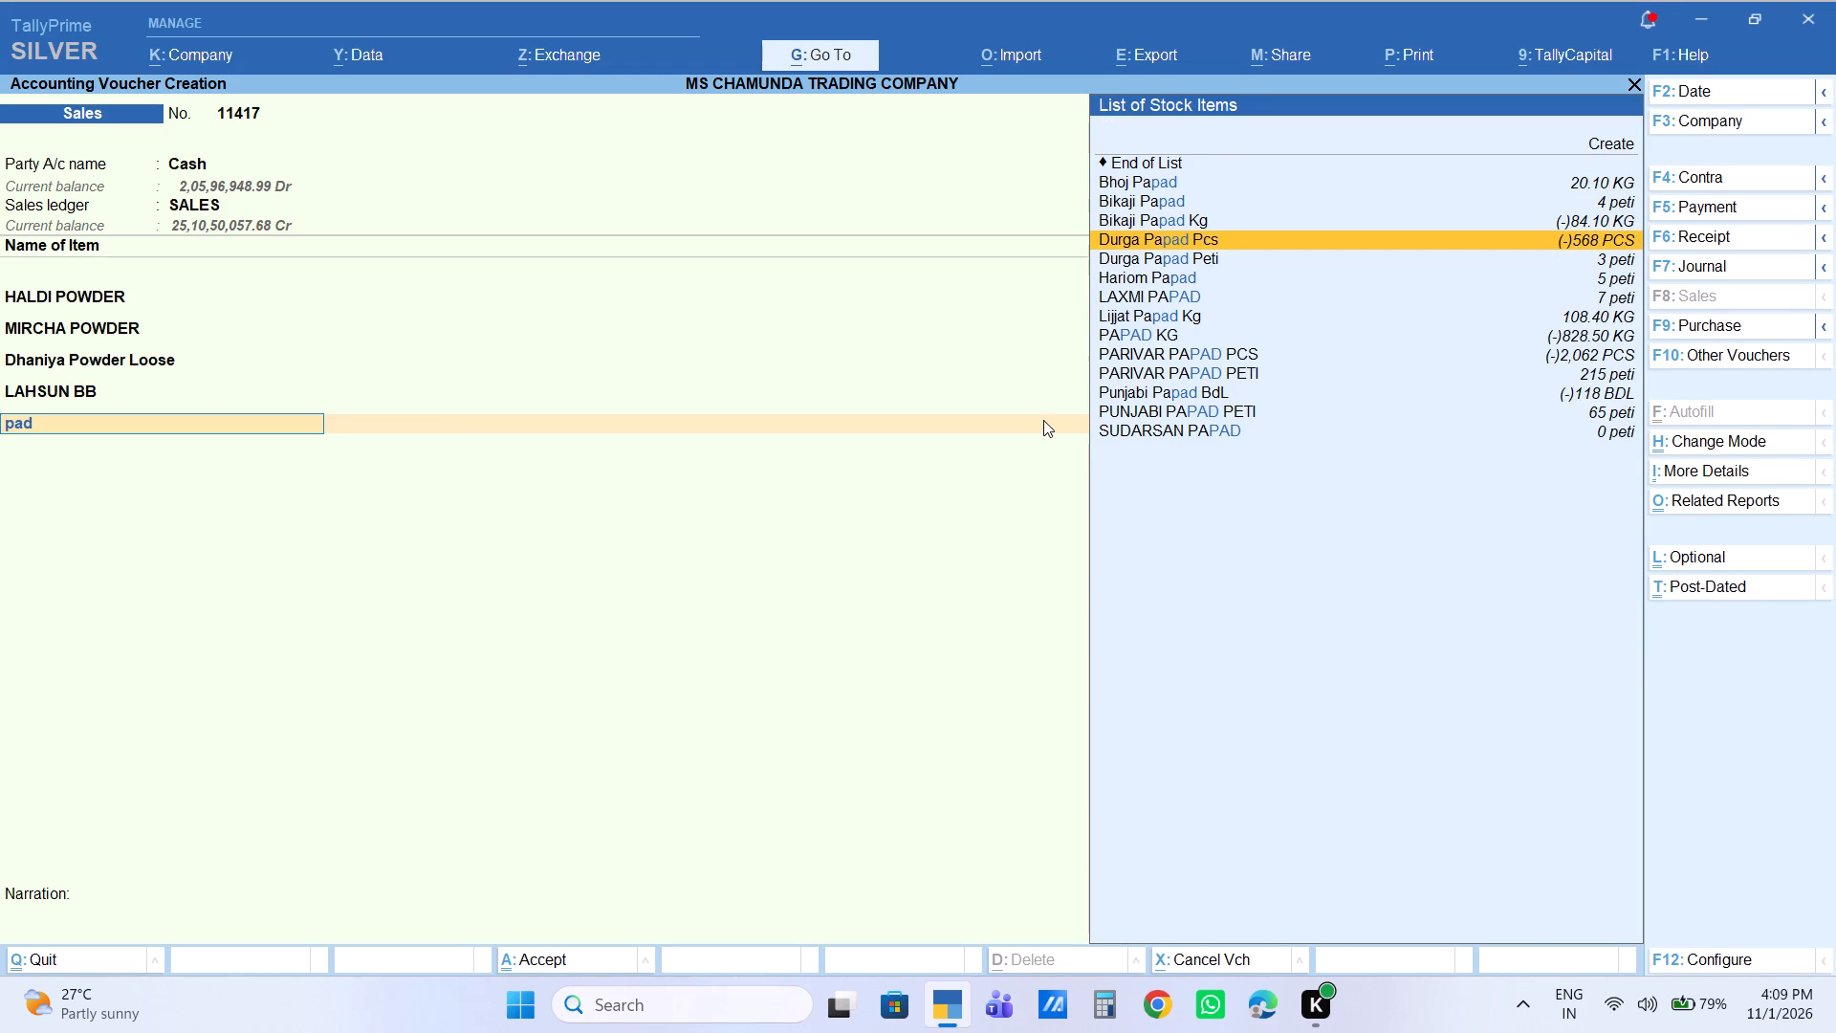
key(BackSpace)
text(sta)
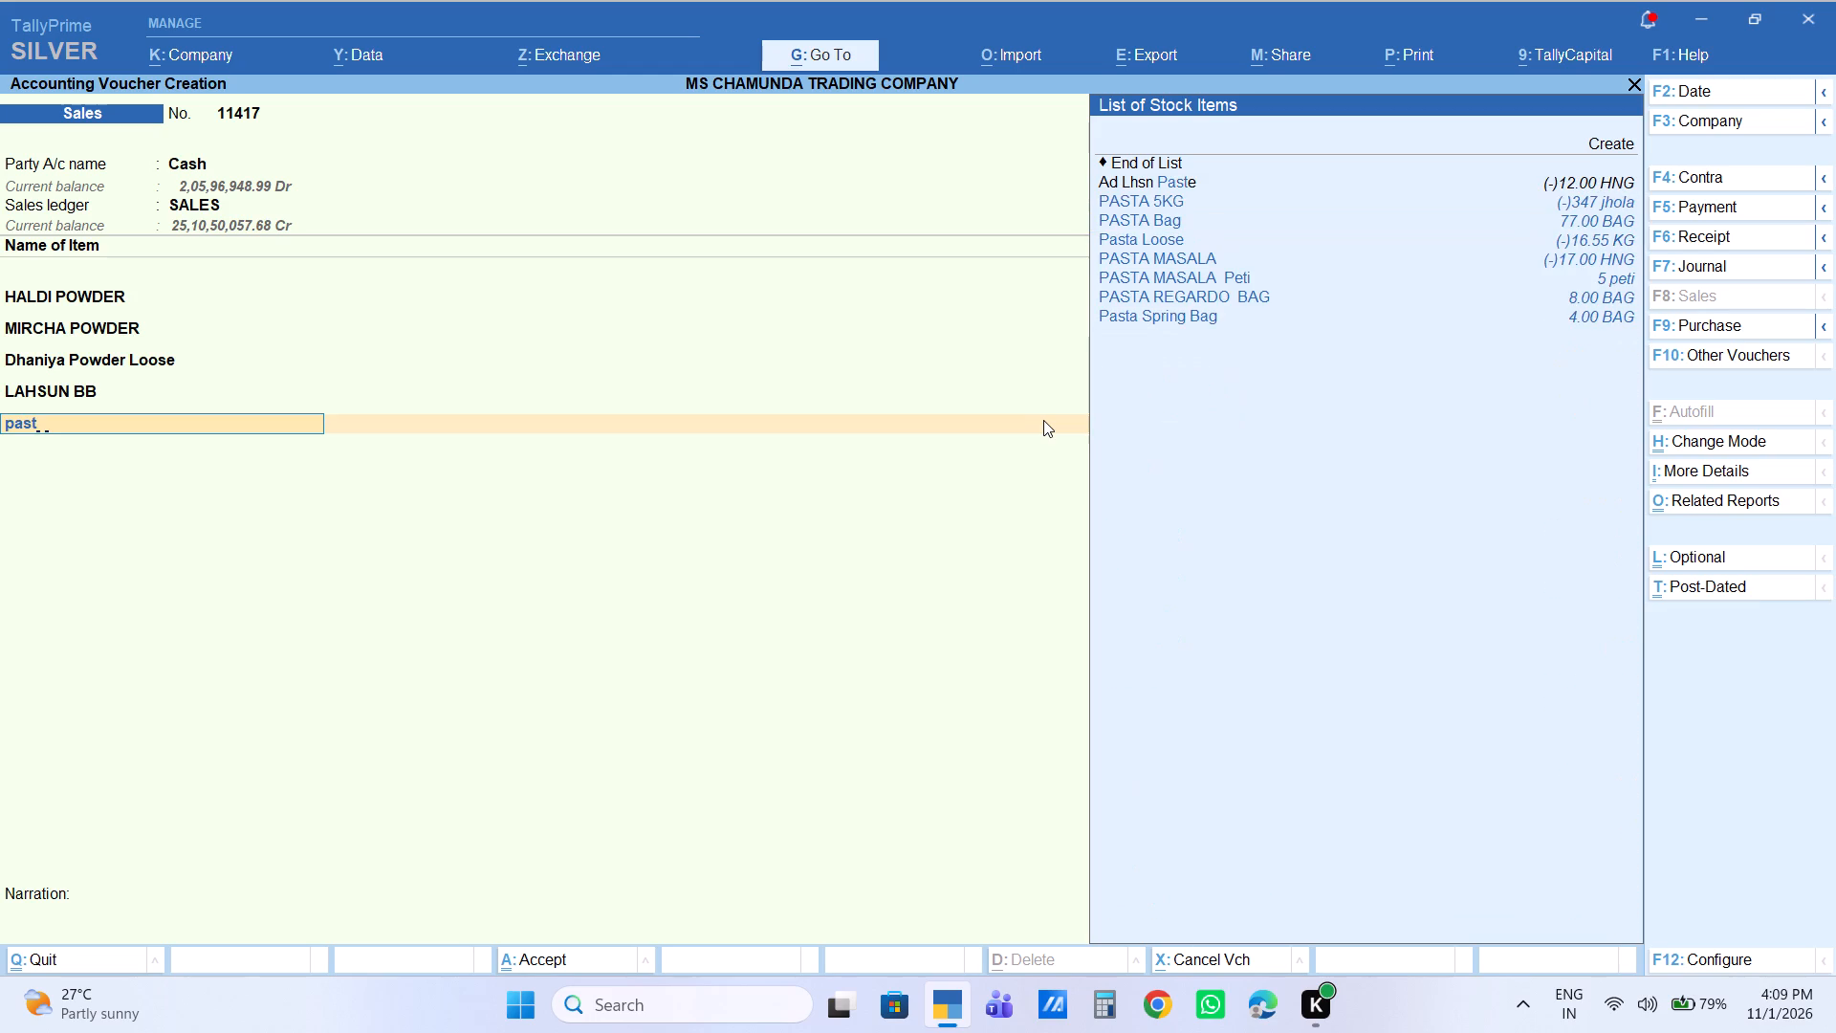
key(Down)
key(Return)
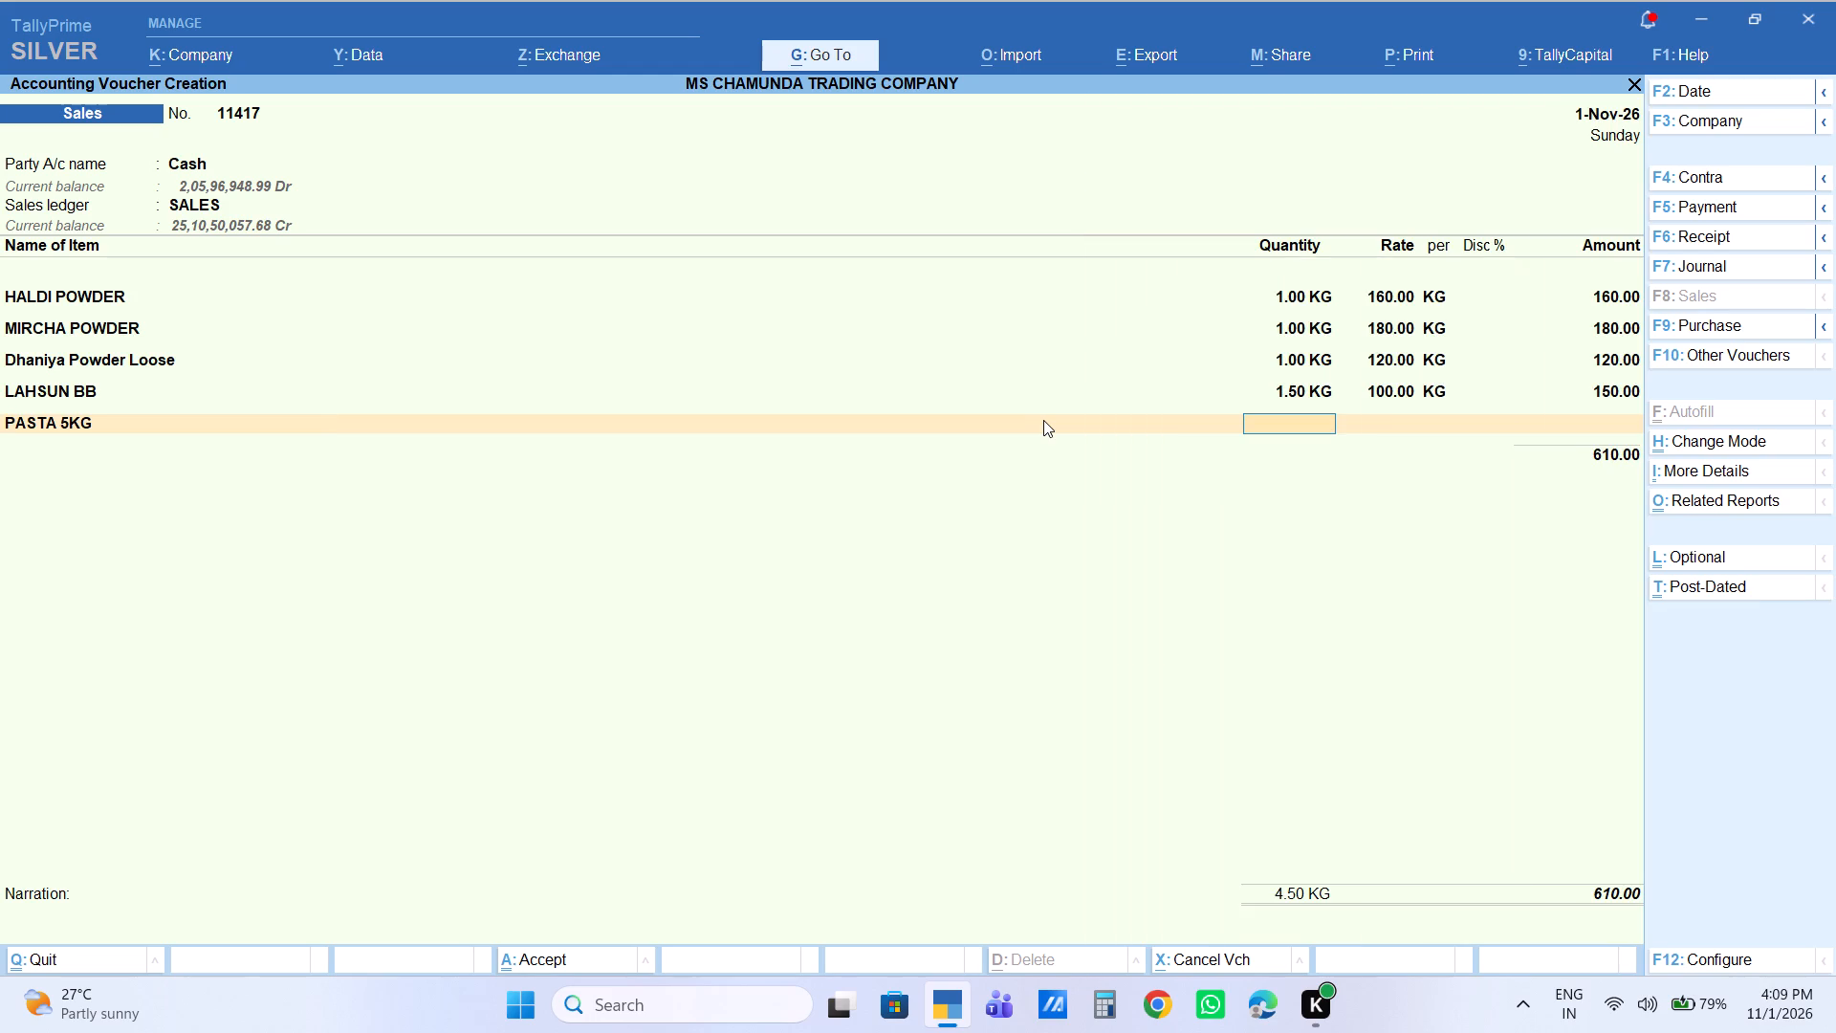
key(1)
key(Return)
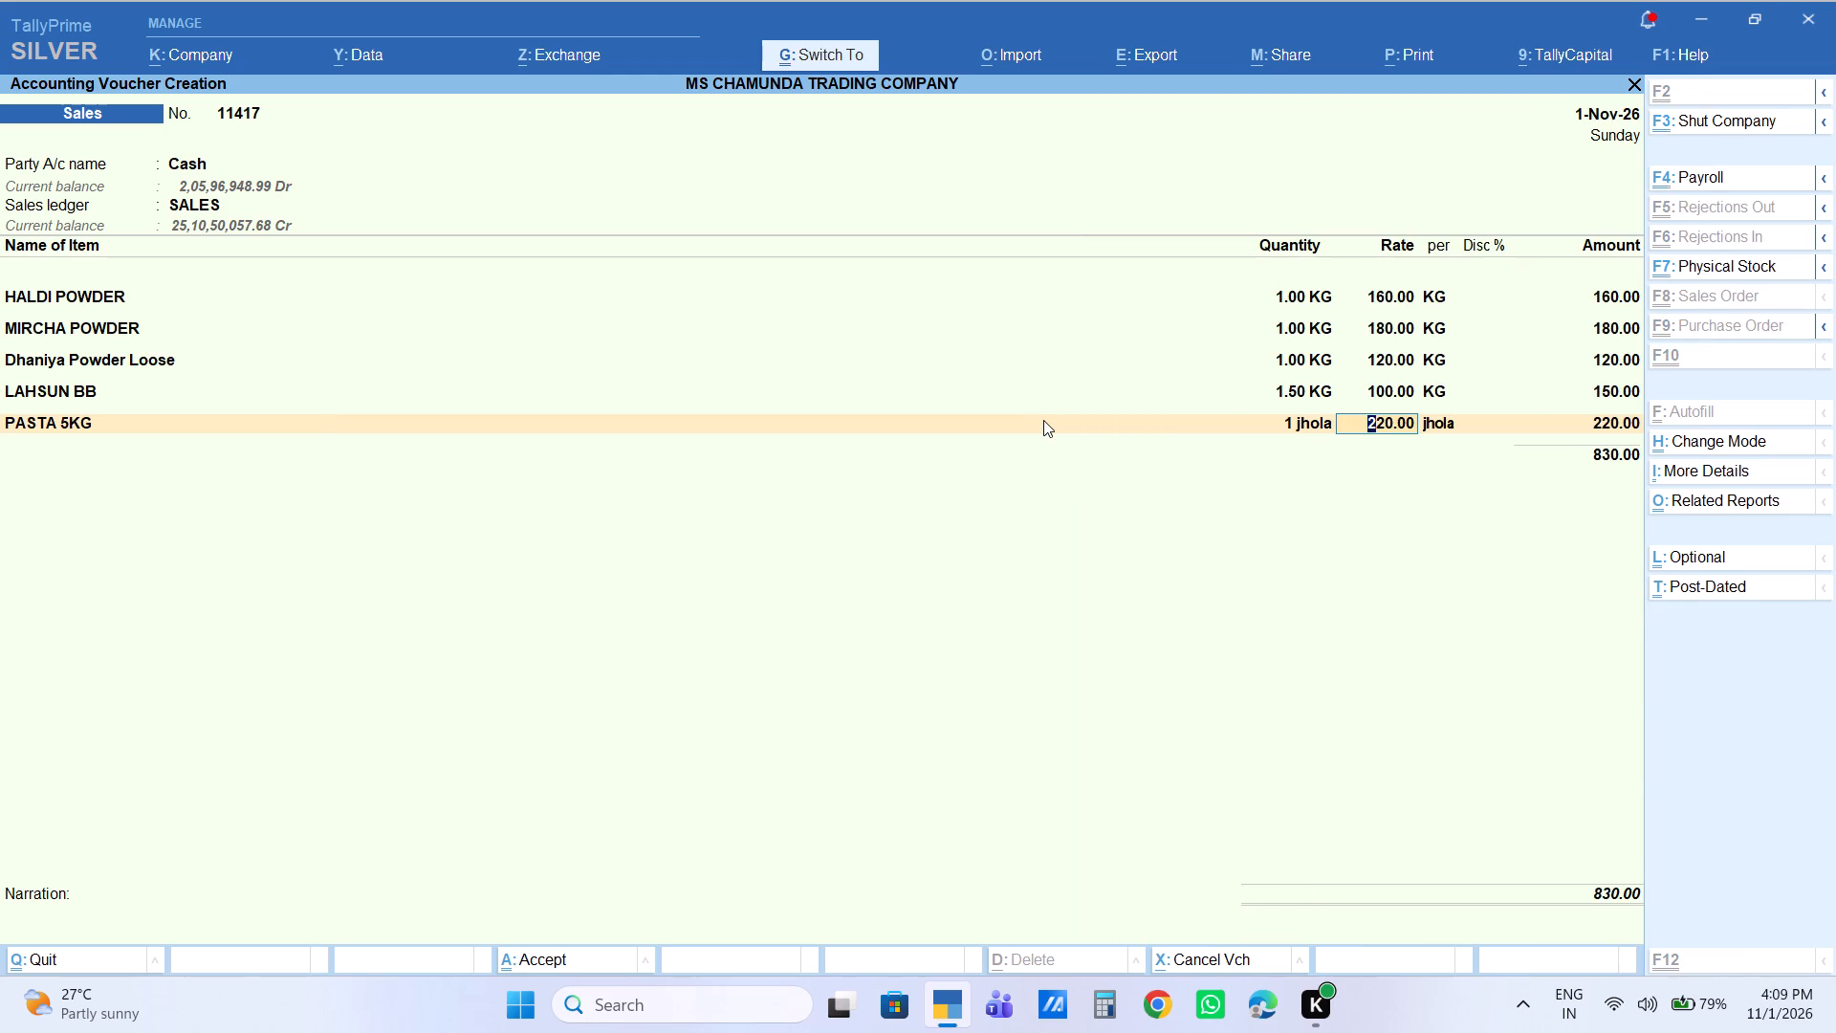
key(ctrl+a)
Start the new sales voucher with Cash as the party account, default party details and SALES as the sales ledger.
text(cas)
key(Return)
key(Return)
key(Return)
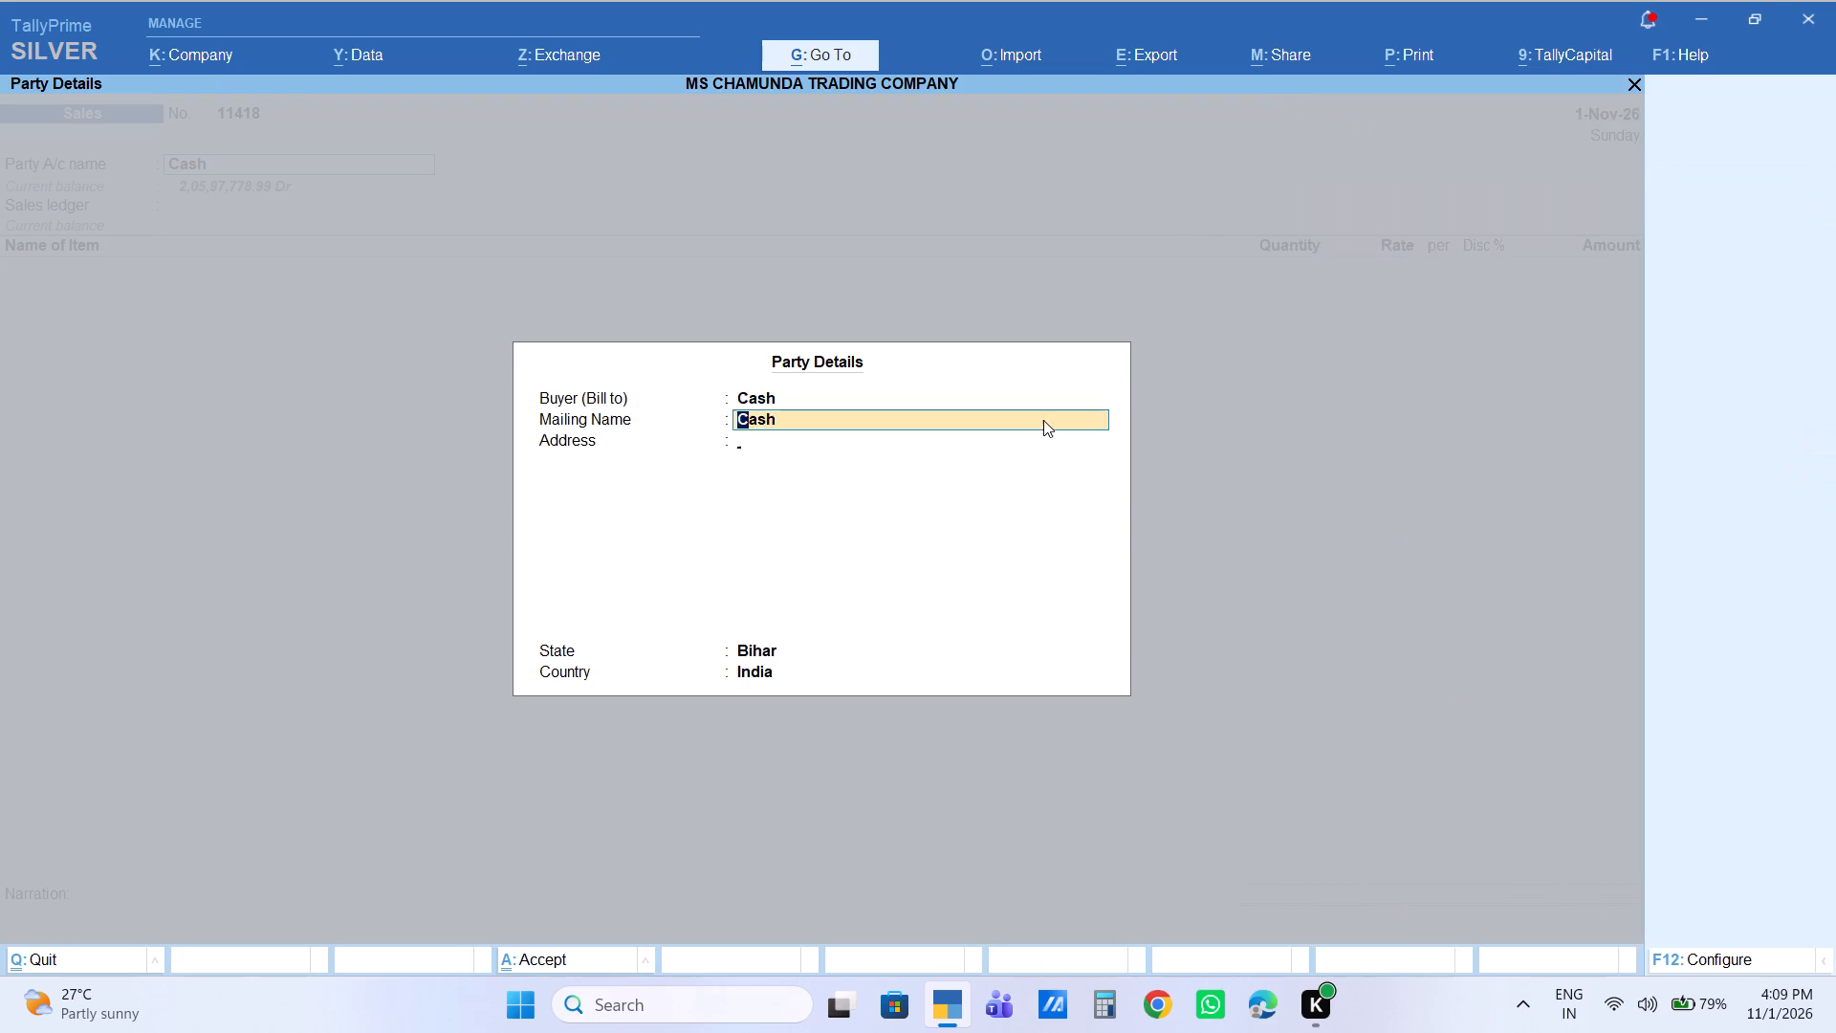
key(Return)
key(Return)
key(Return)
Add Aata 50kg as the first item, with 1 BAG at 1,600 per BAG.
text(aata)
key(Down)
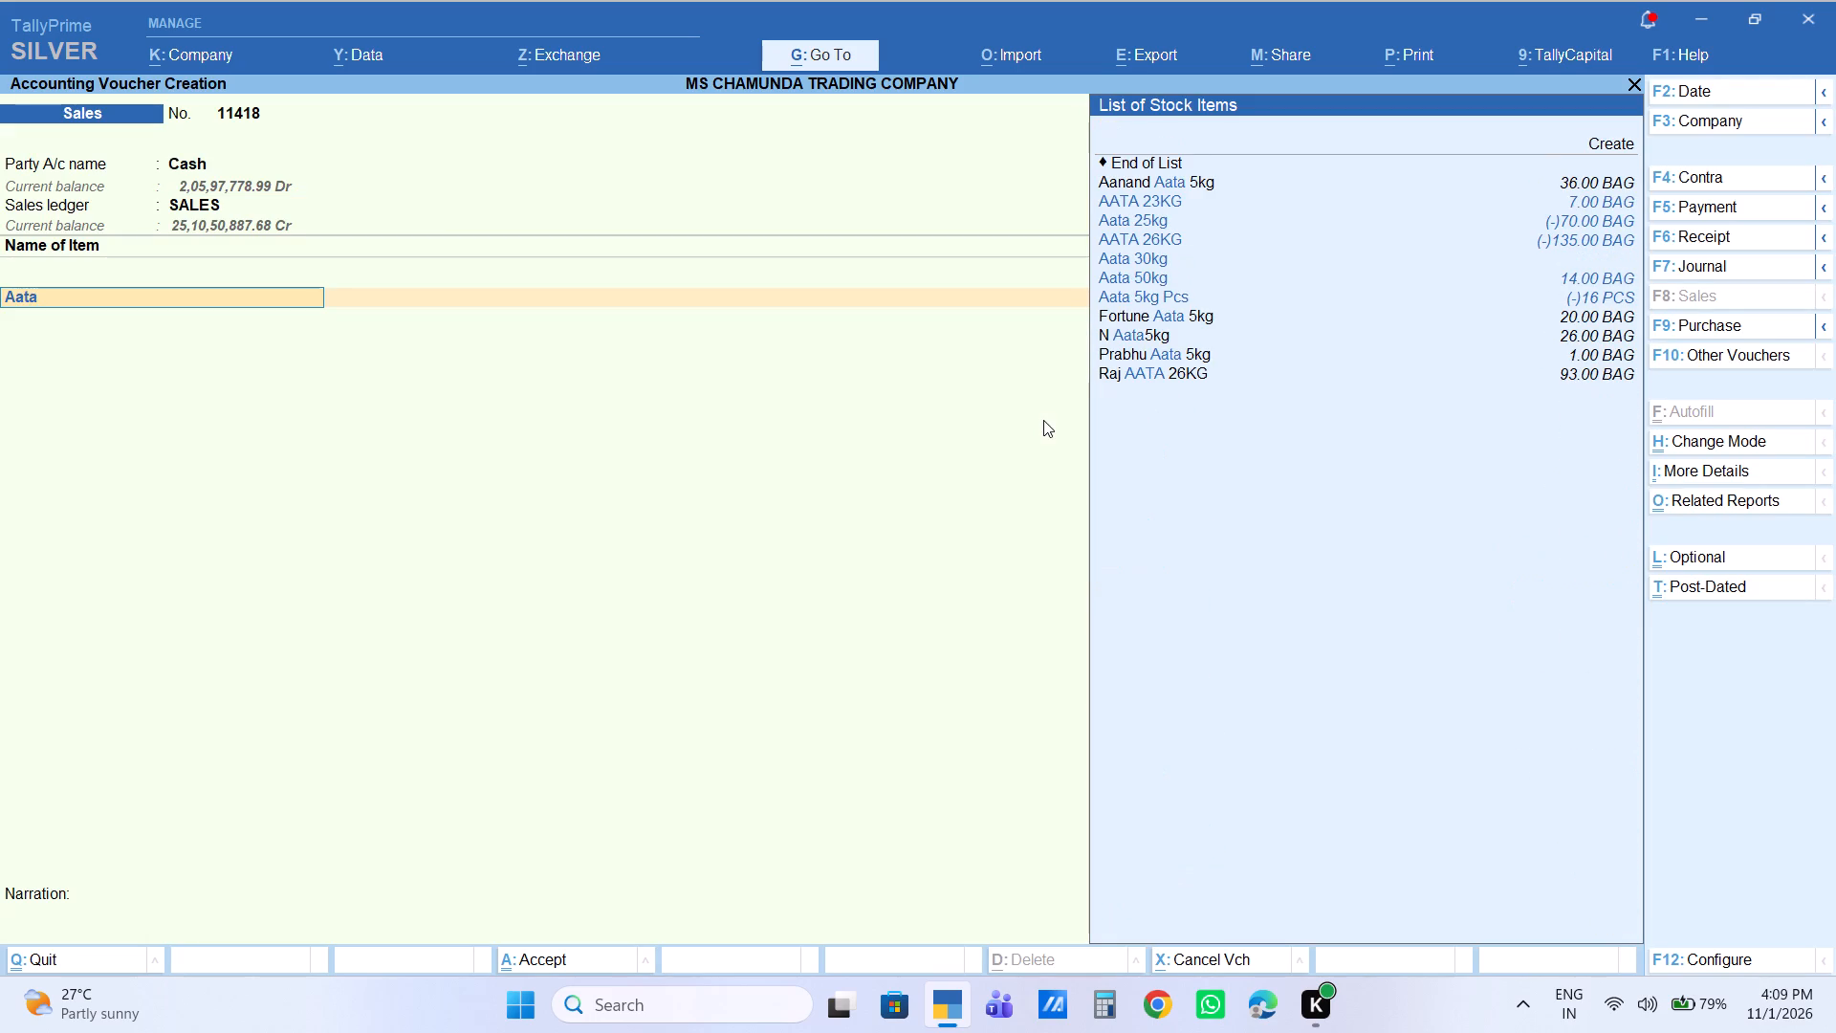
key(Down)
key(Down)
key(Down)
key(Down)
key(Down)
key(Down)
key(Down)
key(Down)
key(Down)
key(Up)
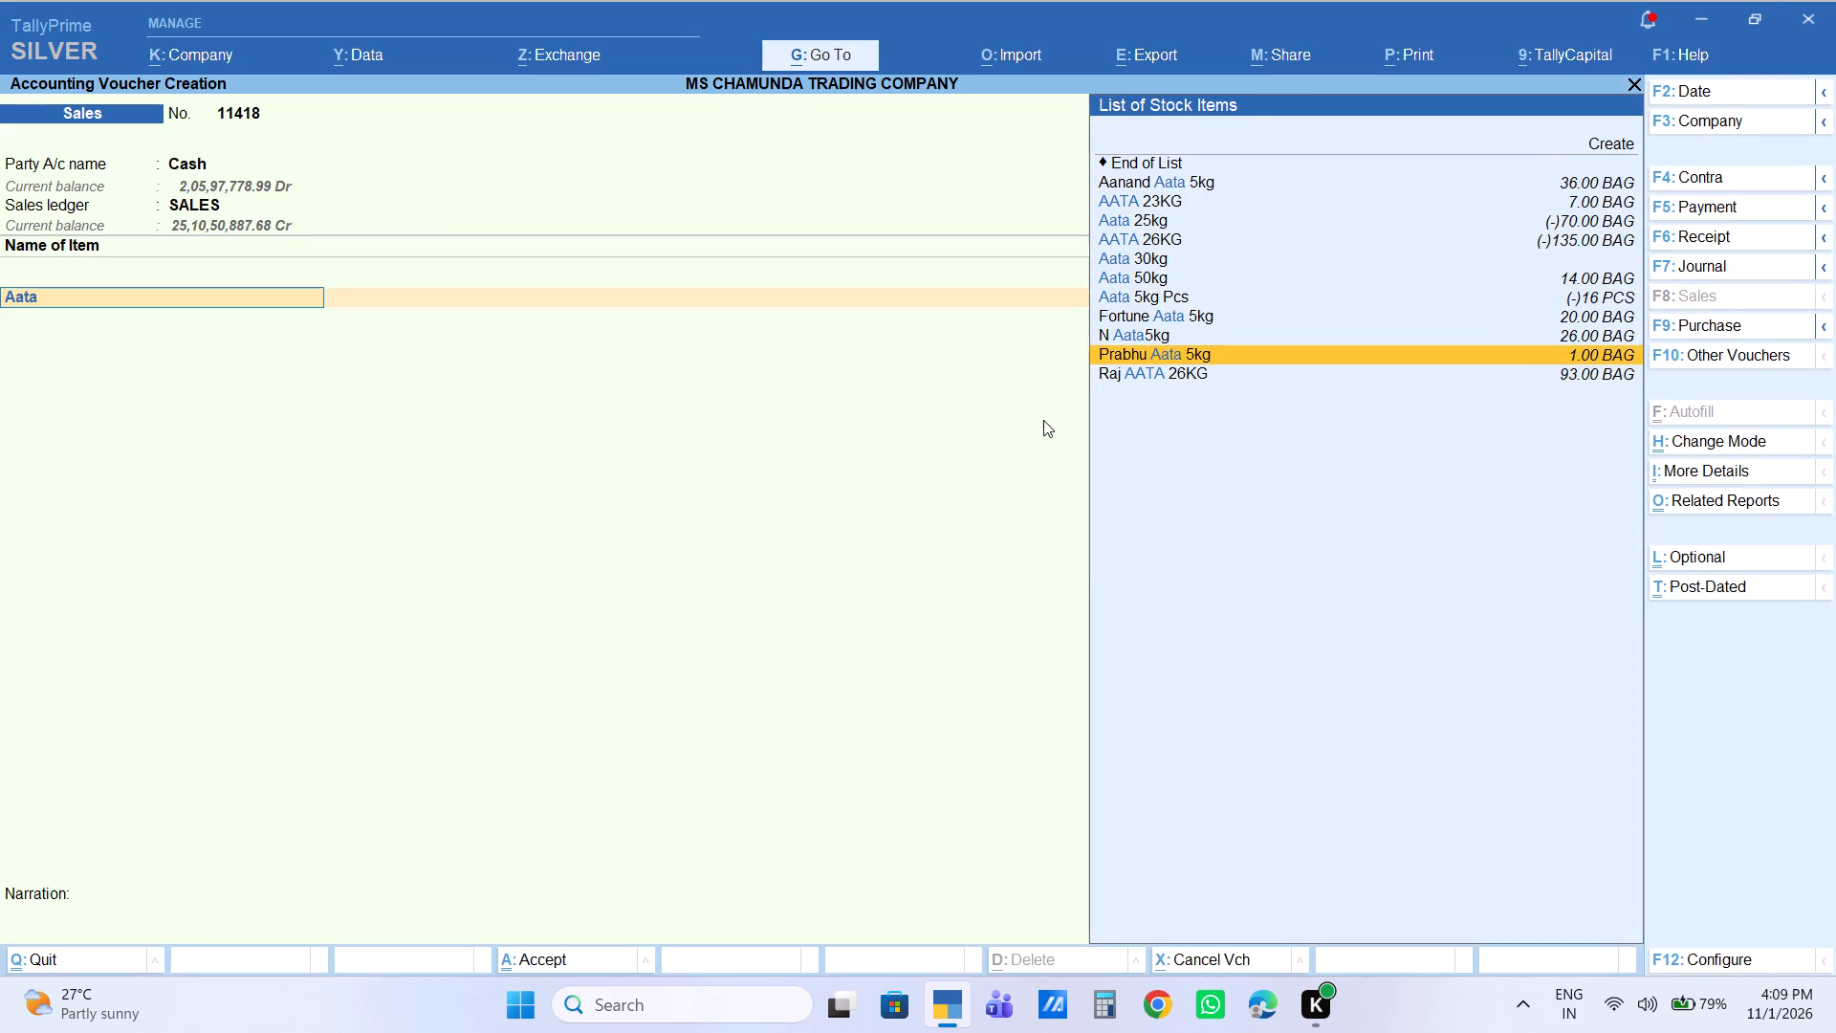
key(Up)
key(Up)
key(Up)
key(Up)
key(Up)
key(Up)
key(Down)
key(Down)
key(Return)
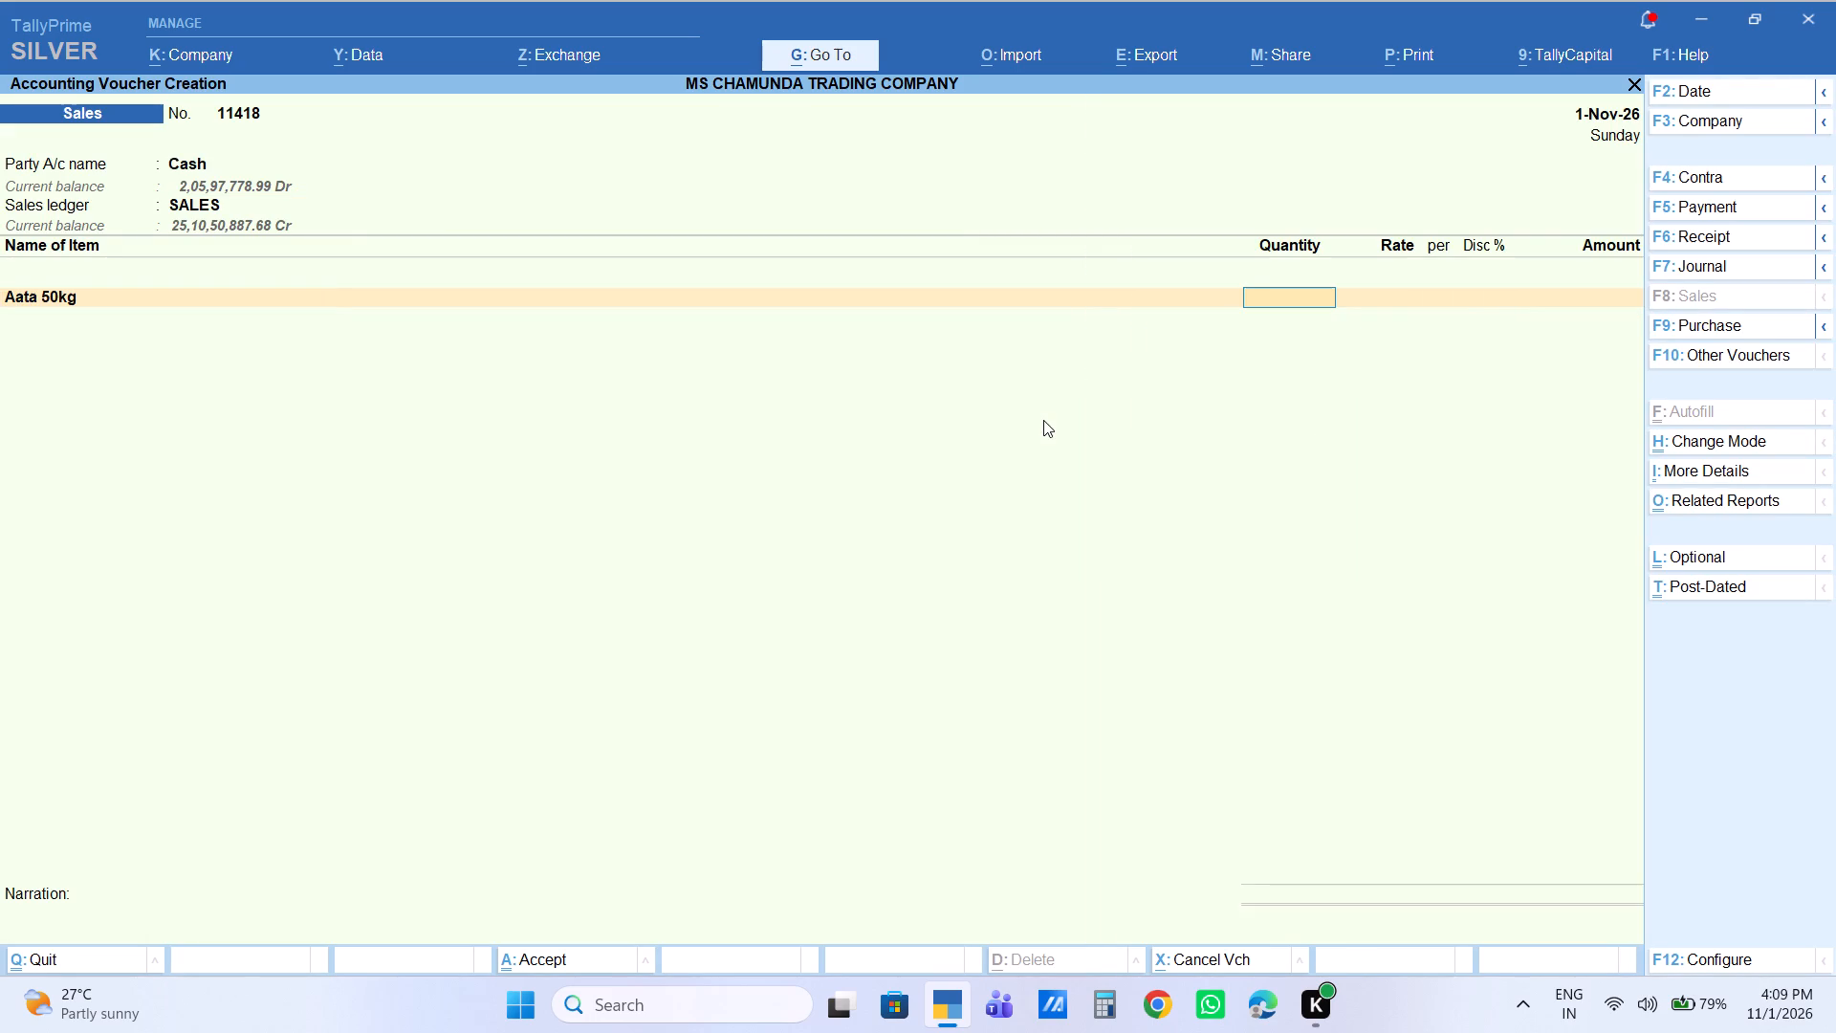
key(1)
key(Return)
key(Return)
key(Return)
key(Return)
key(Return)
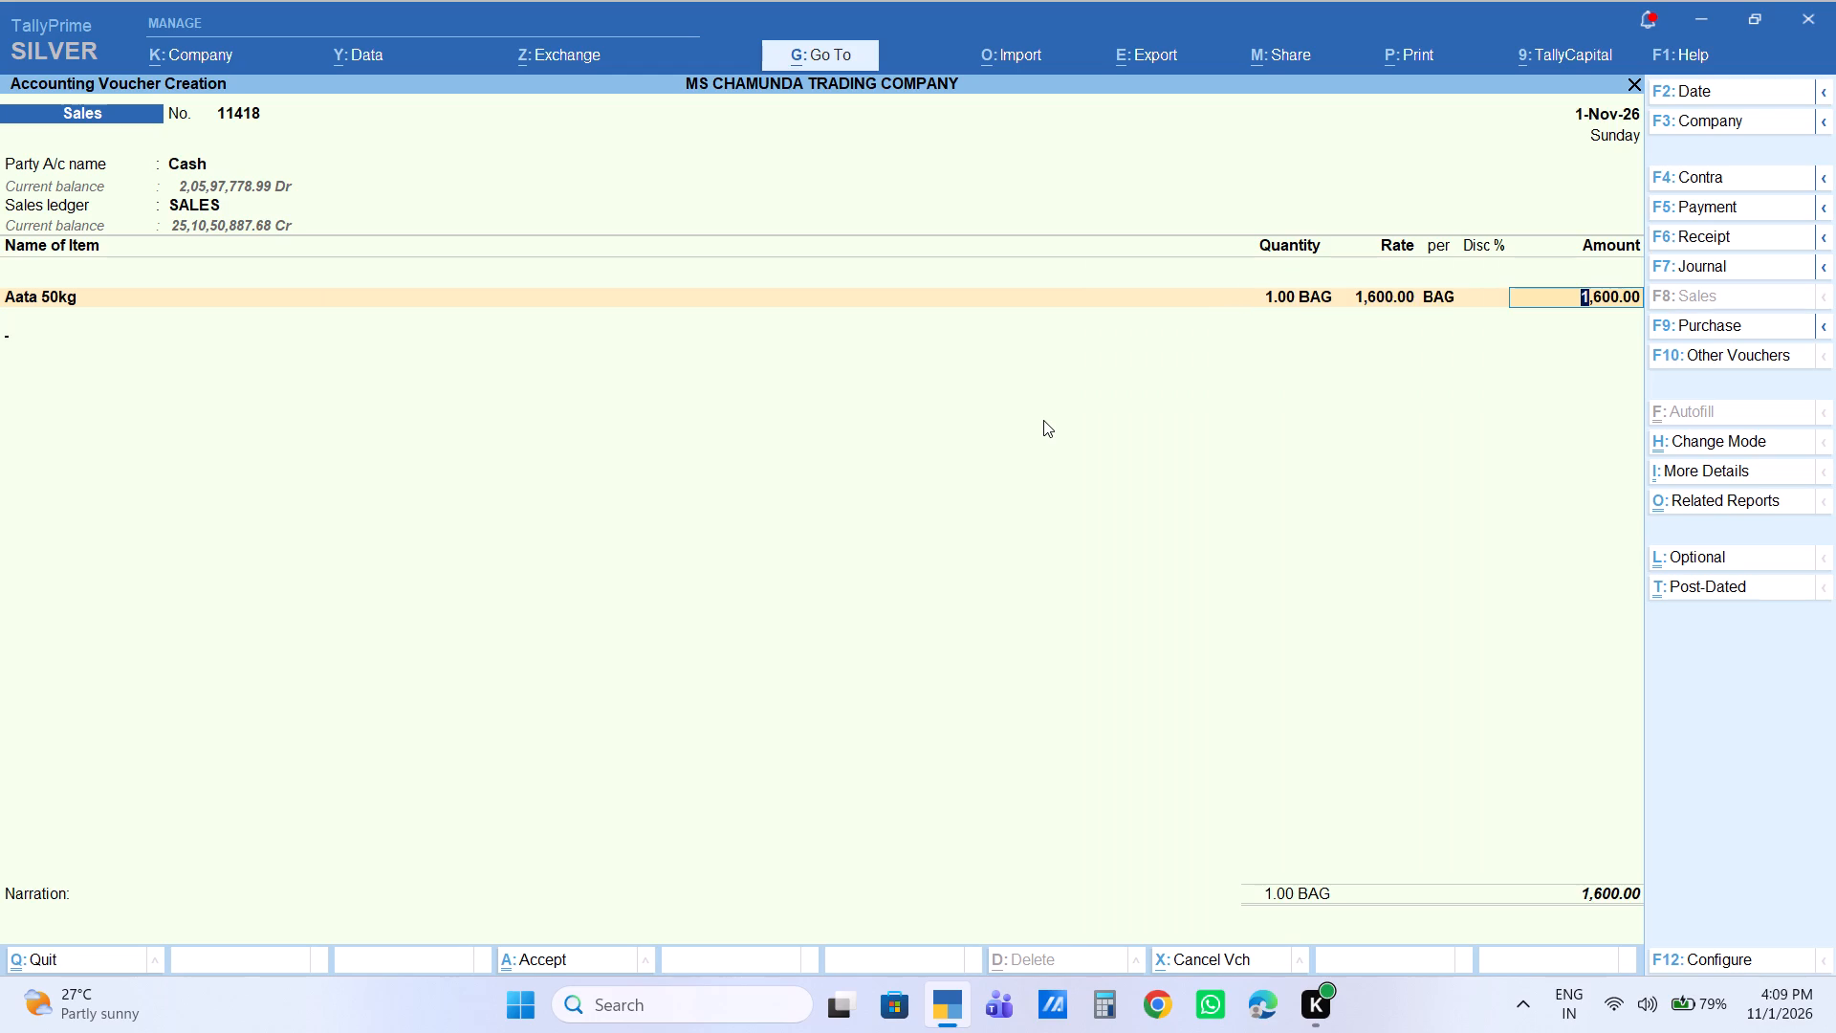
Add Best 1L below Aata 50kg, with a quantity of 2 peti and an amount of 2,880.
text(best)
key(Down)
key(Return)
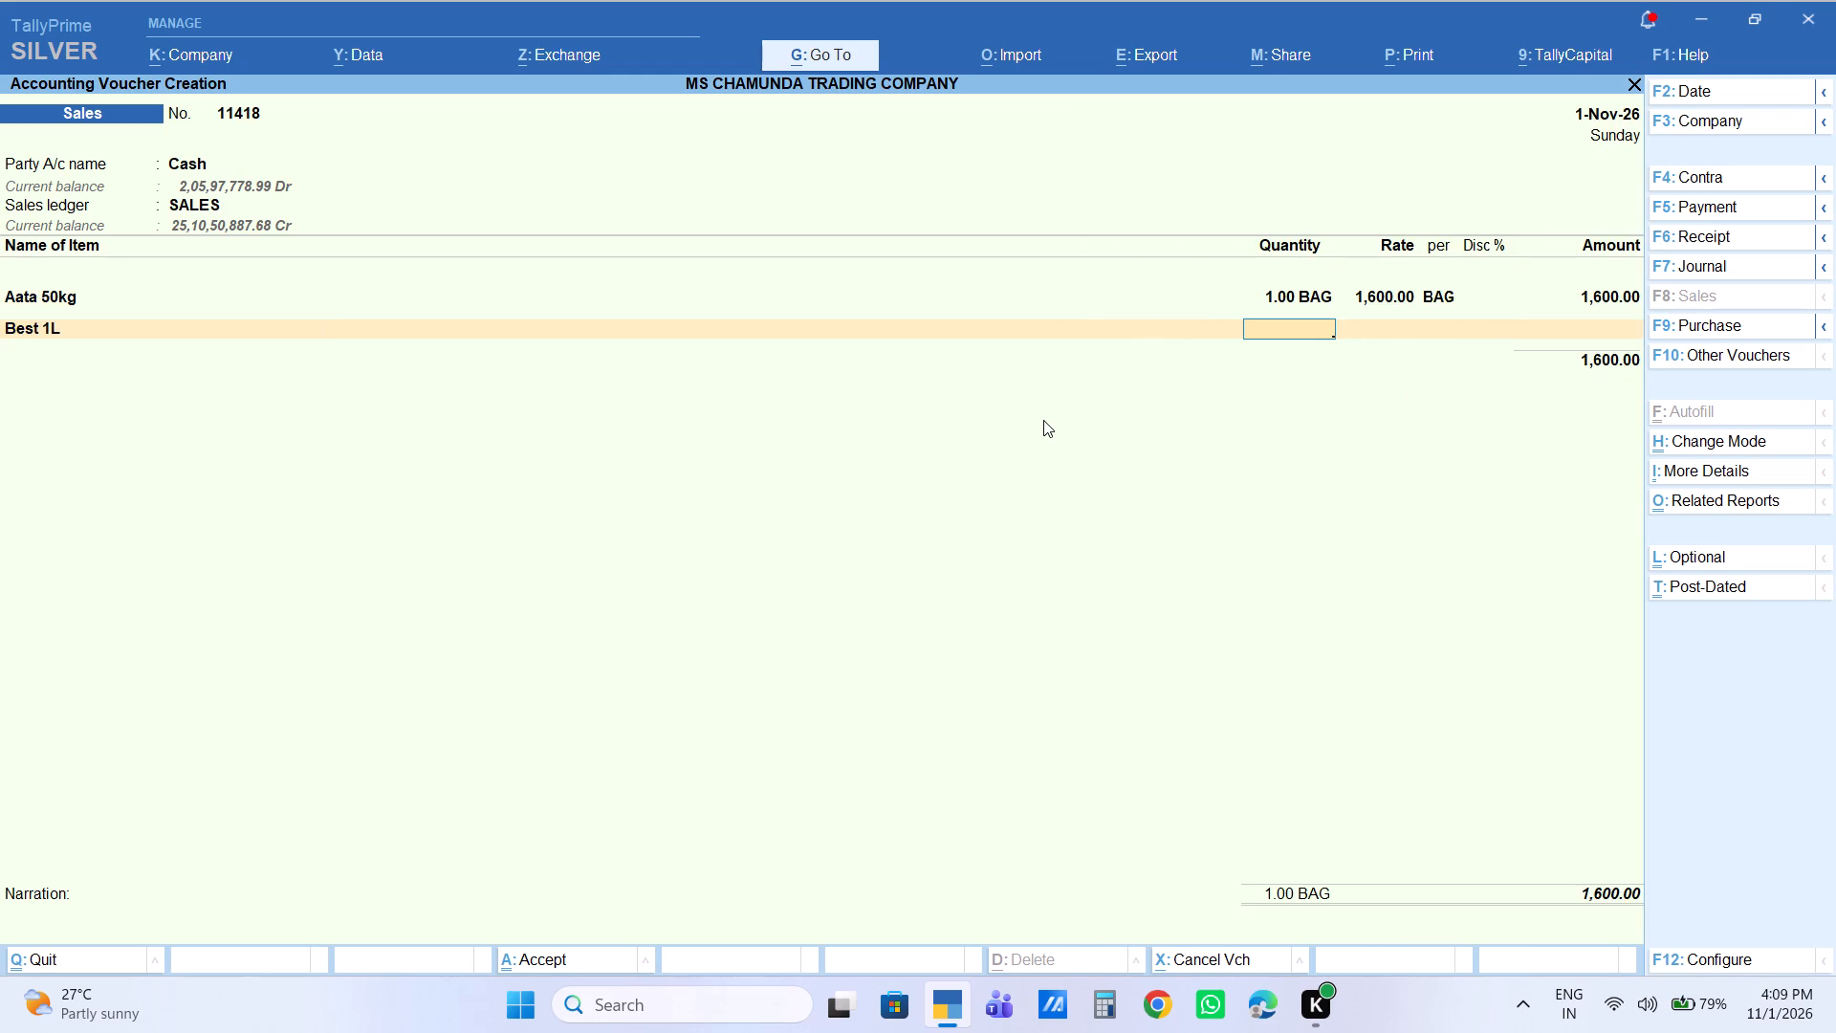
key(2)
key(Return)
key(Return)
key(Return)
key(Return)
text(2880)
key(Return)
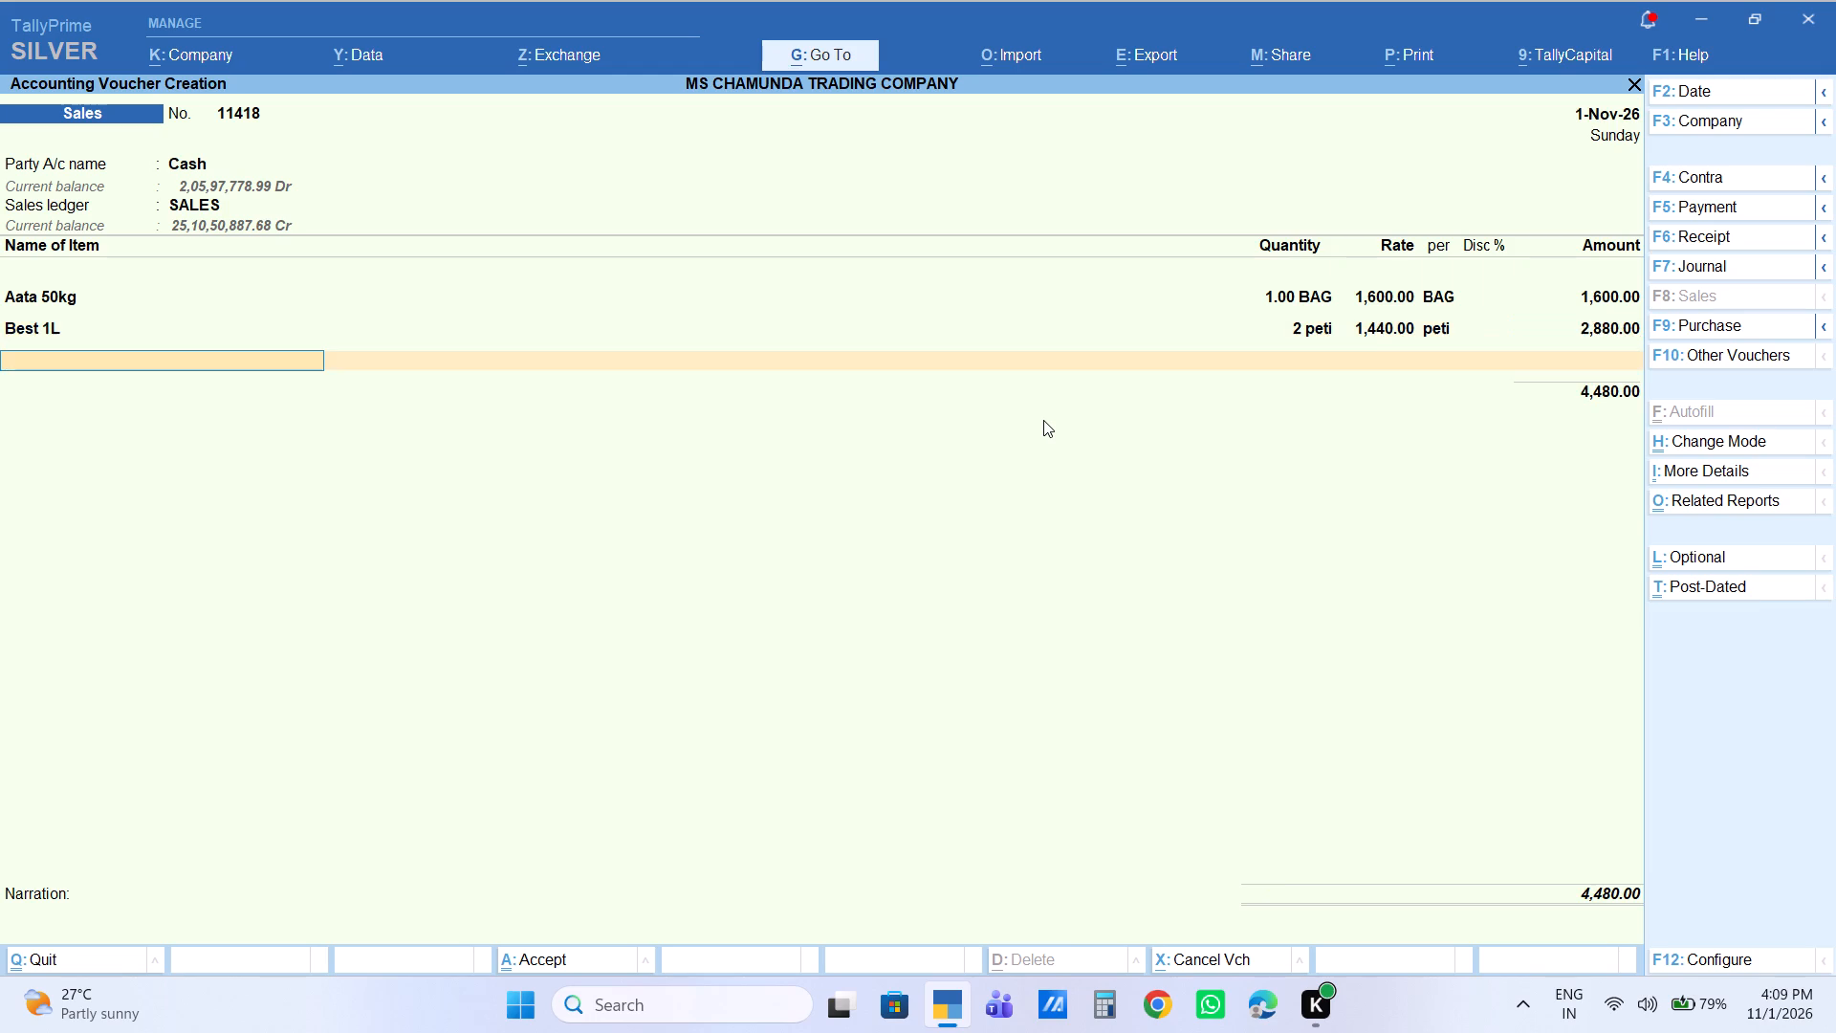
Add Surf Excel Rs10 Bag below Best 1L, with 1 BAG at 1,030 per BAG.
text(surf)
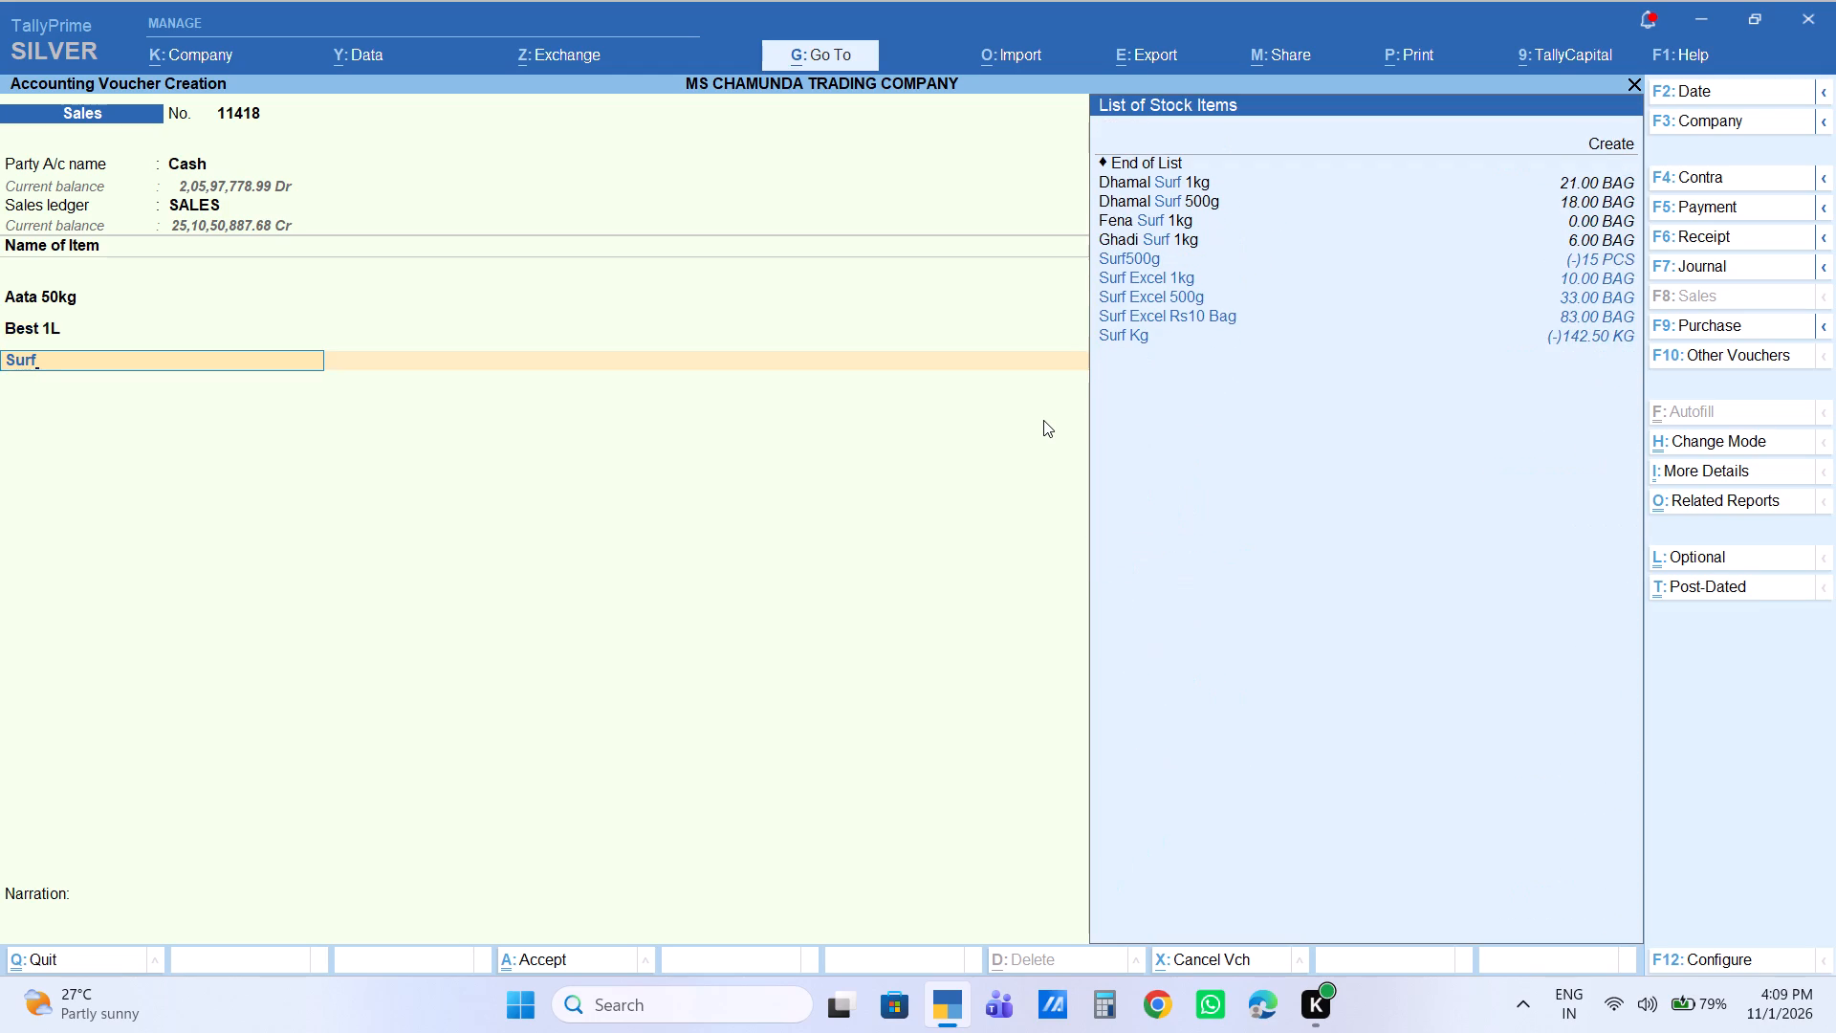
key(Down)
key(Down)
key(Down)
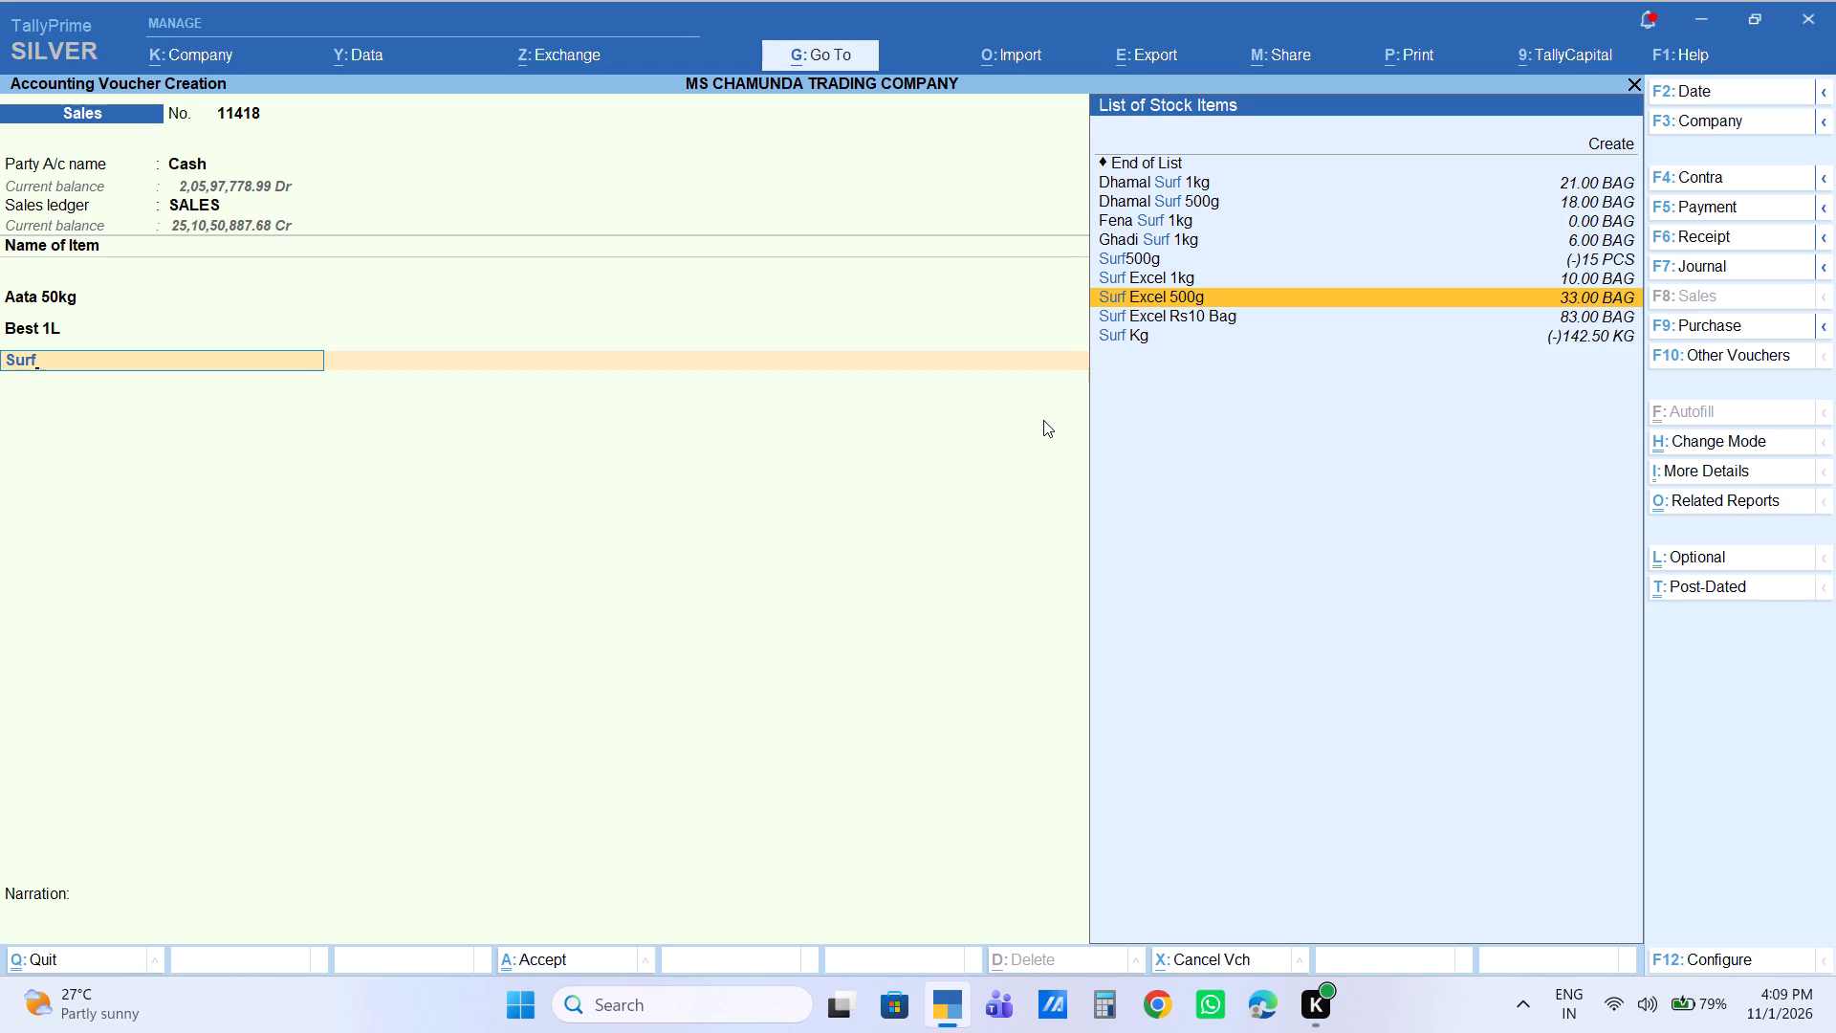
key(Down)
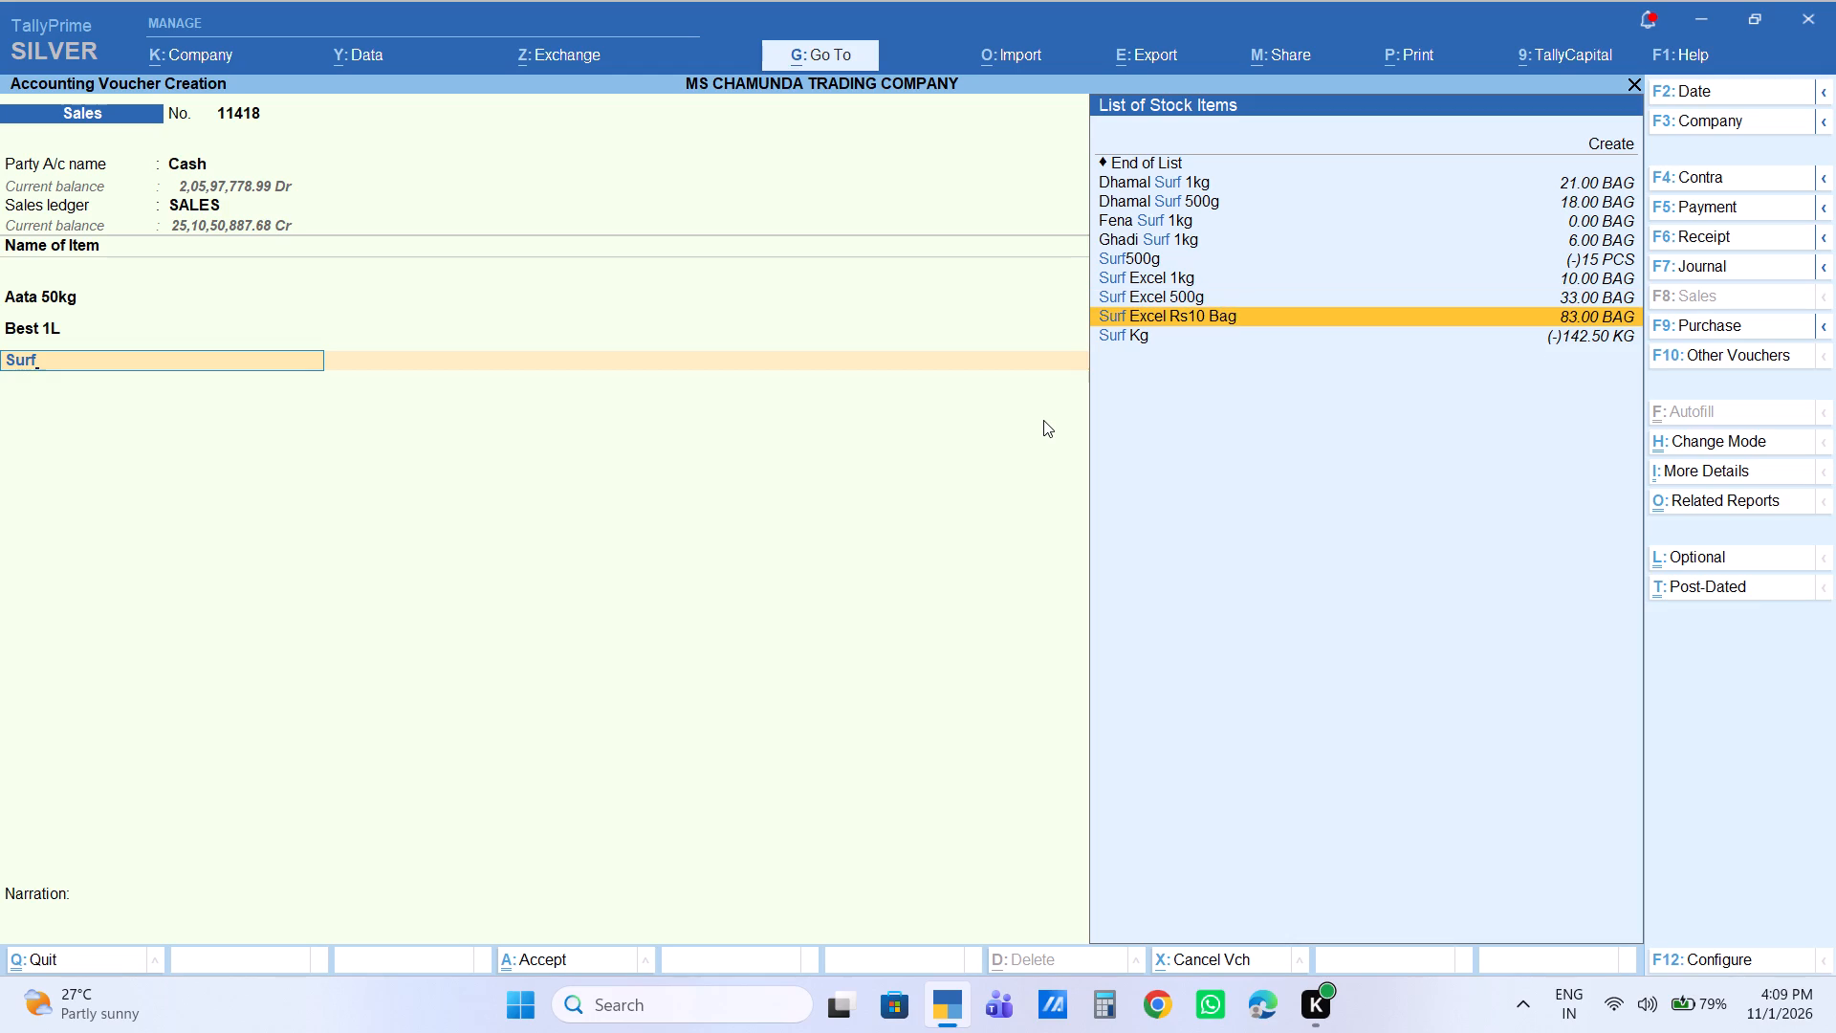
key(backslash)
key(Down)
key(Down)
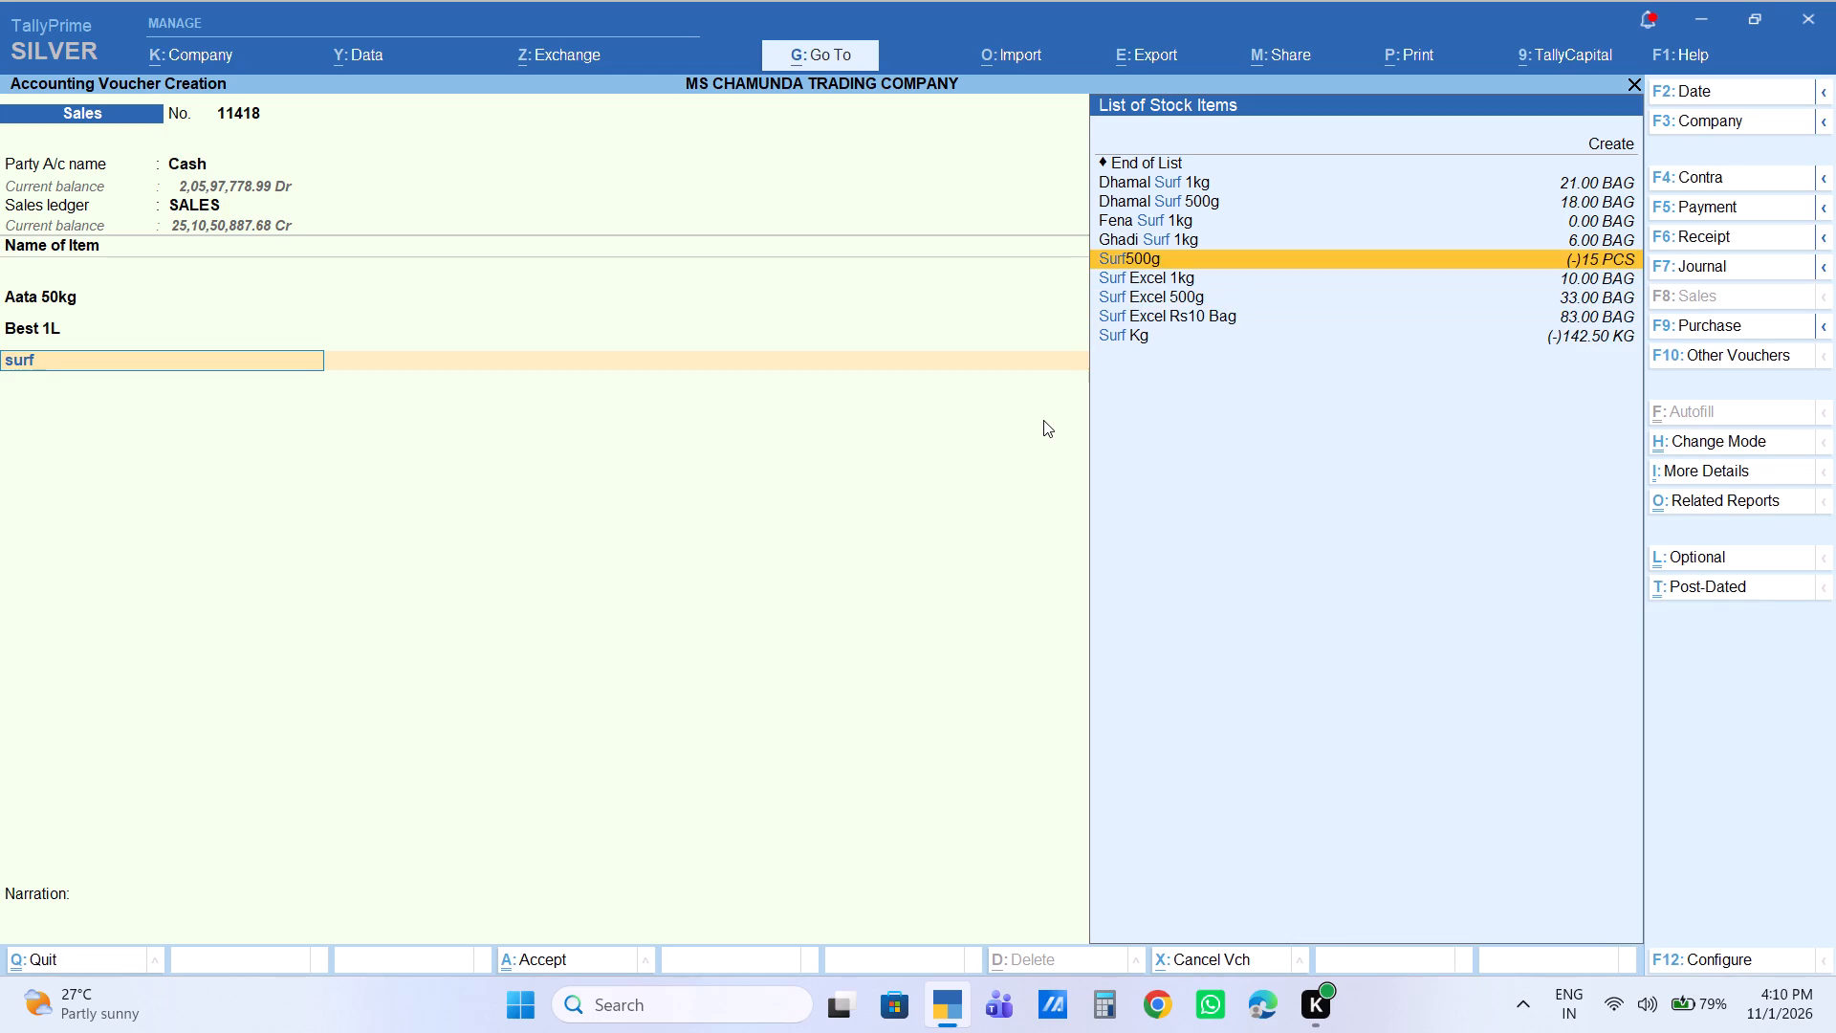
key(Down)
key(Down)
key(Return)
key(1)
key(Return)
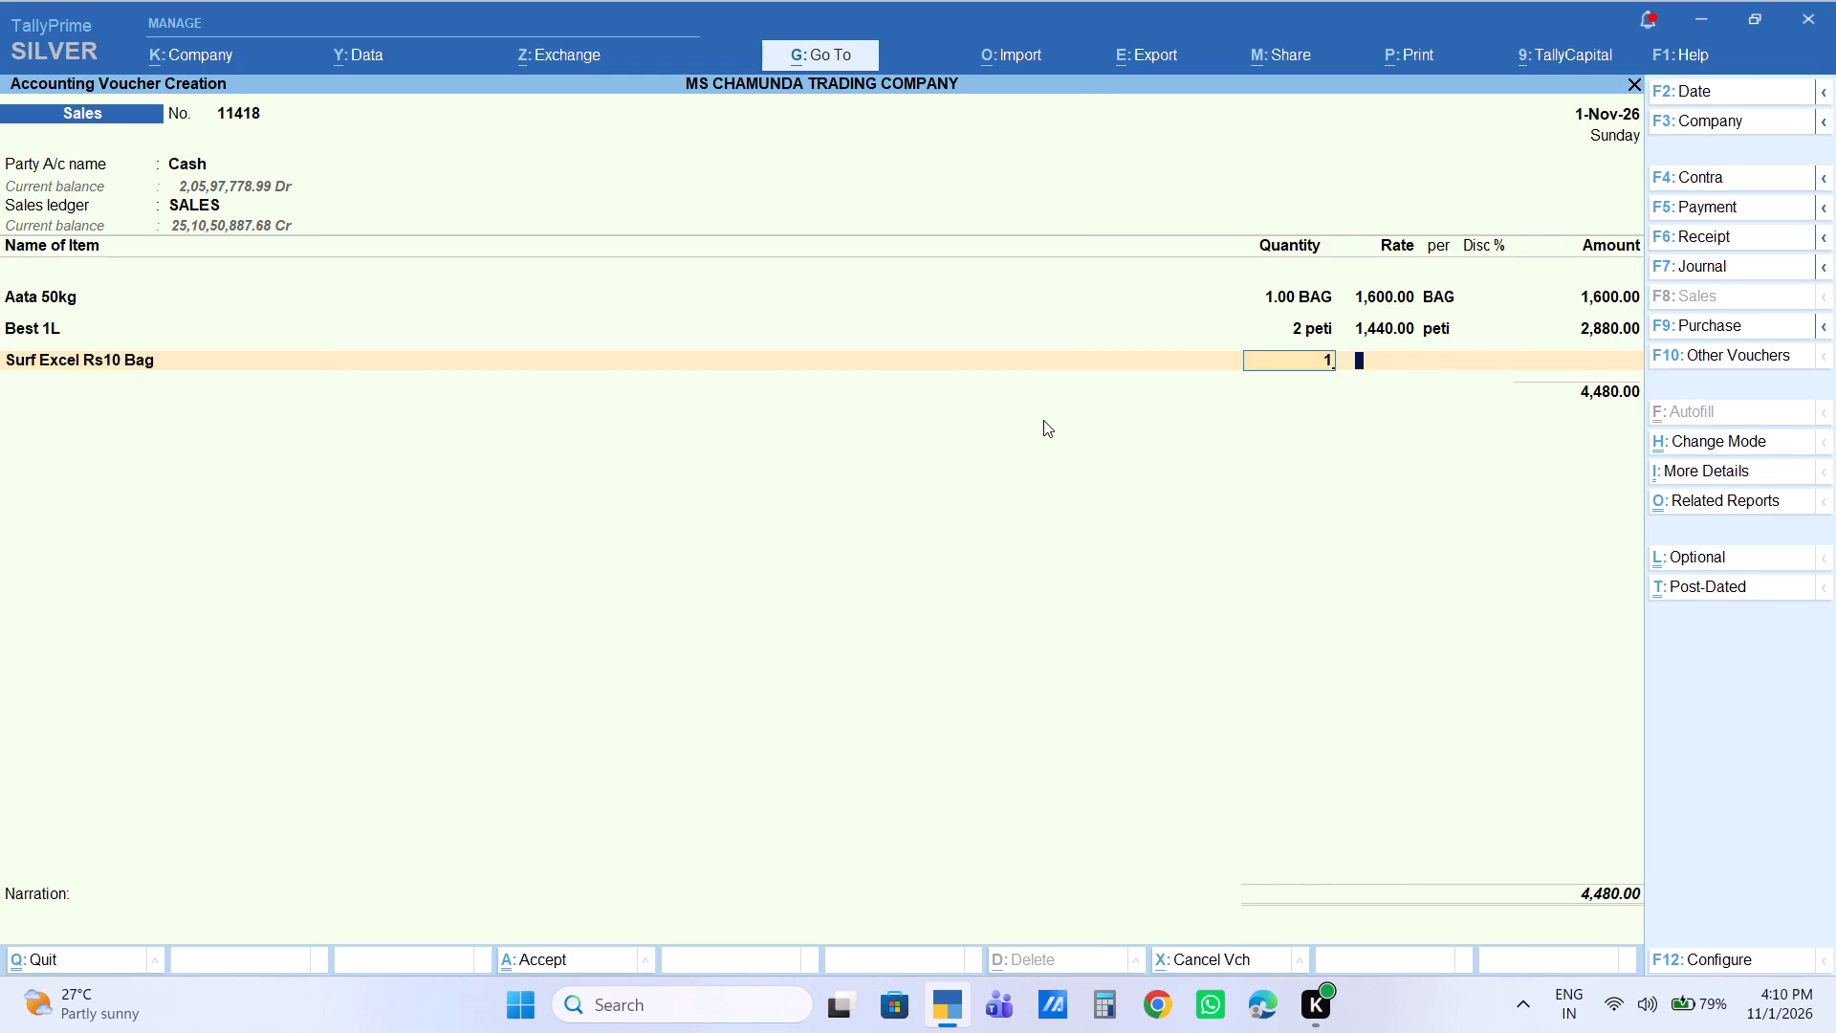
key(Return)
key(Return)
key(Return)
key(Return)
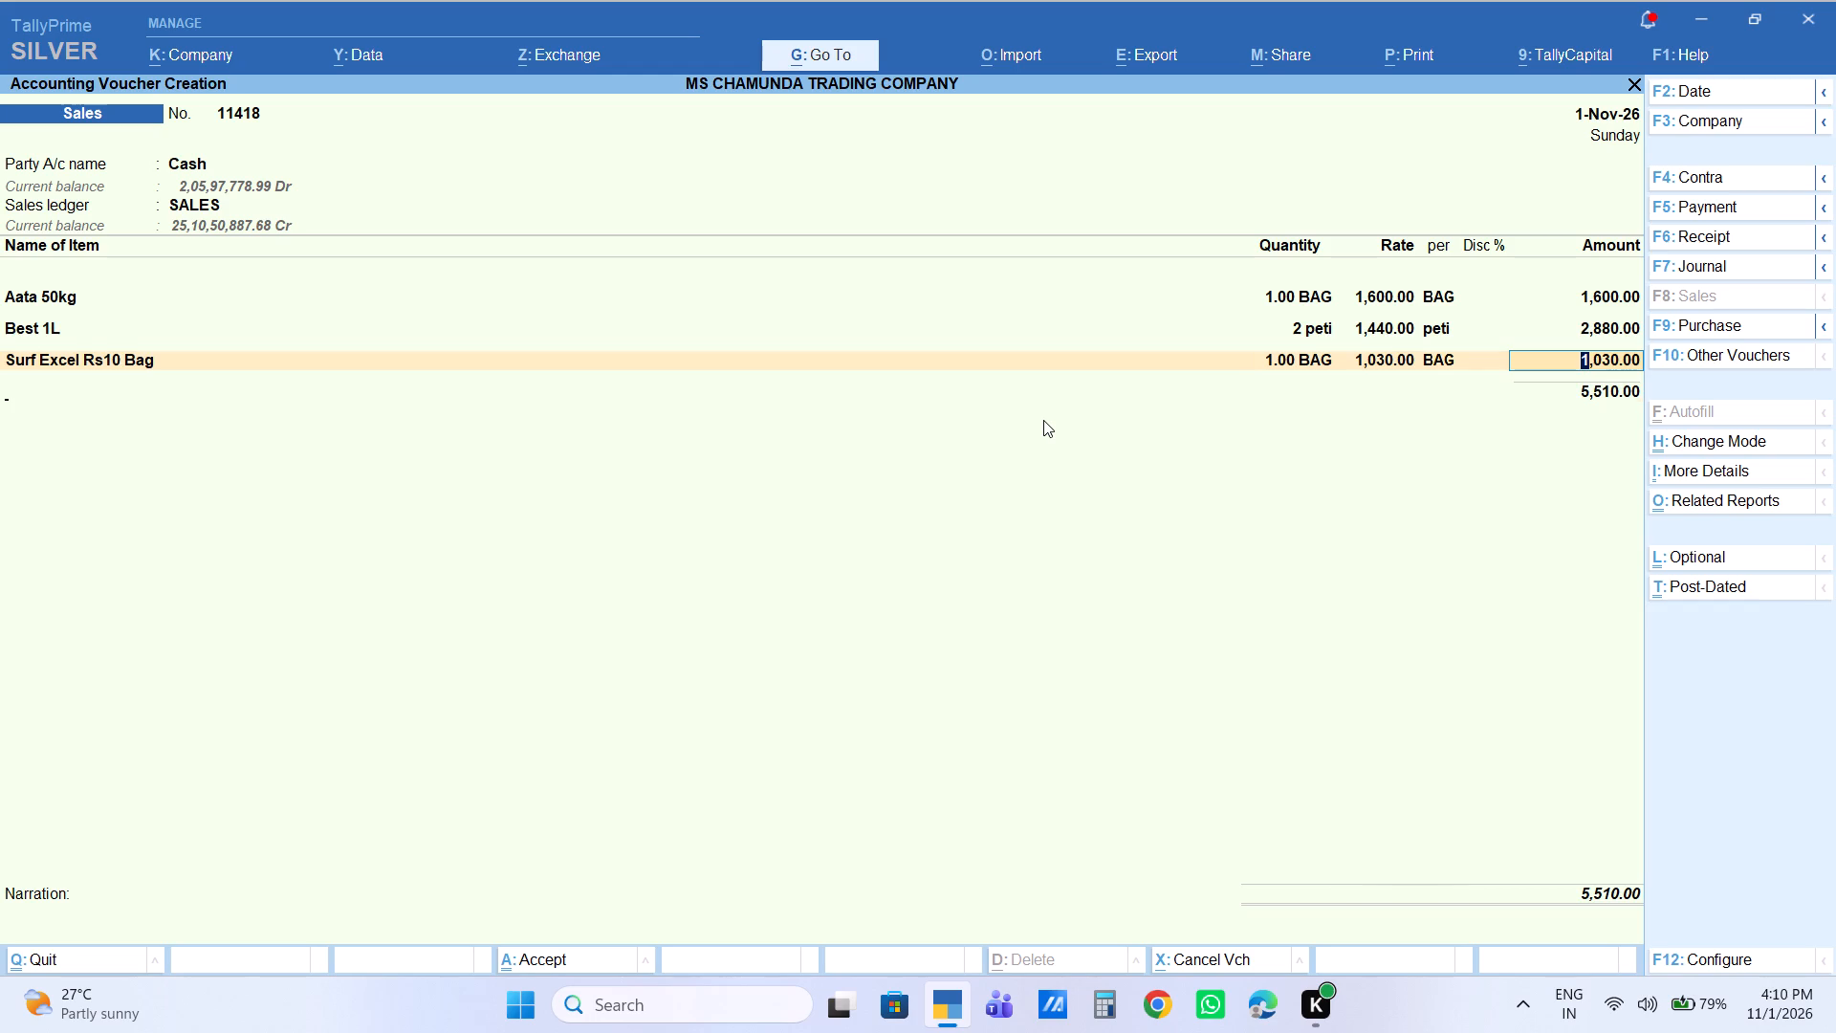
key(Return)
Add a Labour Charge of 10 below the items and save the sales voucher without a narration.
text(la)
key(Return)
key(Return)
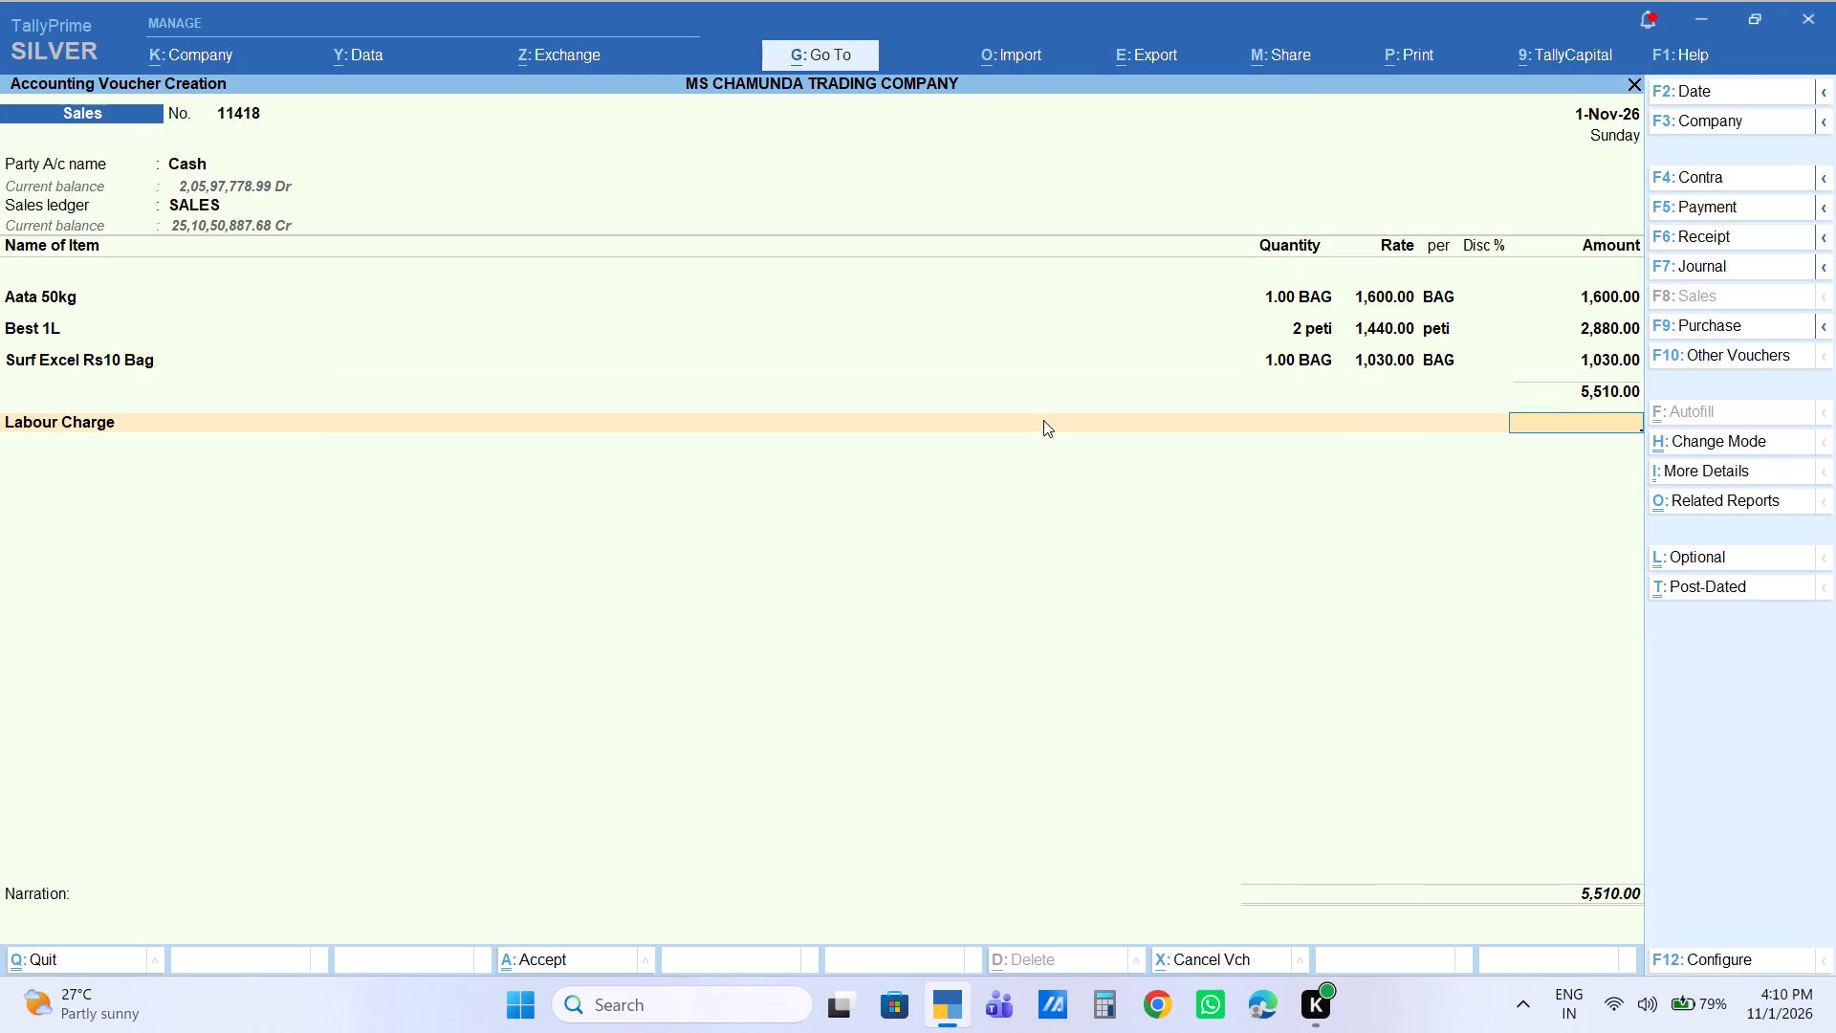
text(10)
key(Return)
key(Return)
key(Return)
key(Return)
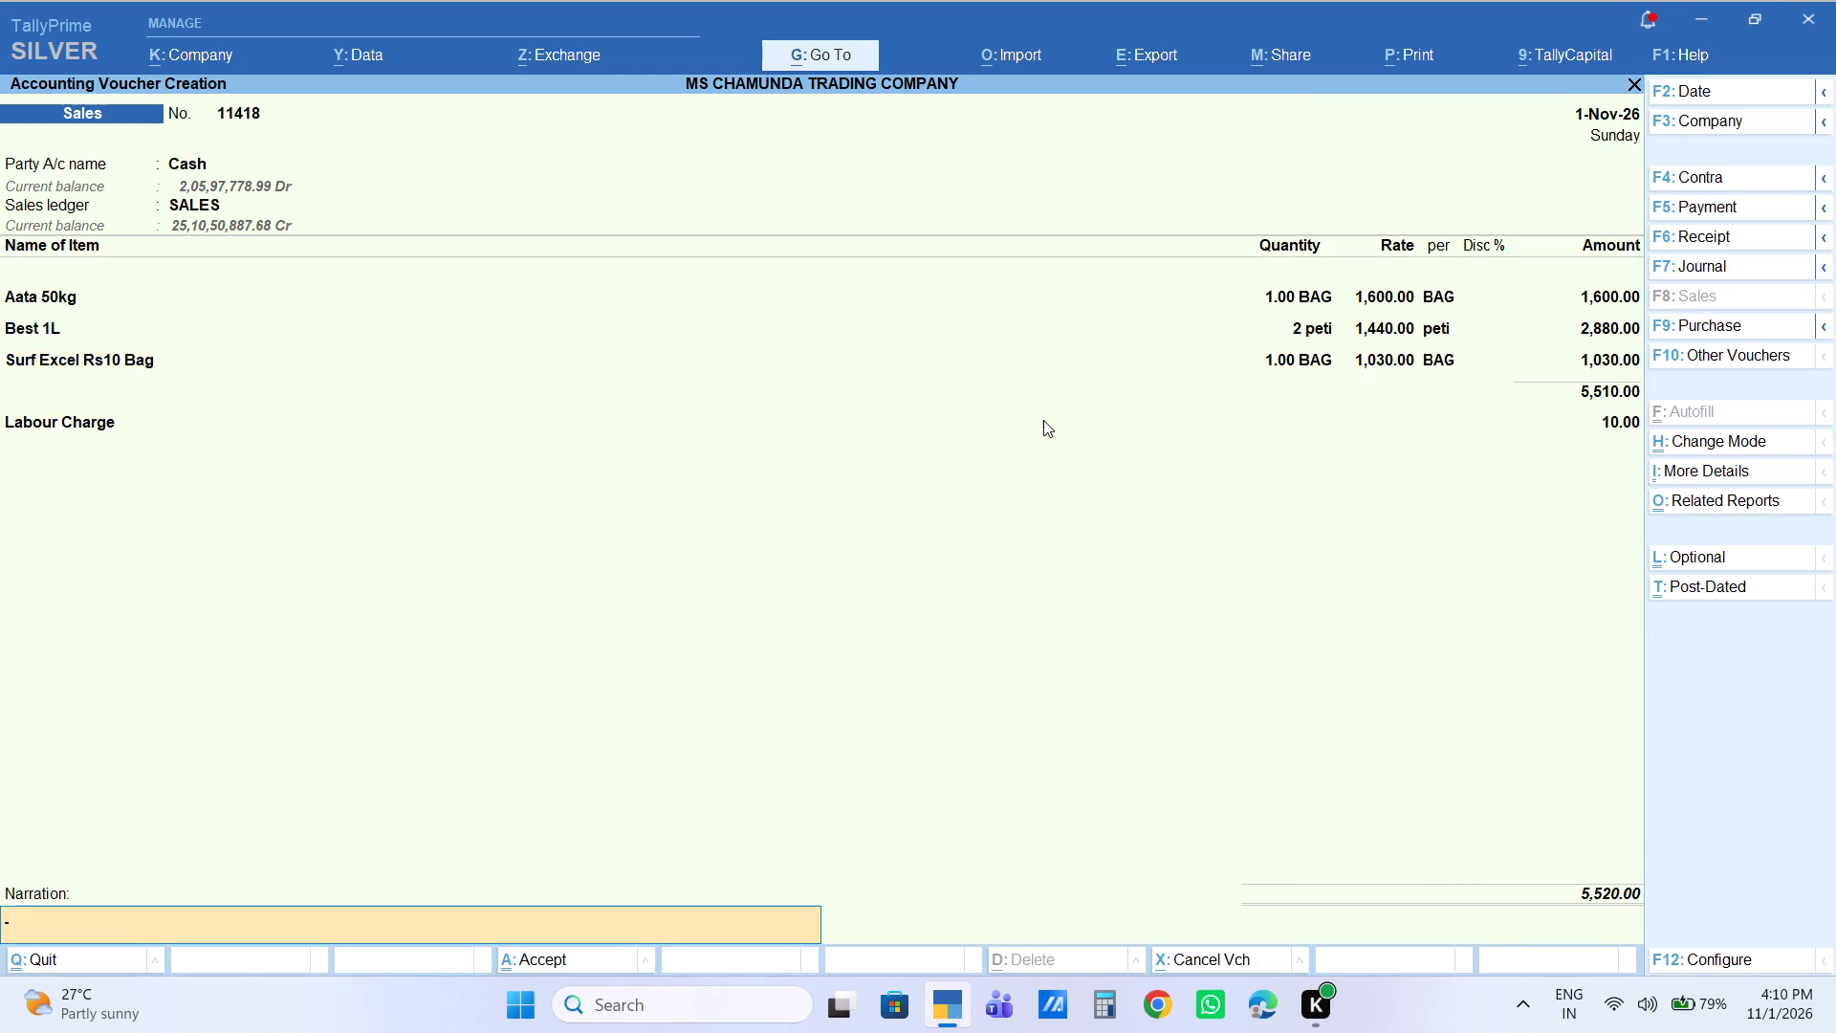
key(Return)
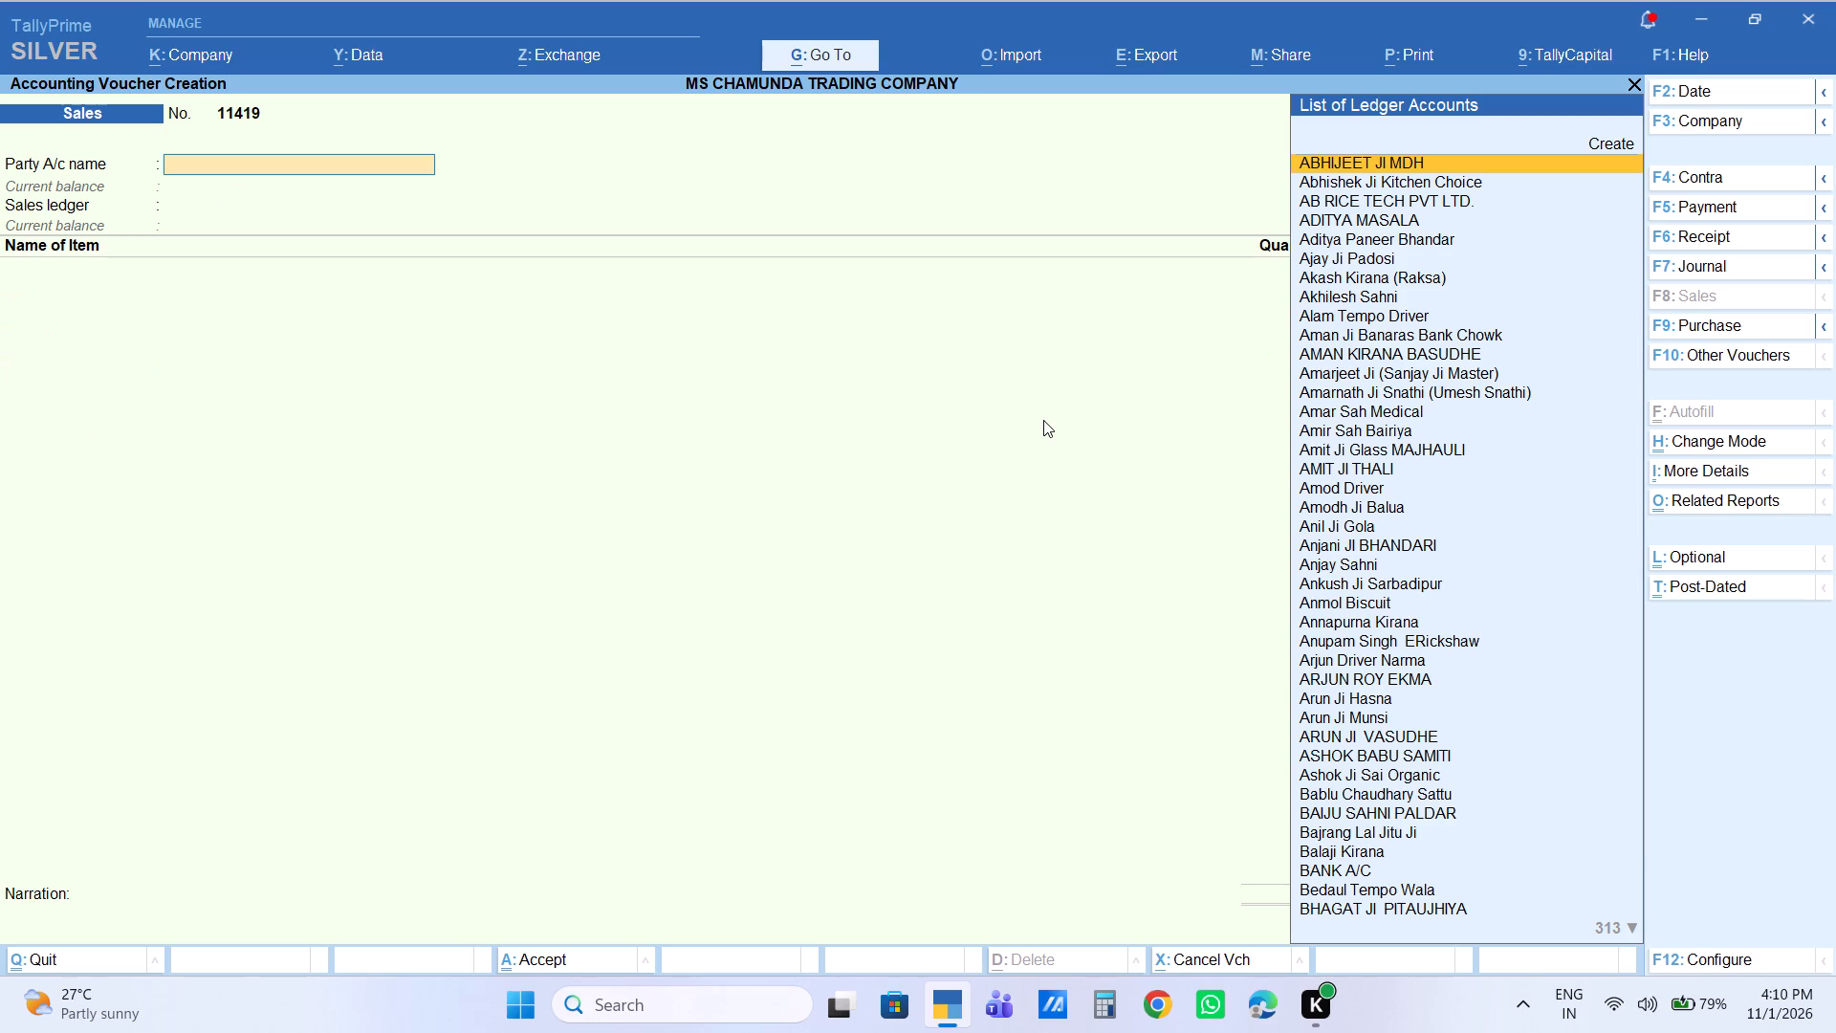
Start a new receipt voucher with Cash as the account.
key(F6)
text(cas)
key(Return)
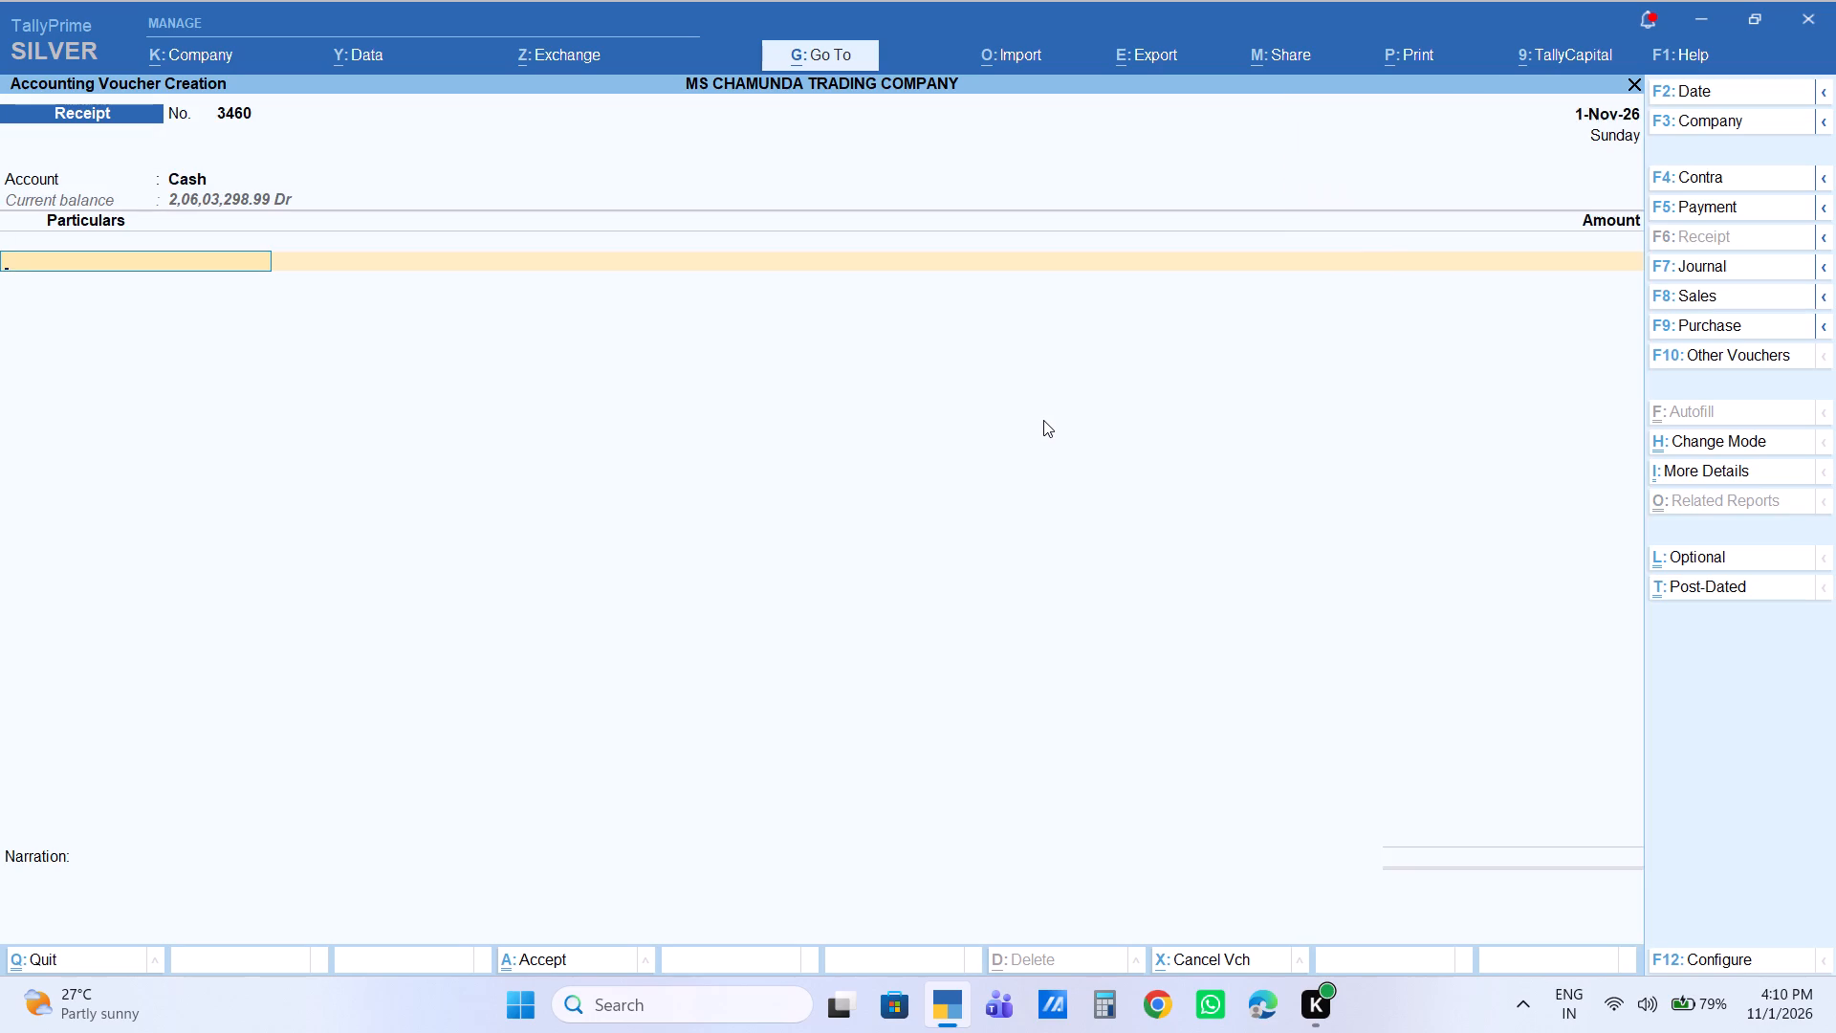
text(rakes)
key(Down)
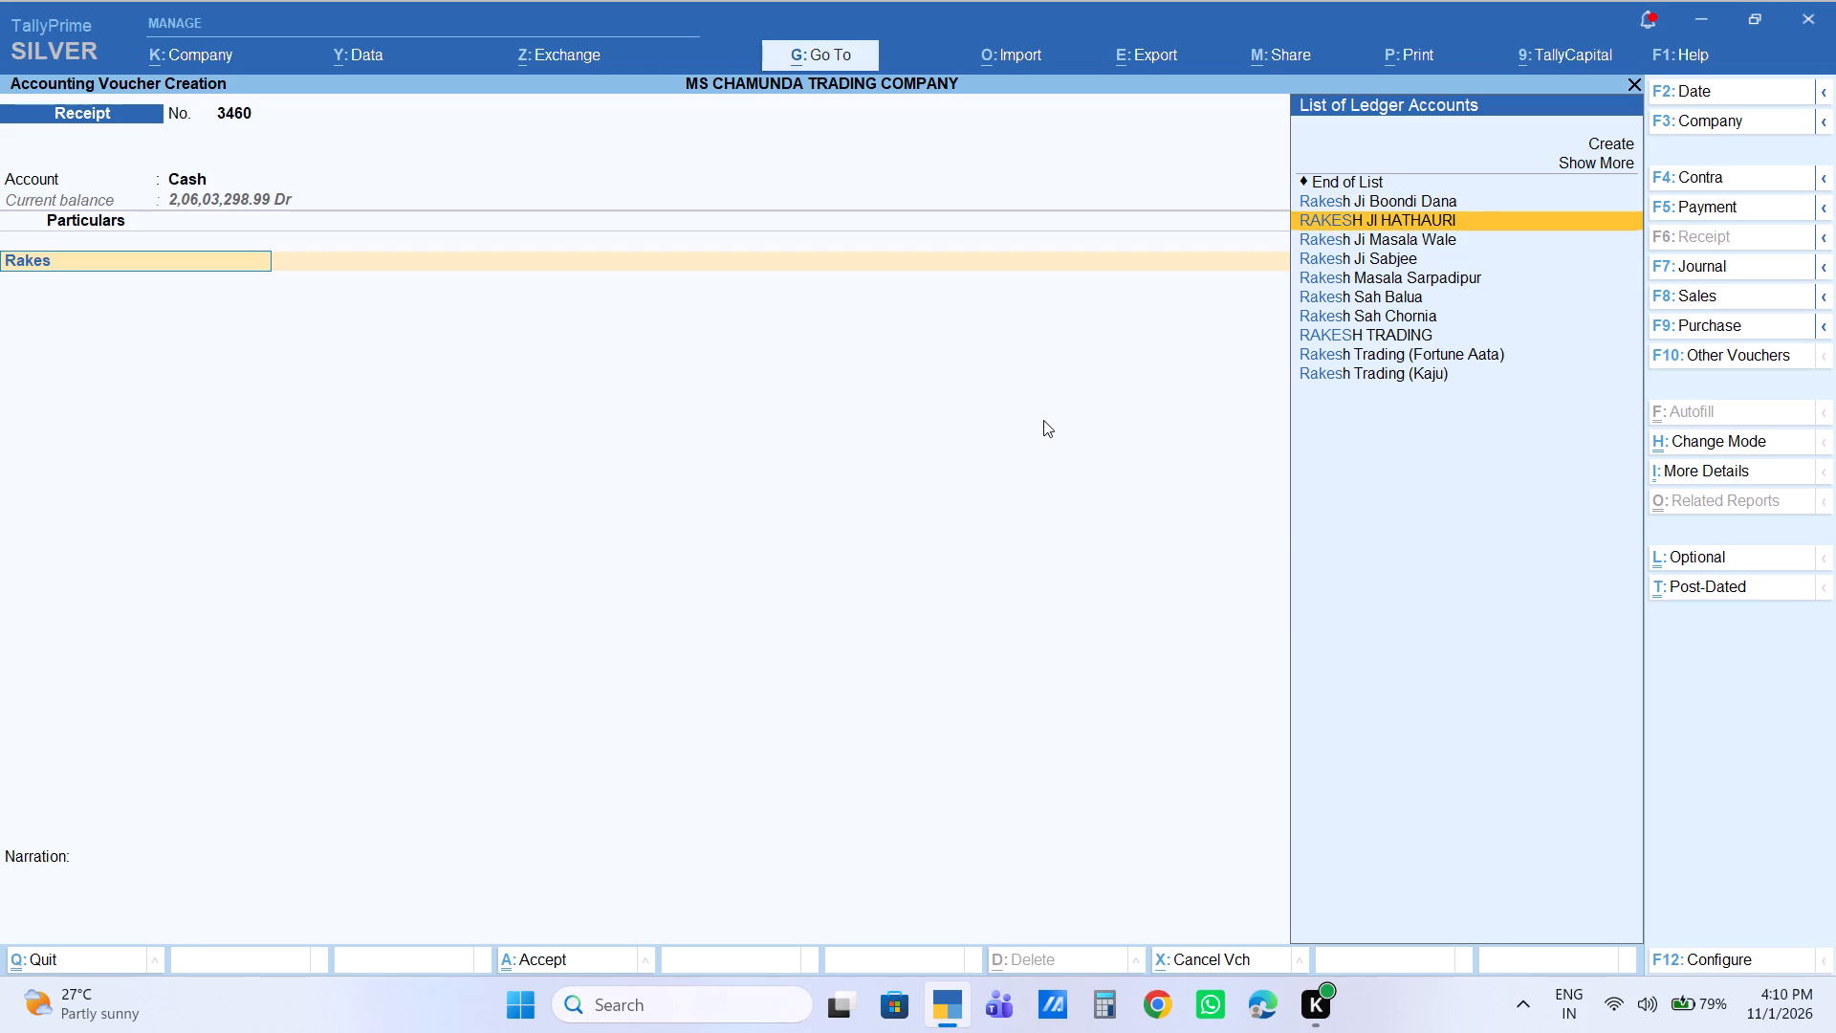
key(Down)
key(Down)
key(Down)
key(Down)
key(Down)
key(Down)
key(Return)
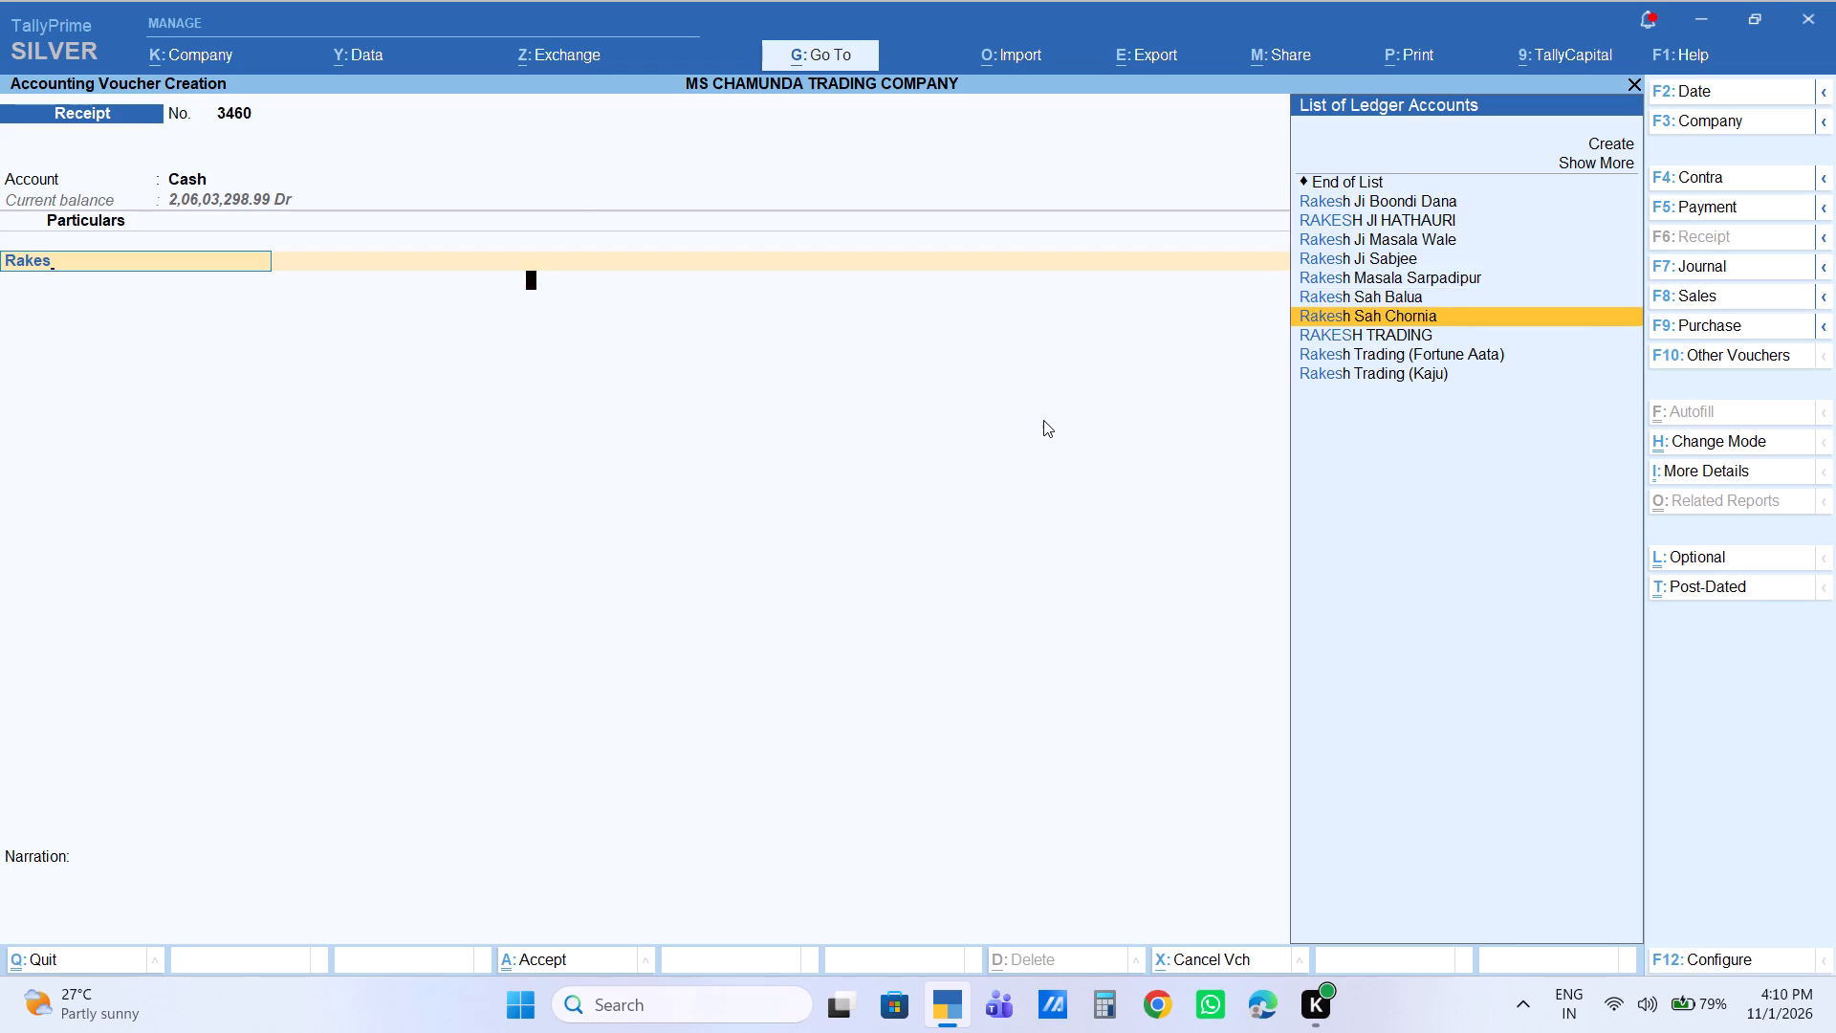
key(Return)
key(Return)
text(40000)
key(Return)
key(Return)
key(Return)
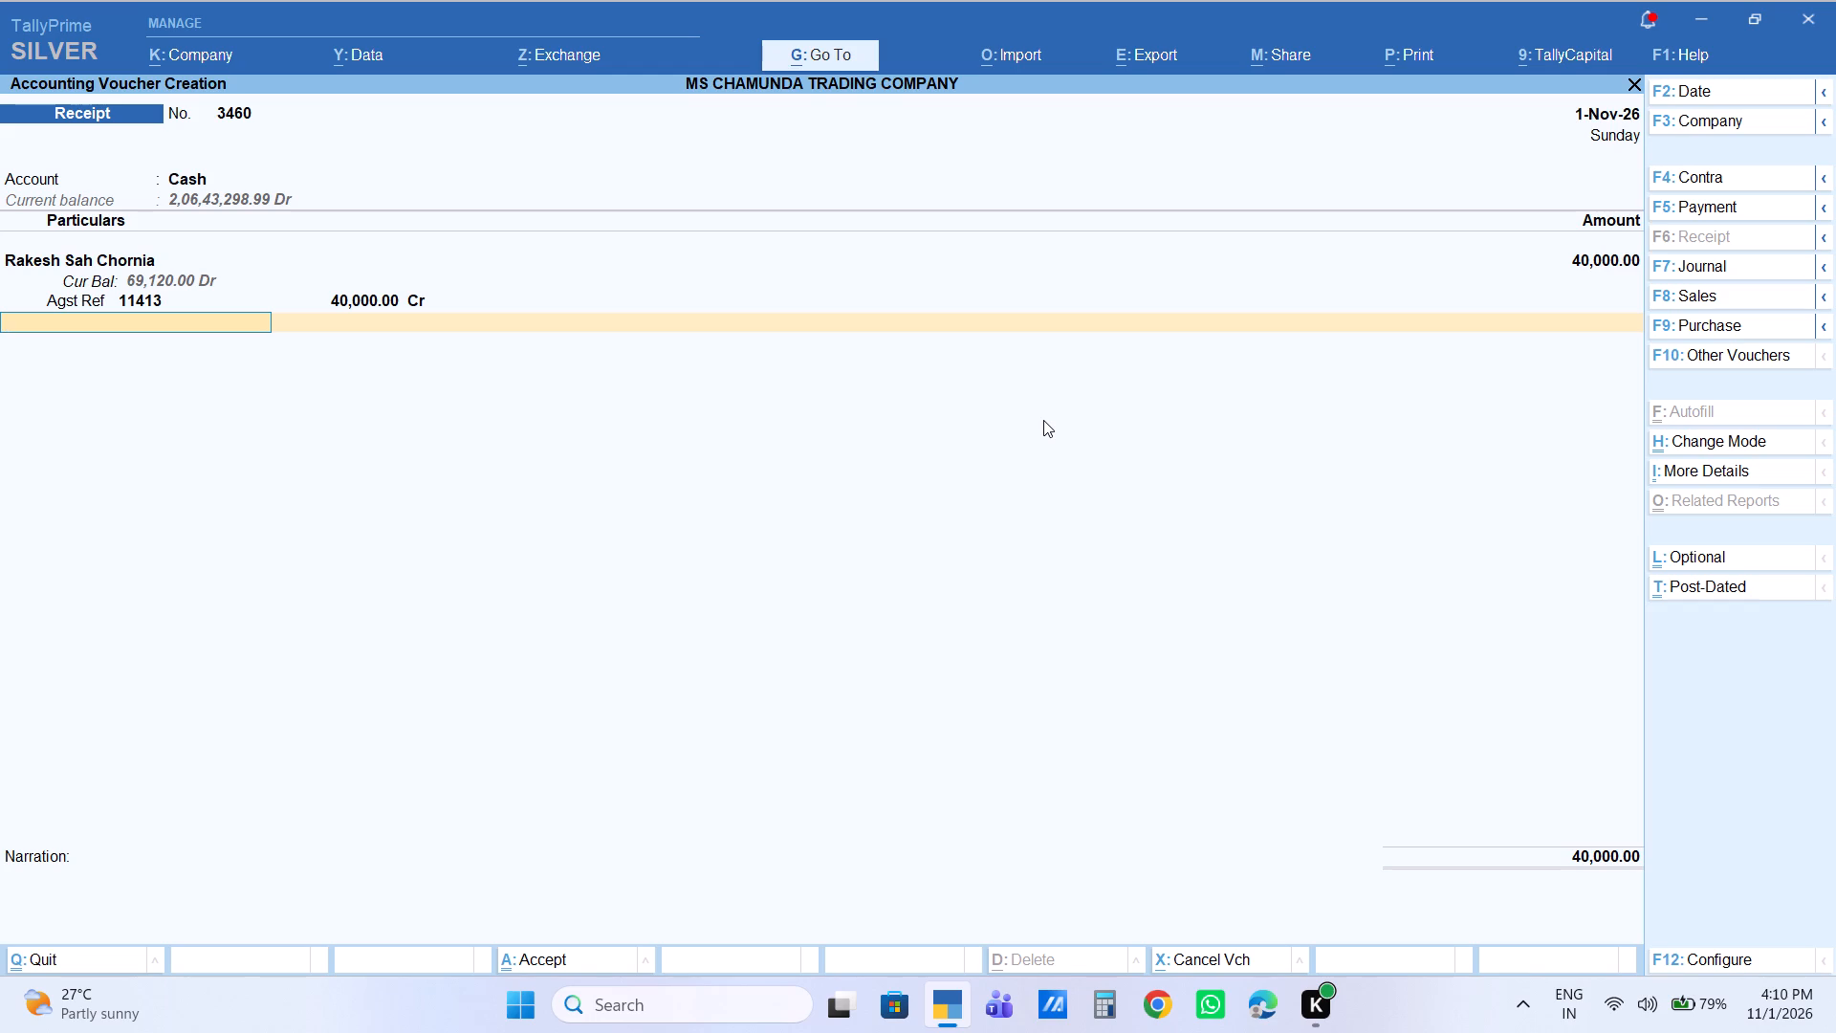
key(Return)
key(Return)
key(Return)
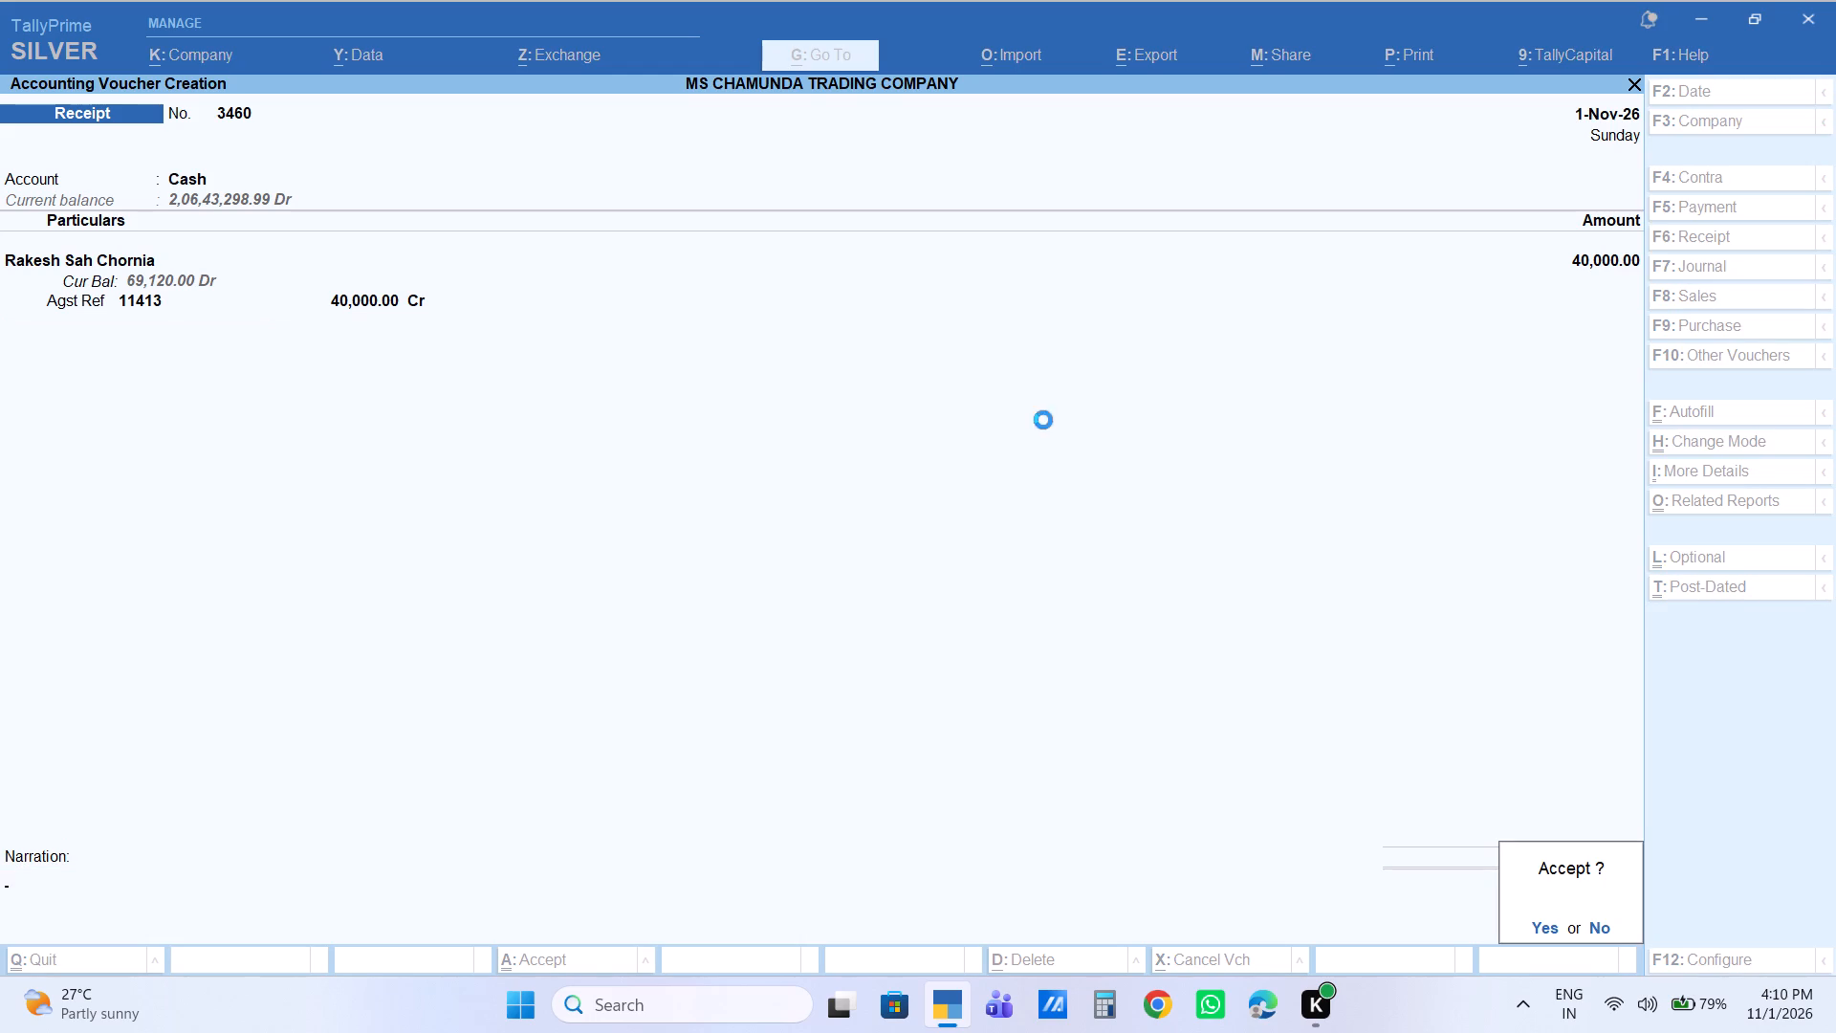
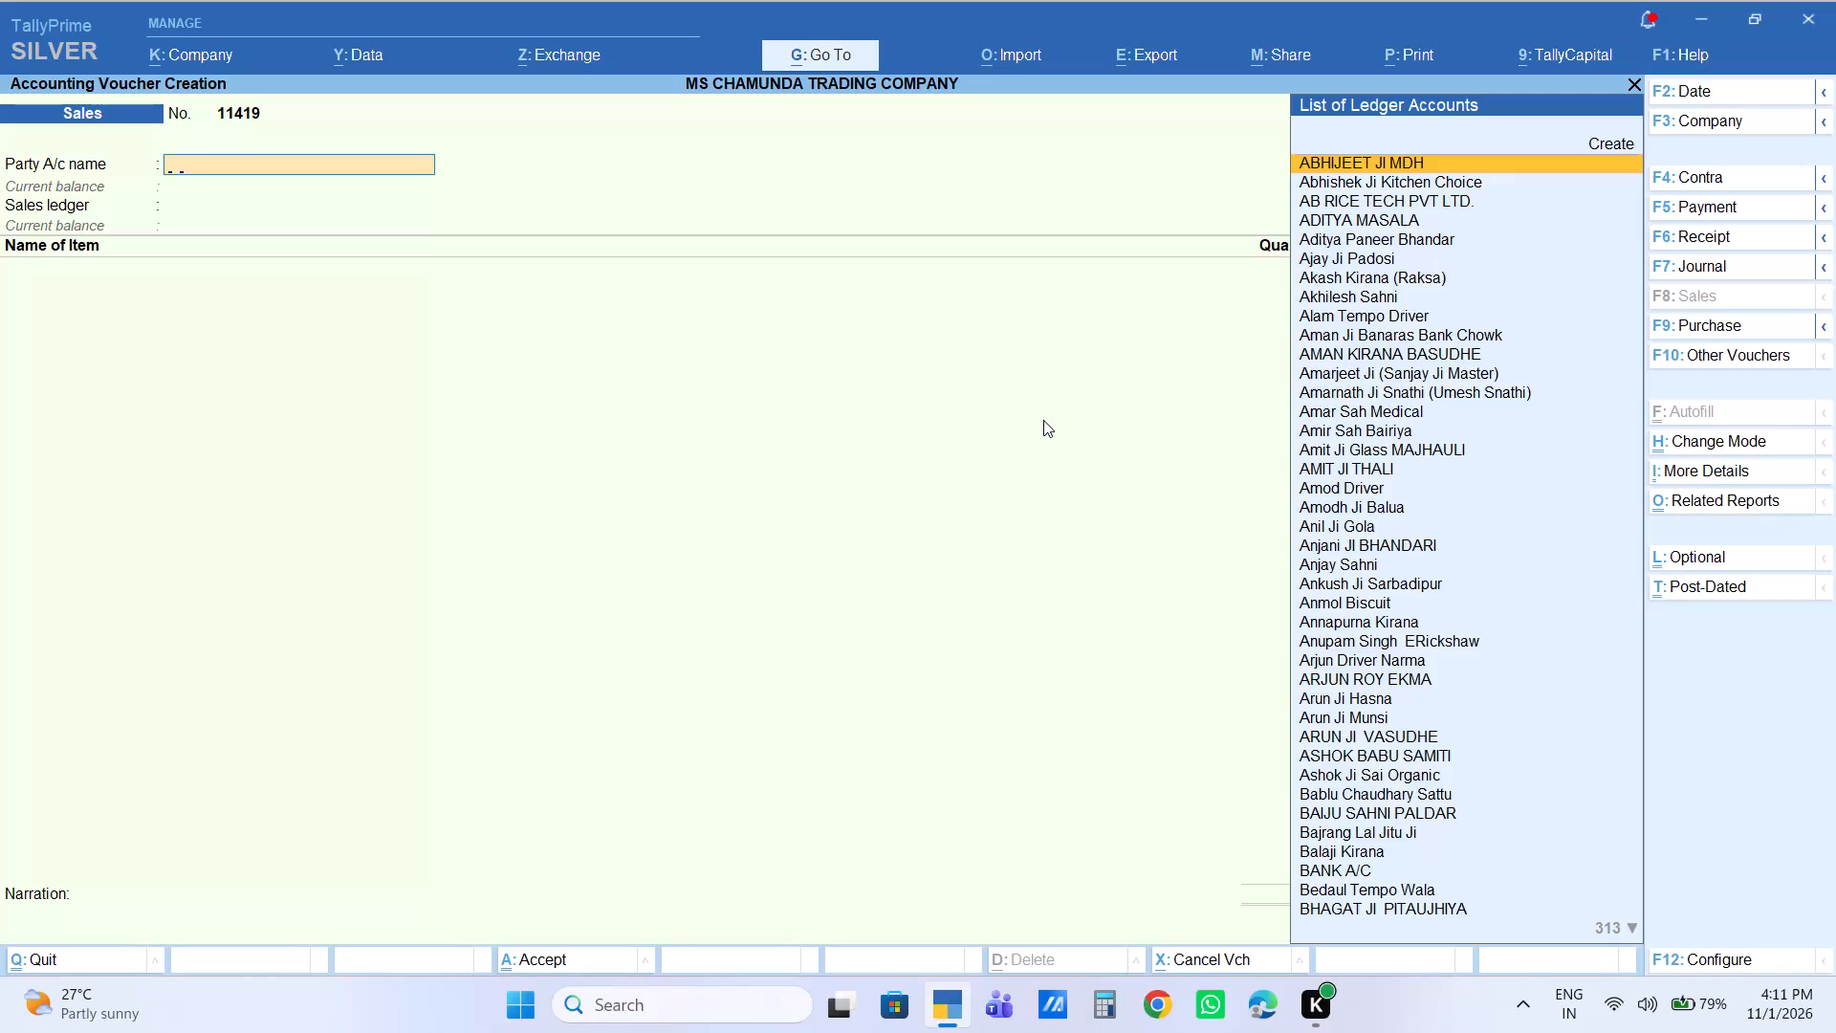
Set Cash as the party account and SALES as the sales ledger for the new sales voucher.
key(Return)
key(Return)
key(Return)
key(Return)
key(Return)
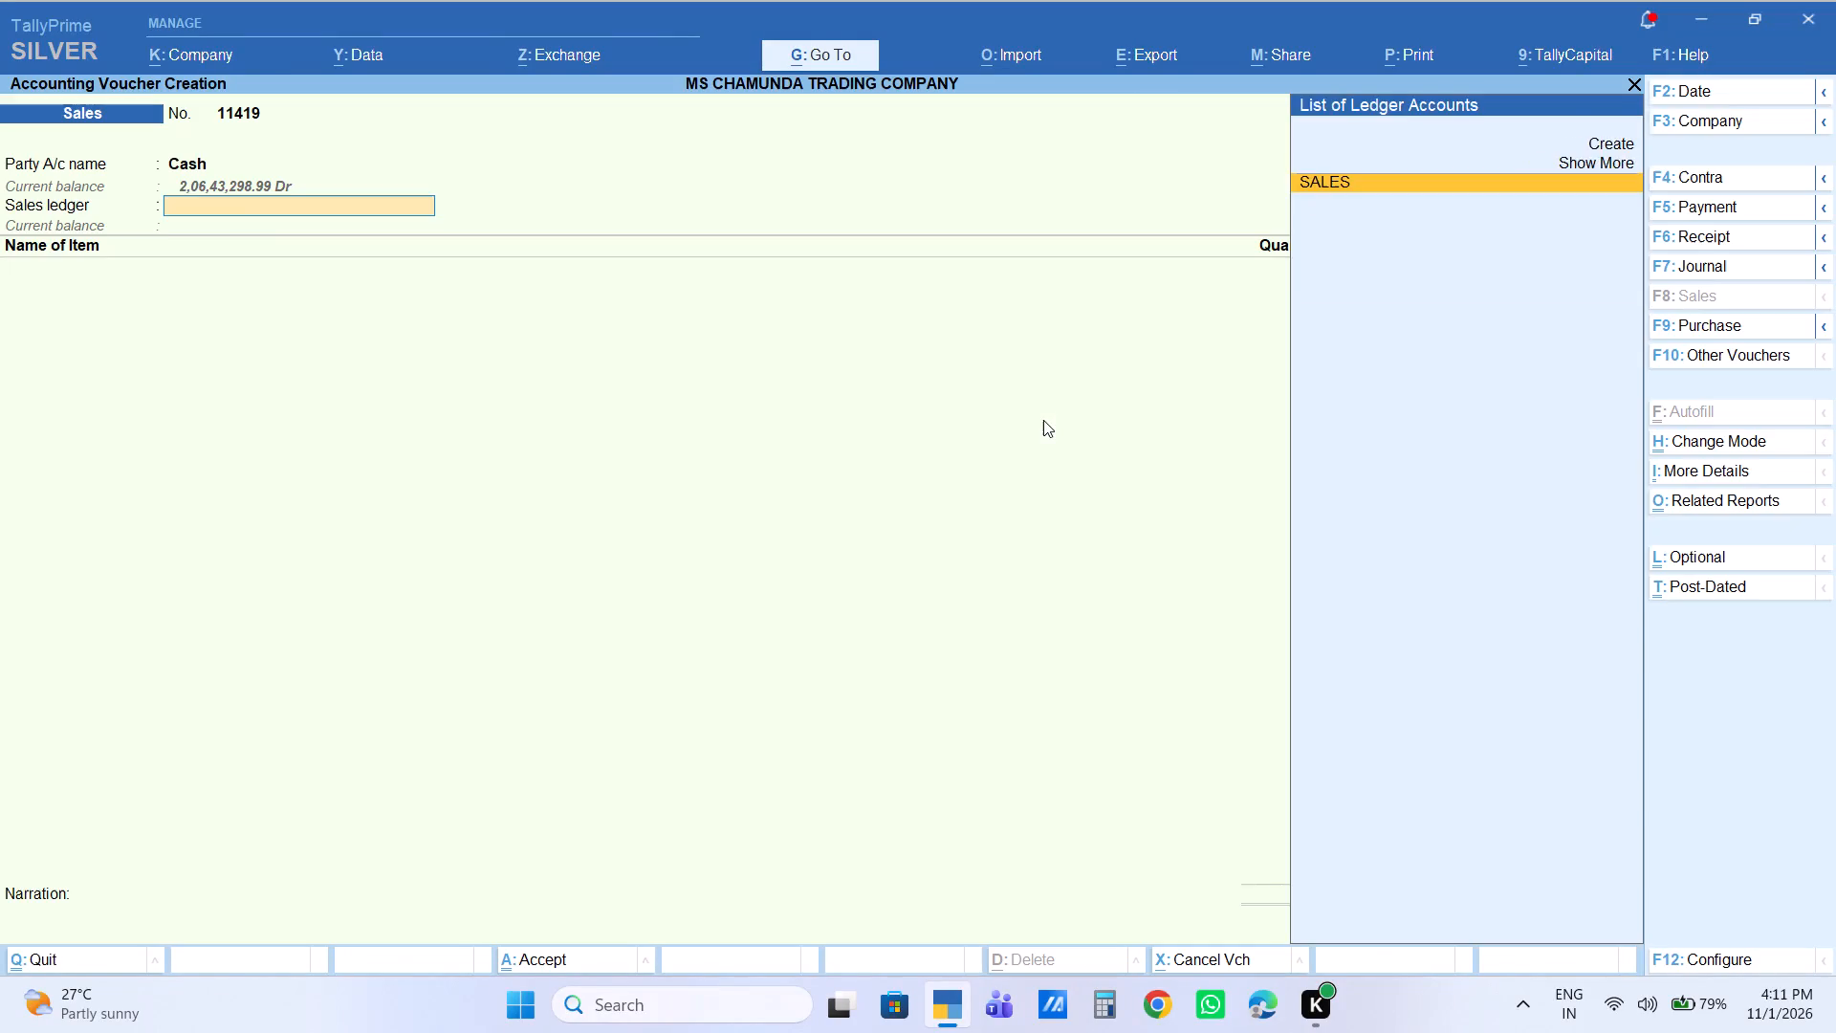
key(Return)
Add the item NEPALI TINA with a quantity of 1 TINA at 2,350 per TINA and no discount.
text(nepal)
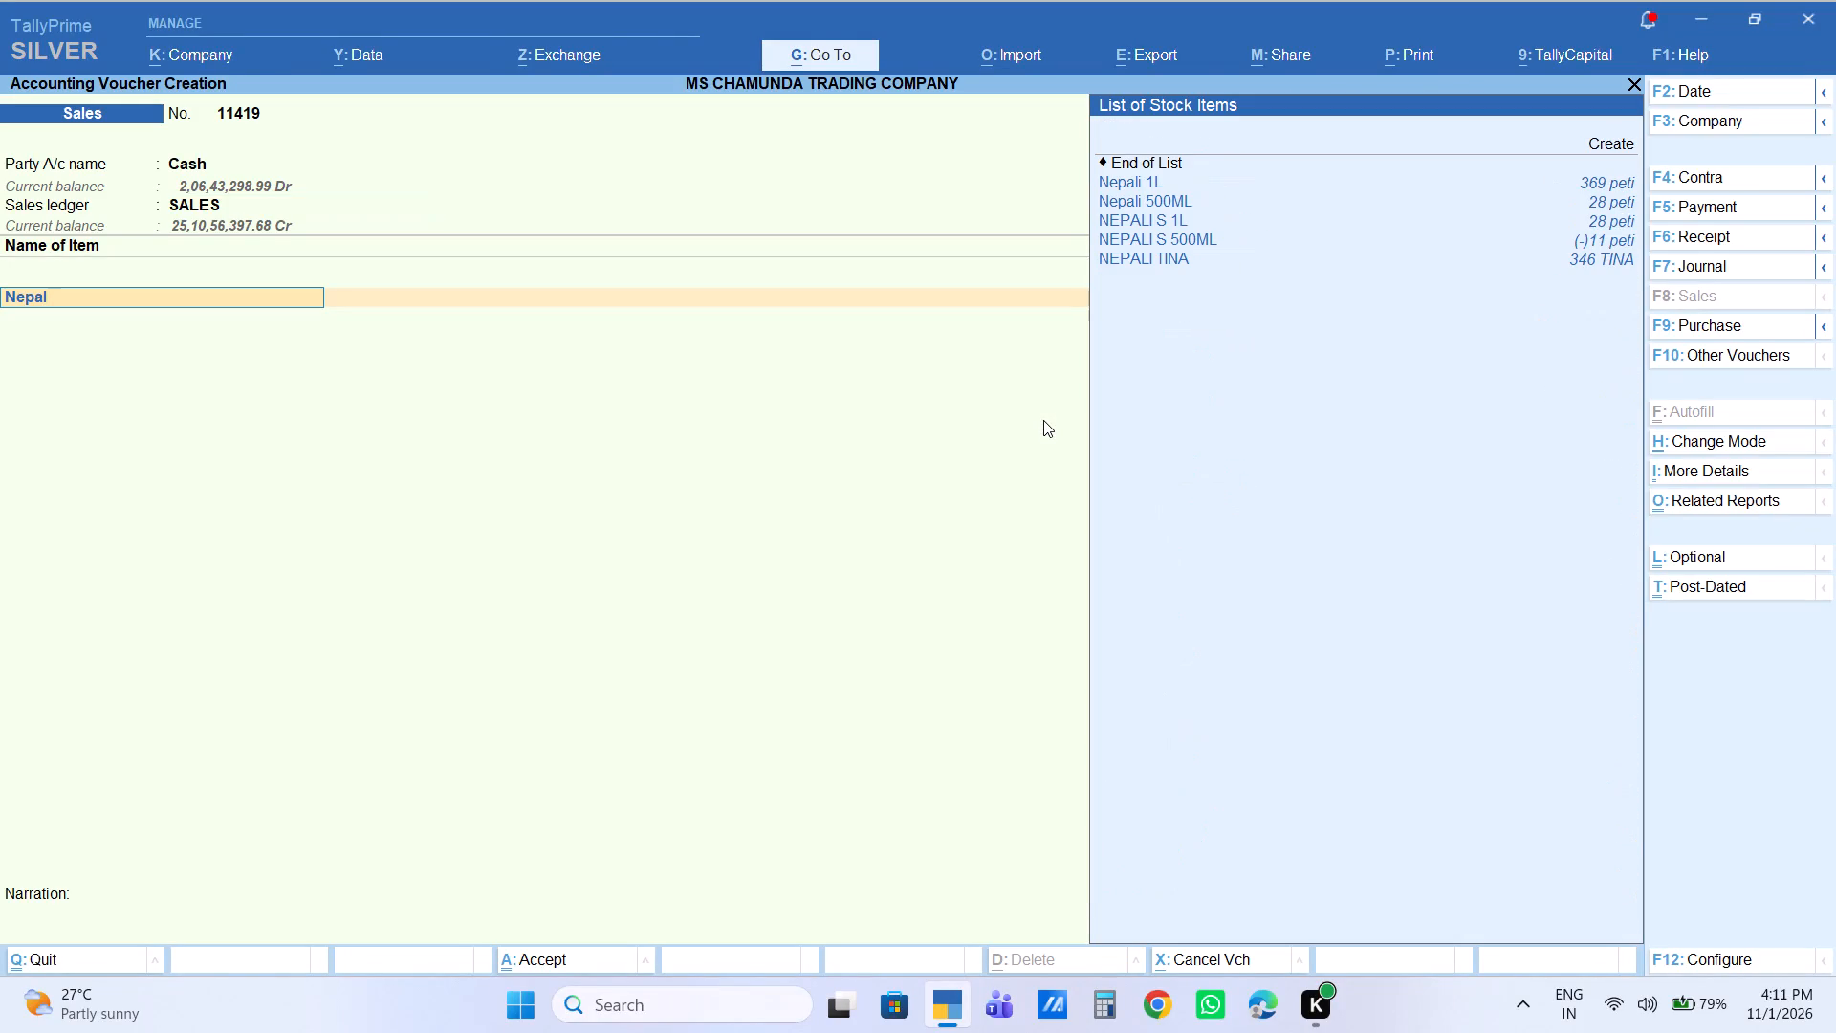
key(Down)
key(Down)
key(Down)
key(Down)
key(Down)
key(Down)
key(Down)
key(Return)
key(1)
key(Return)
key(Return)
key(Return)
key(Return)
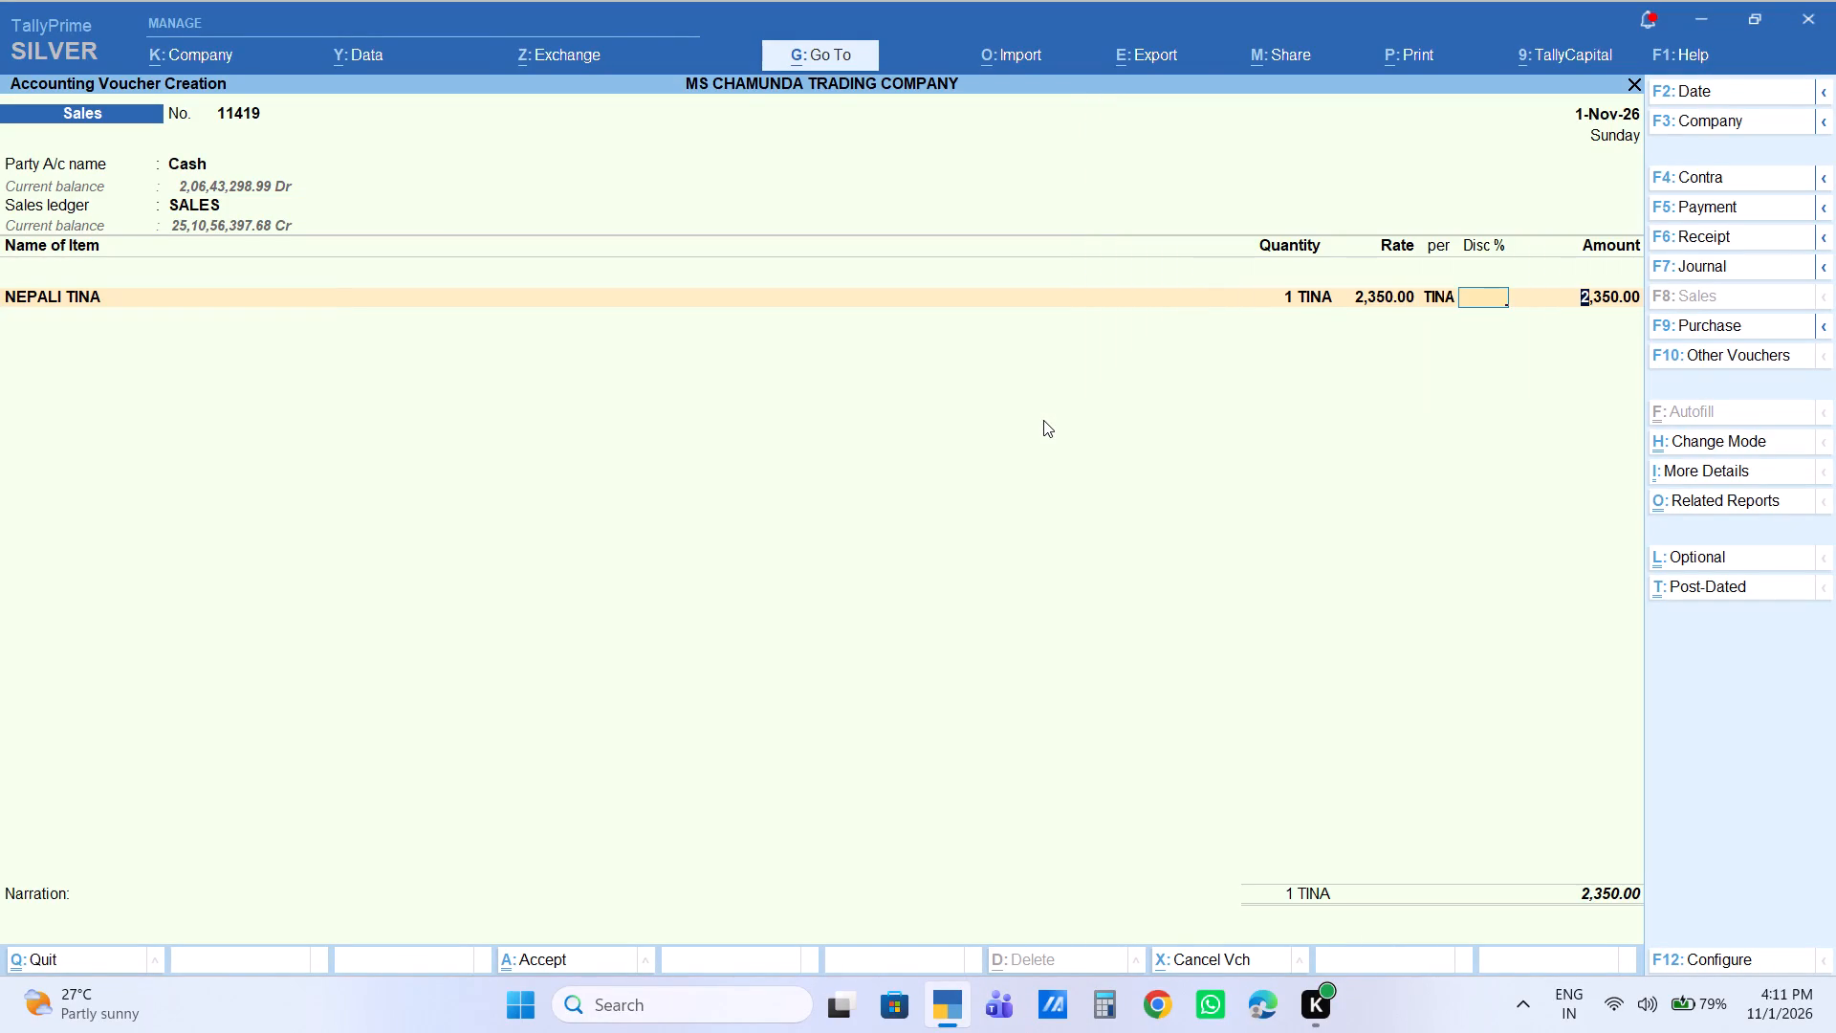
key(Return)
key(Return)
End the item list and save the sales voucher without a narration.
key(Return)
key(Return)
key(Return)
key(Return)
key(Return)
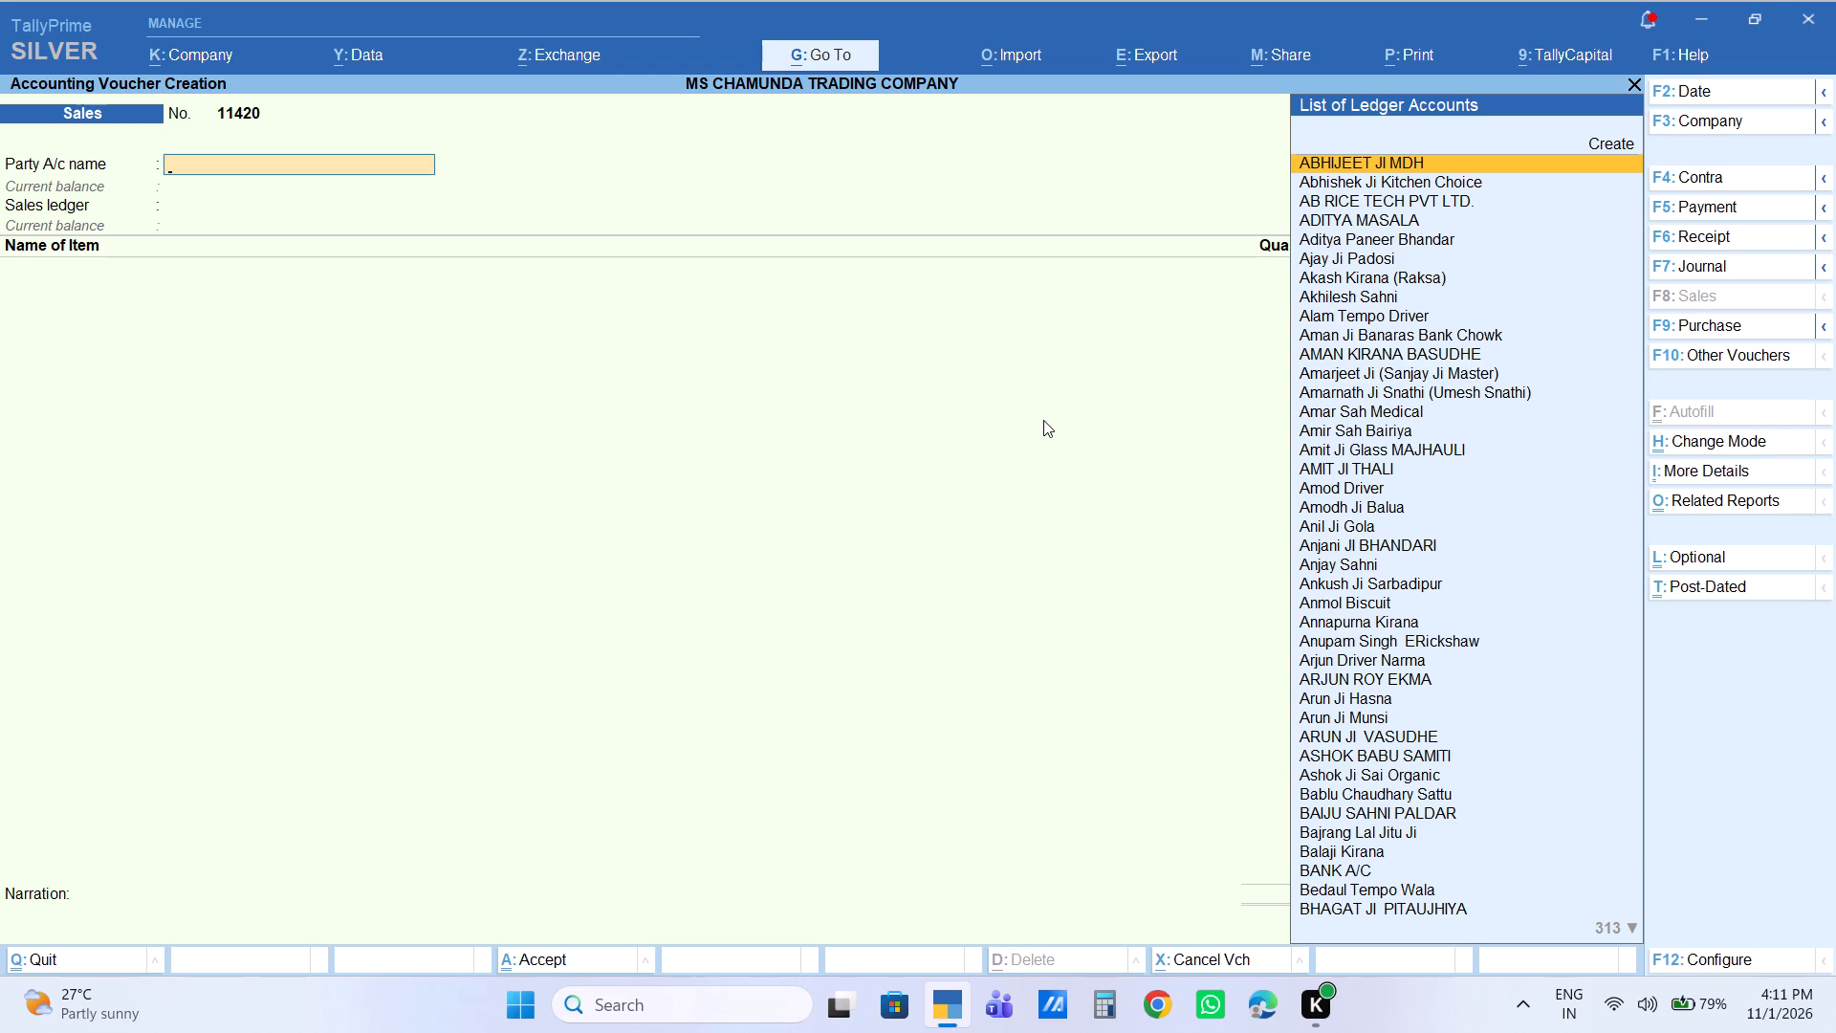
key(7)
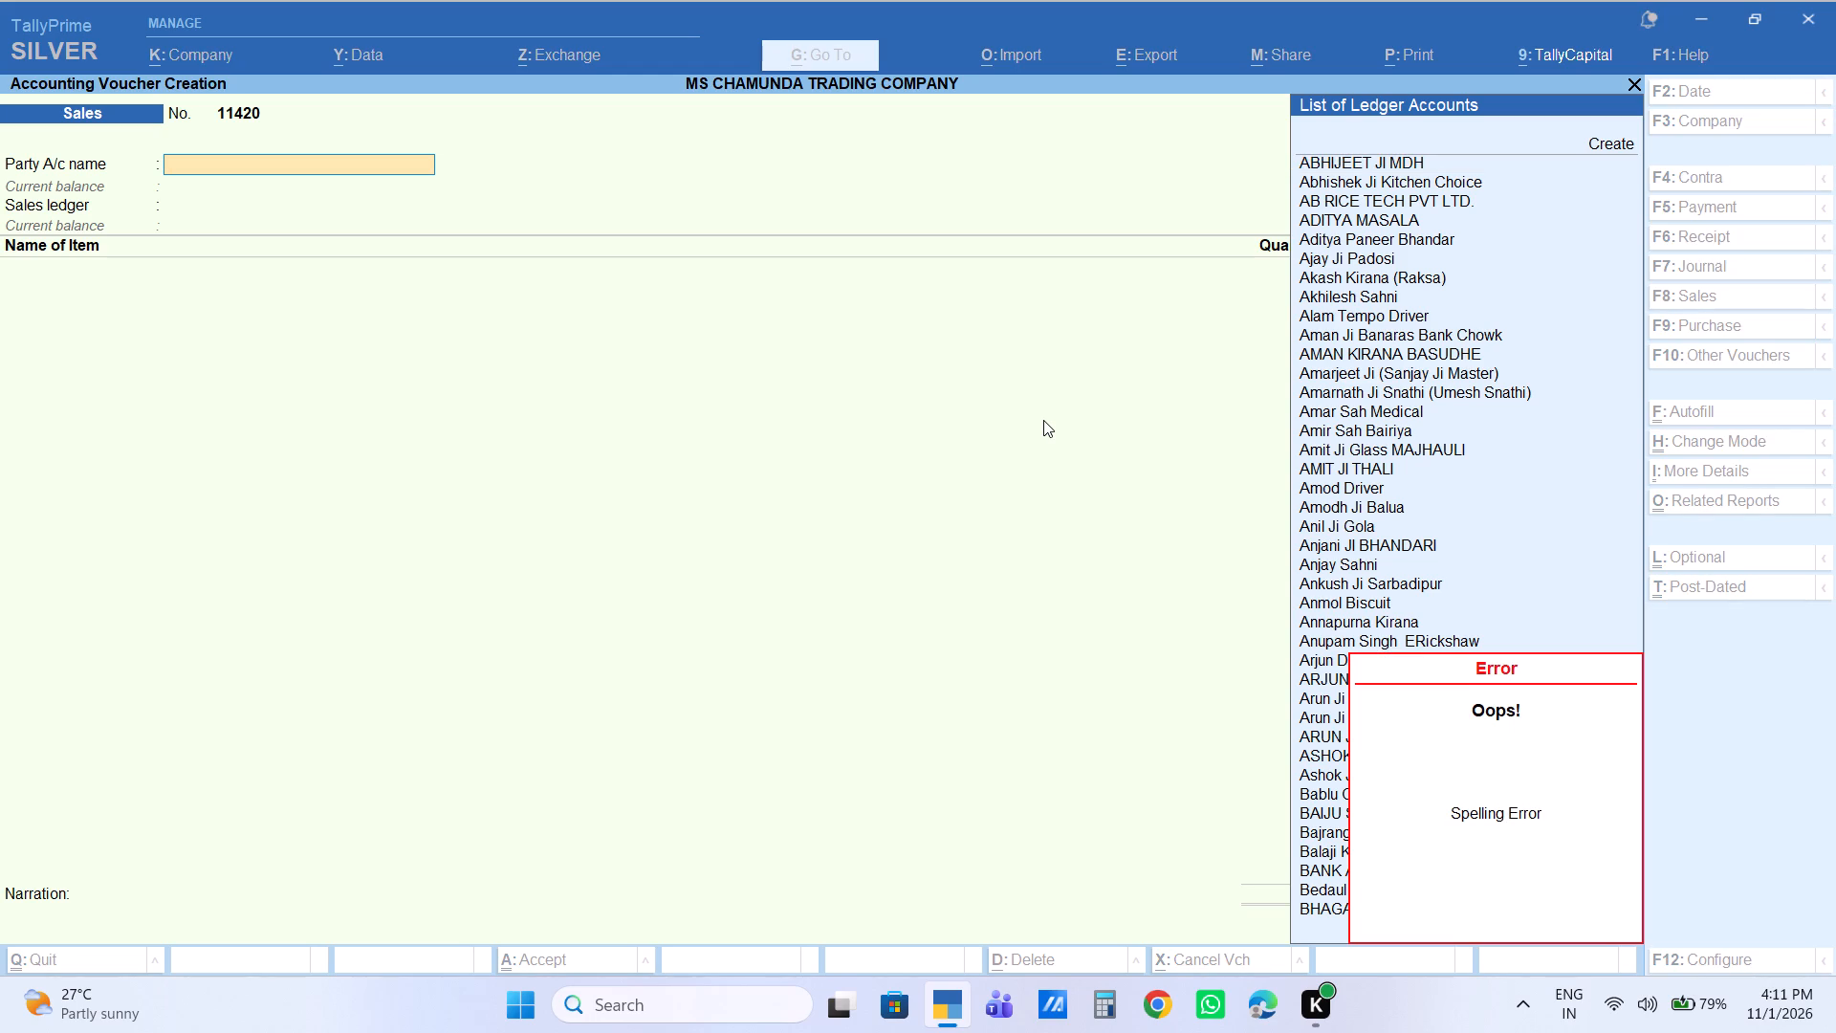